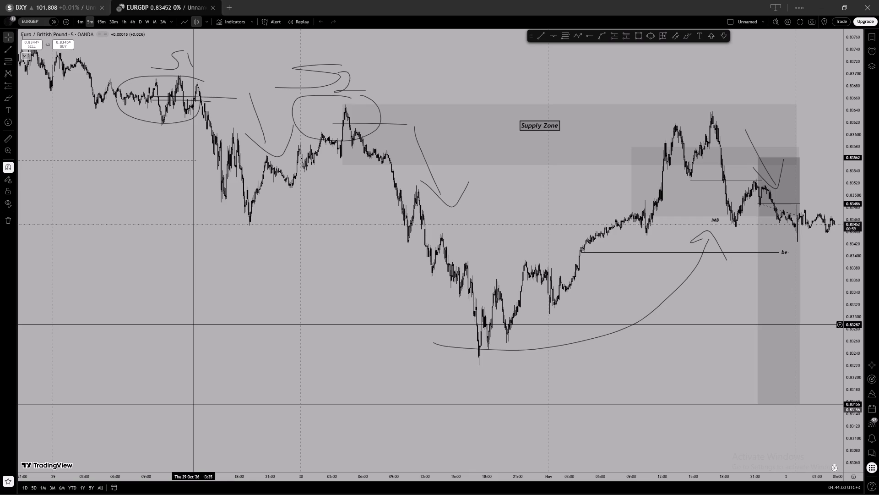
Examine the most recent price action on the 15-minute U.S. Dollar Index (DXY) chart, around the marked level near 101.790.
left_click(80, 0)
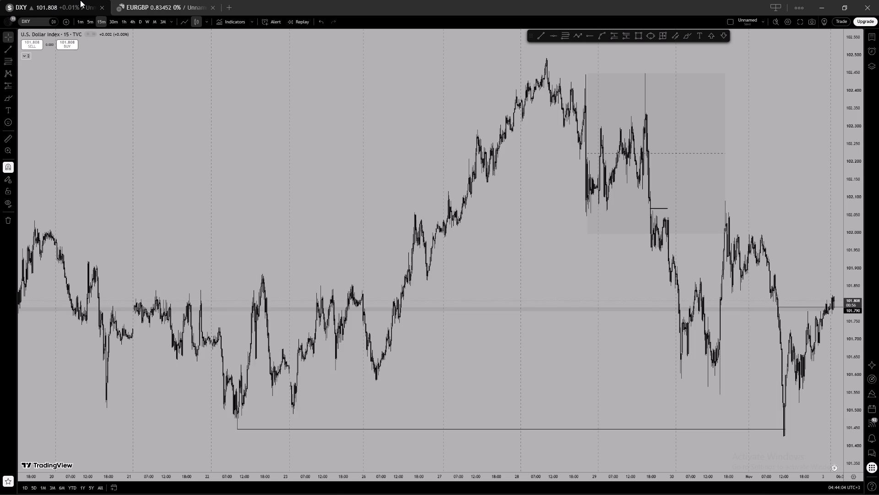
scroll(272, 97, "up", 10)
left_click_drag(634, 273, 592, 273)
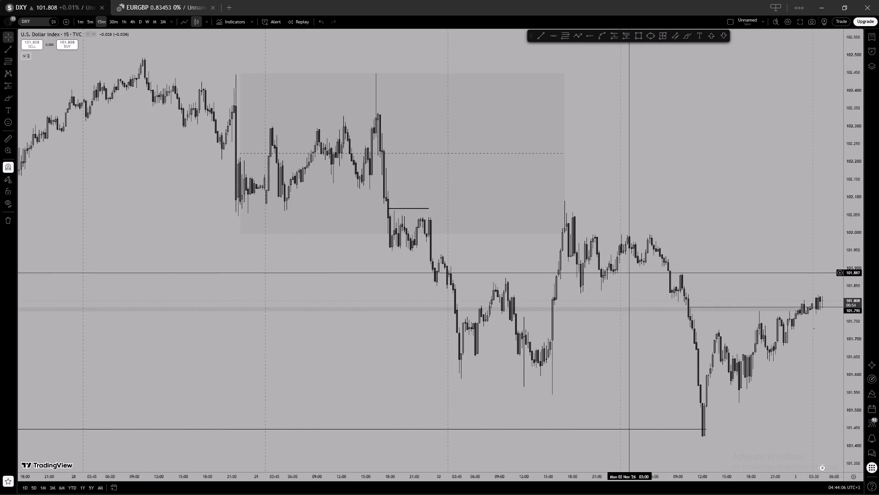
left_click_drag(592, 273, 304, 254)
scroll(537, 291, "up", 1)
scroll(501, 296, "down", 1)
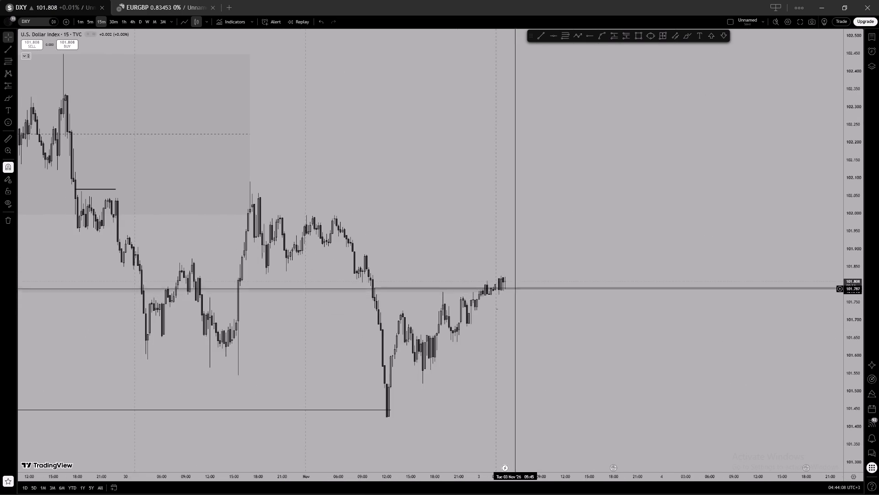
scroll(545, 264, "down", 2)
scroll(560, 260, "up", 2)
left_click_drag(562, 257, 579, 255)
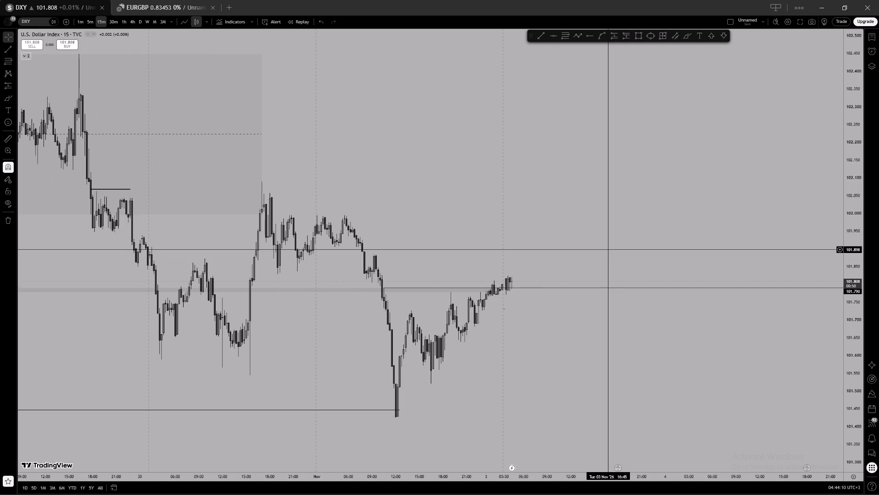
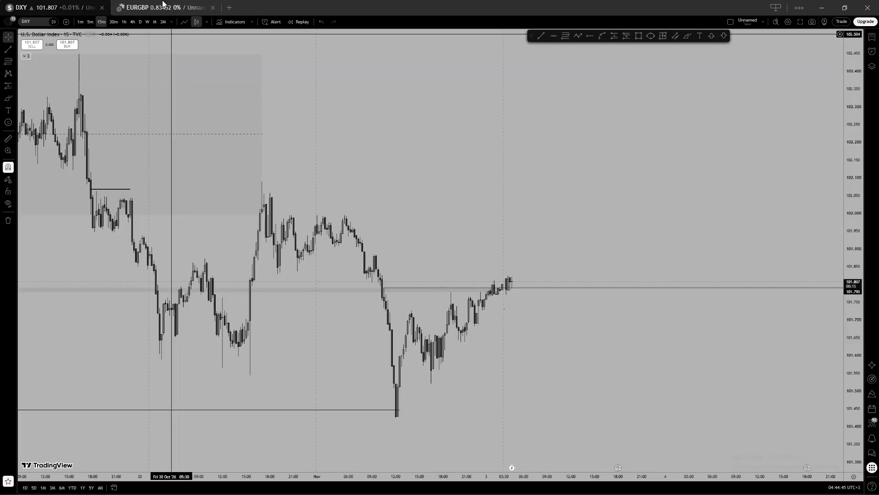
Examine the recent weekly candles of the U.S. Dollar Index around the 101.790 level and the marked low below it.
left_click(148, 20)
scroll(492, 245, "up", 6)
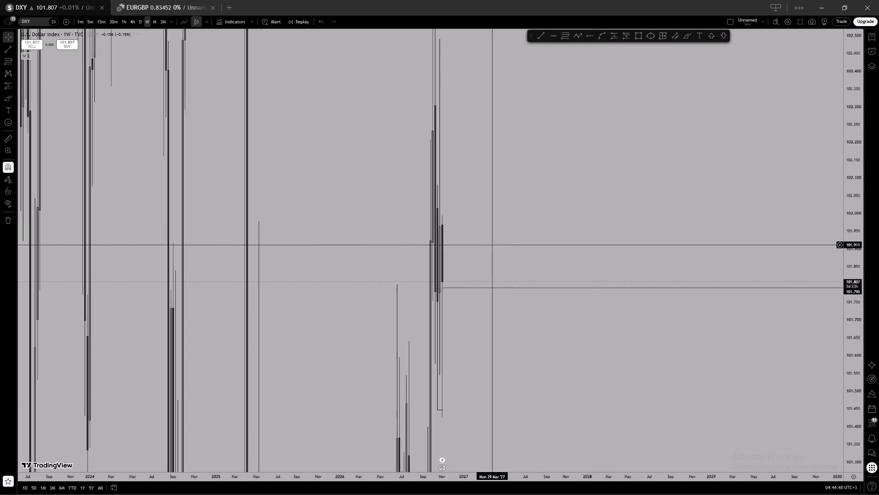
scroll(492, 245, "up", 10)
left_click_drag(342, 207, 769, 211)
scroll(855, 303, "down", 7)
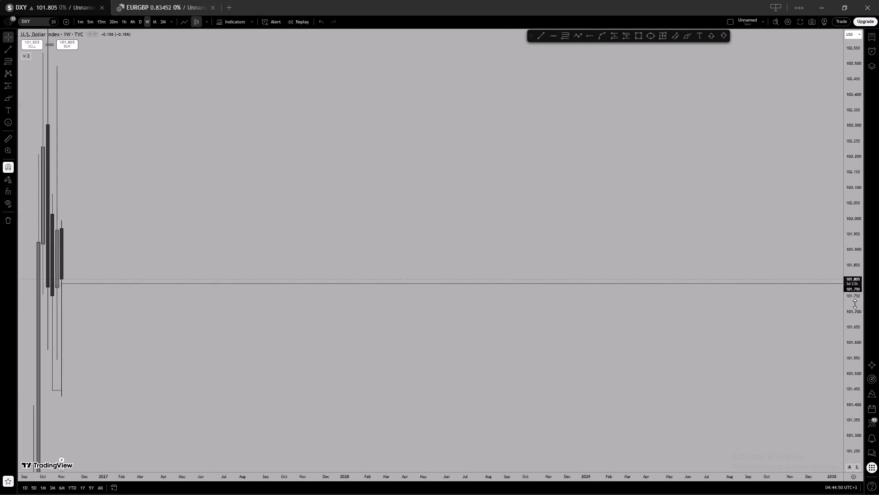
scroll(855, 304, "down", 9)
scroll(72, 150, "up", 5)
left_click_drag(41, 163, 722, 176)
scroll(666, 180, "up", 8)
left_click_drag(520, 210, 570, 216)
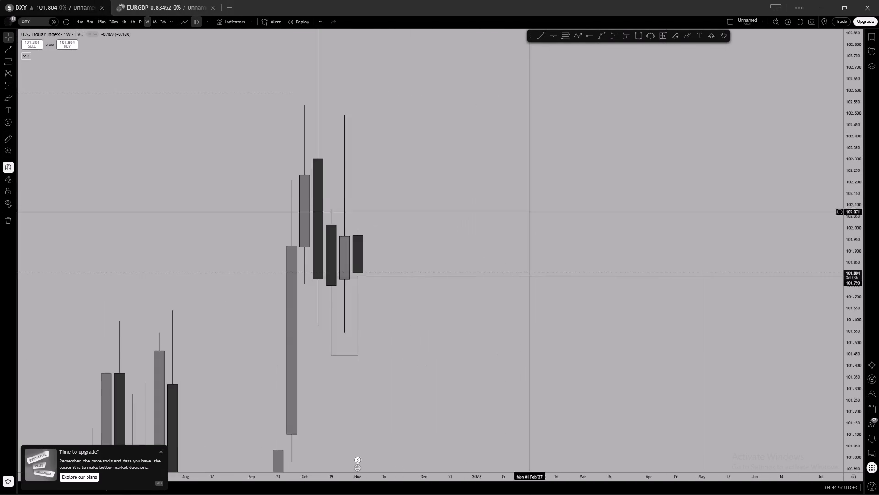
left_click_drag(570, 216, 595, 216)
scroll(502, 217, "up", 2)
left_click_drag(479, 233, 524, 241)
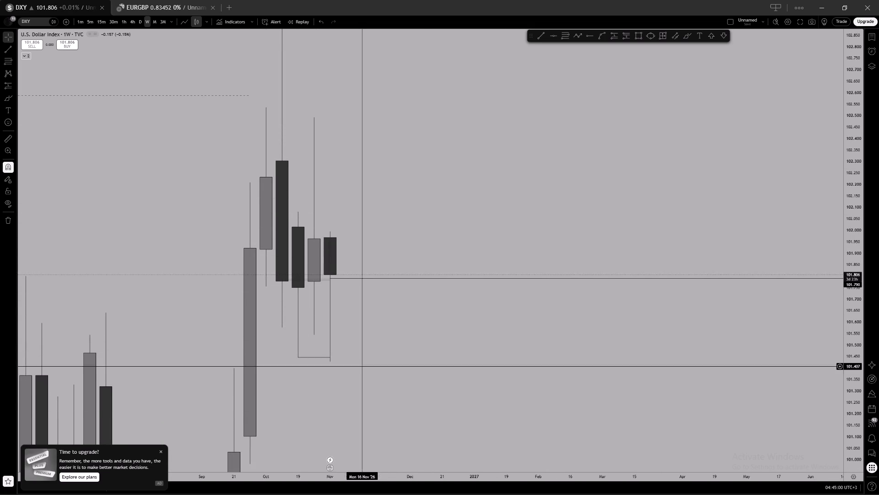
Examine the October and early November candles on the daily U.S. Dollar Index chart around the marked zone and levels.
left_click(139, 19)
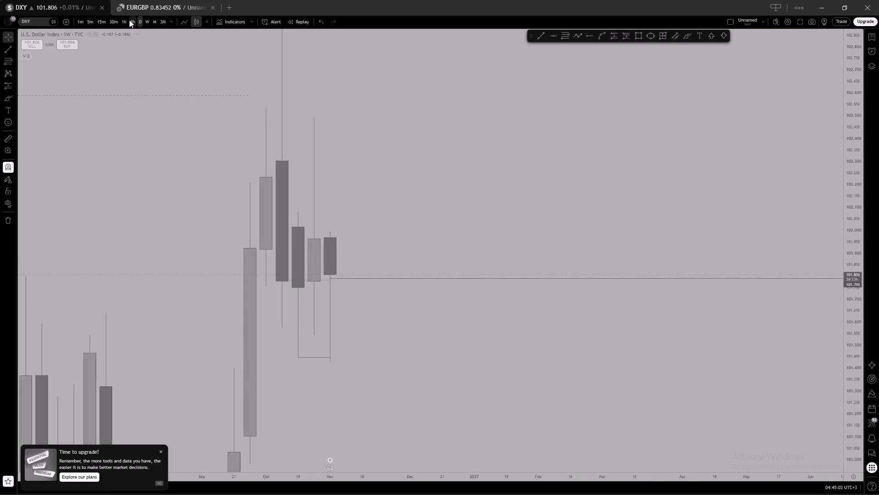
scroll(433, 225, "down", 4)
left_click(478, 238)
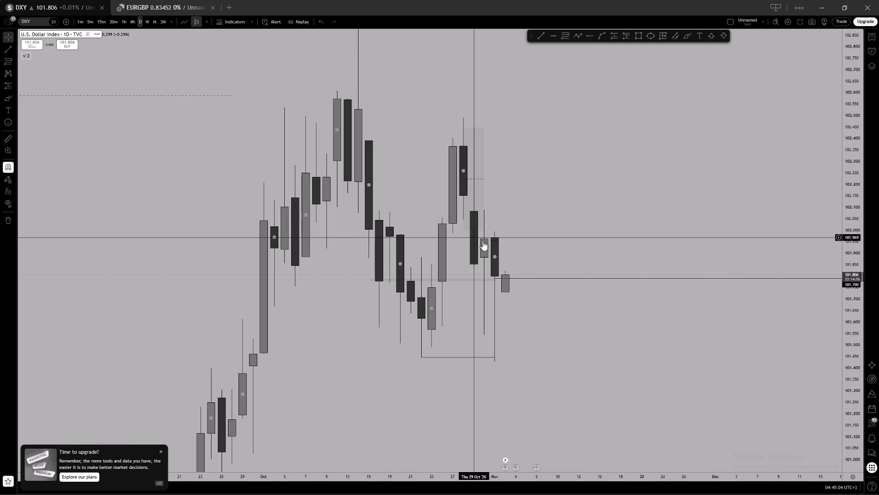
left_click(572, 259)
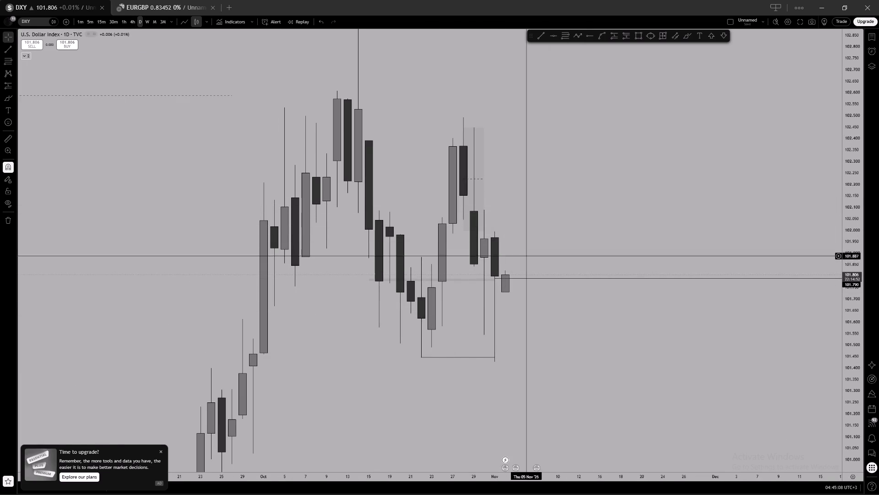
scroll(539, 208, "up", 3)
scroll(543, 212, "down", 2)
left_click_drag(592, 218, 574, 227)
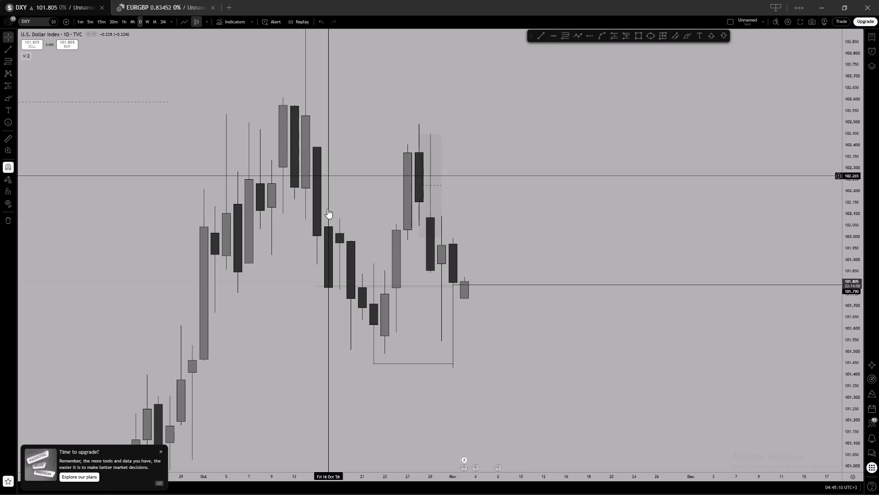
Examine the 4-hour U.S. Dollar Index chart, comparing the latest swing with the shaded zone and the marked low near 101.450.
left_click(132, 20)
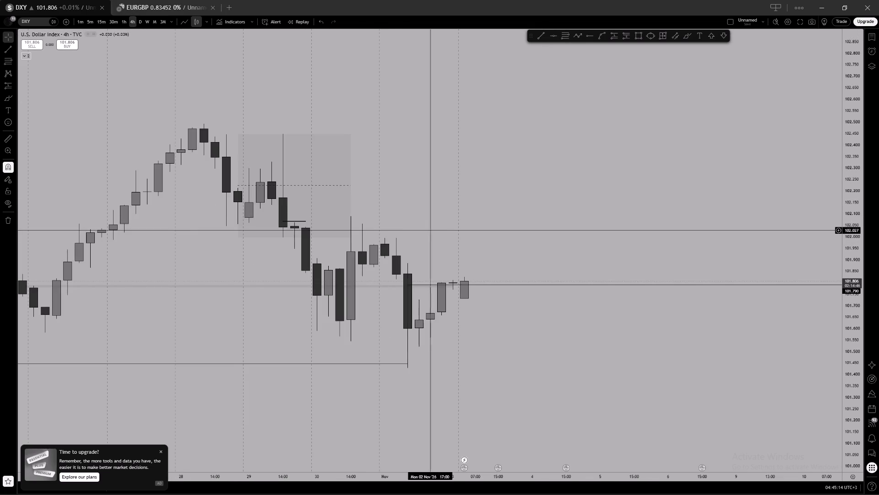
scroll(439, 231, "down", 6)
left_click_drag(640, 247, 592, 256)
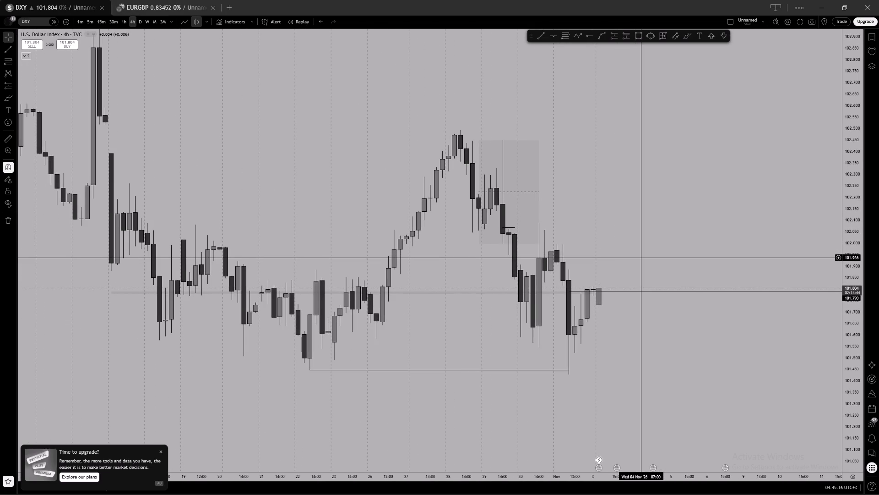
scroll(570, 235, "up", 2)
left_click(571, 248)
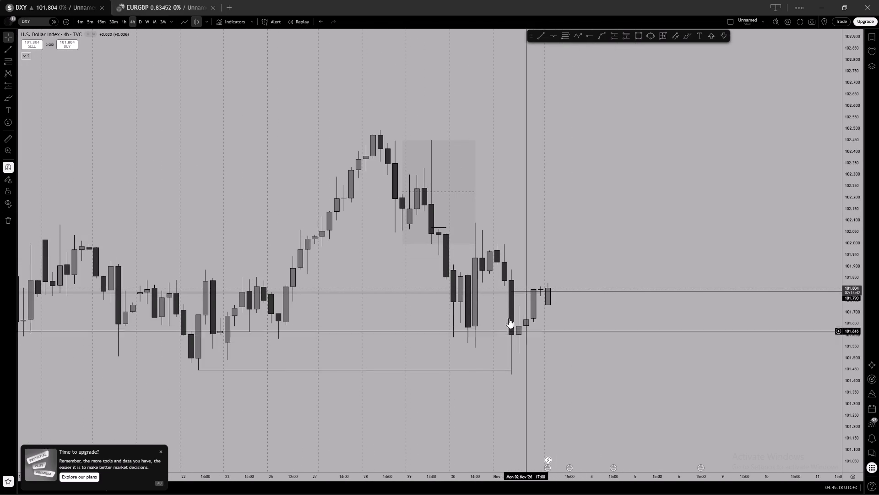
scroll(654, 289, "down", 5)
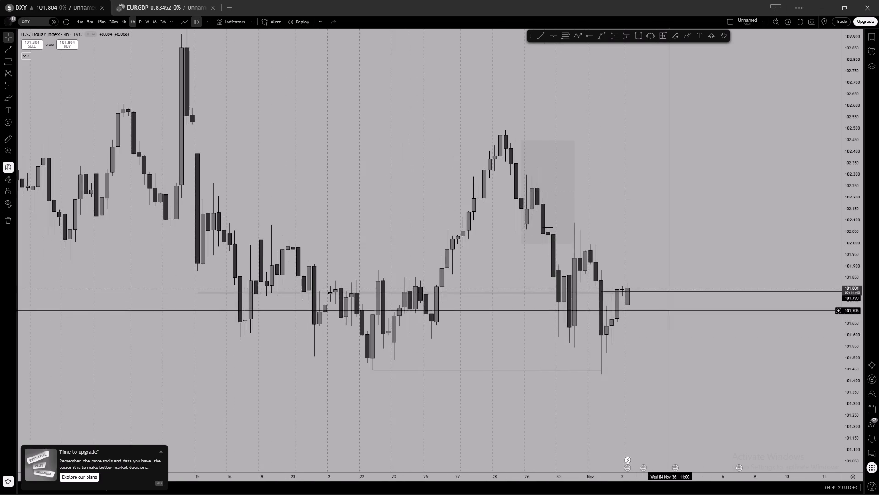
scroll(676, 340, "down", 4)
left_click_drag(686, 364, 714, 289)
scroll(721, 289, "up", 3)
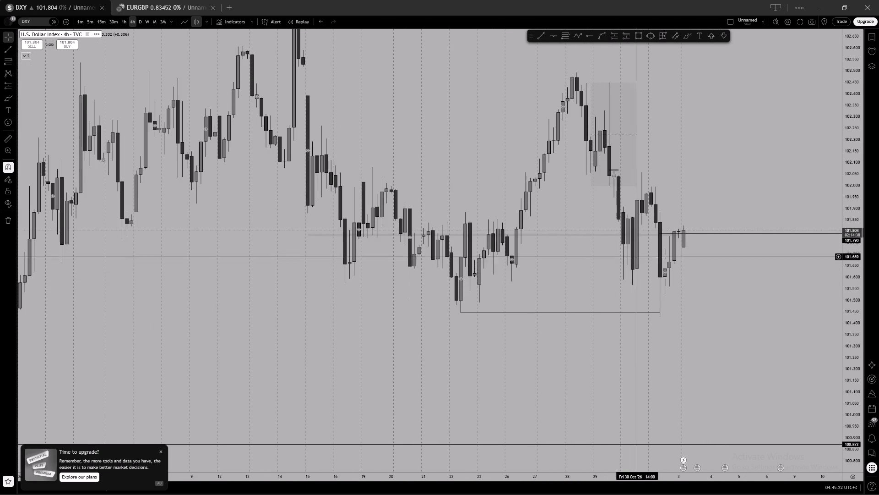
scroll(677, 274, "up", 3)
left_click_drag(677, 278, 624, 273)
Compare the daily and 4-hour U.S. Dollar Index charts for the latest candles around the 101.790 level.
left_click(140, 20)
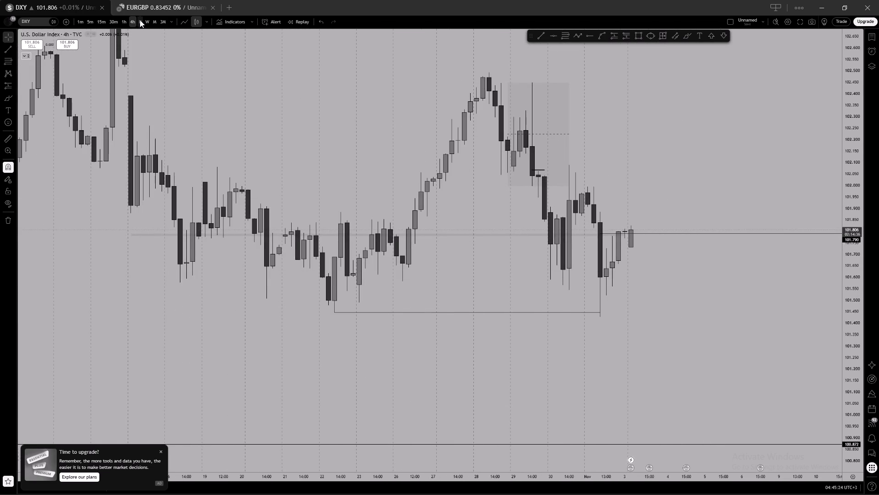
scroll(558, 178, "up", 5)
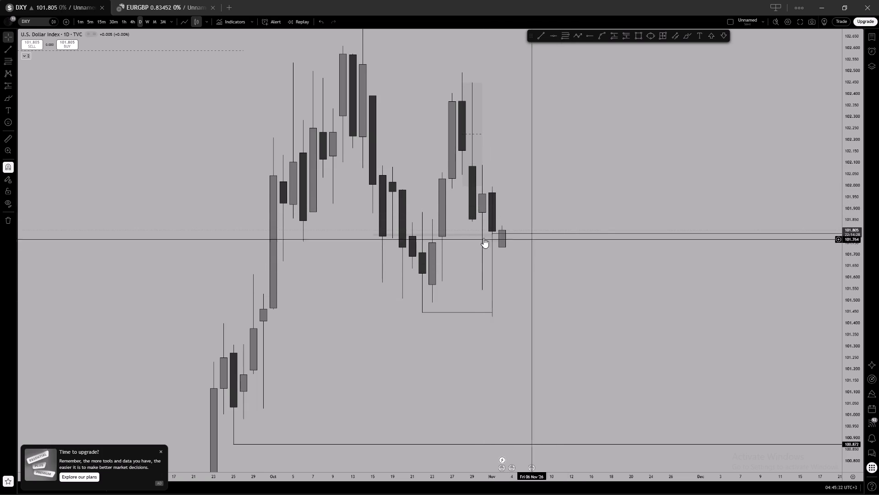
left_click(130, 26)
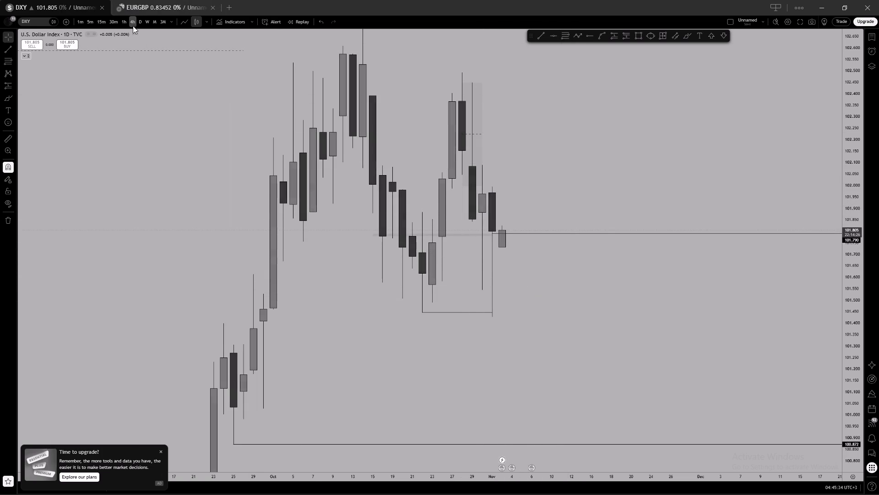
scroll(461, 196, "down", 3)
left_click_drag(607, 204, 610, 197)
left_click(613, 201)
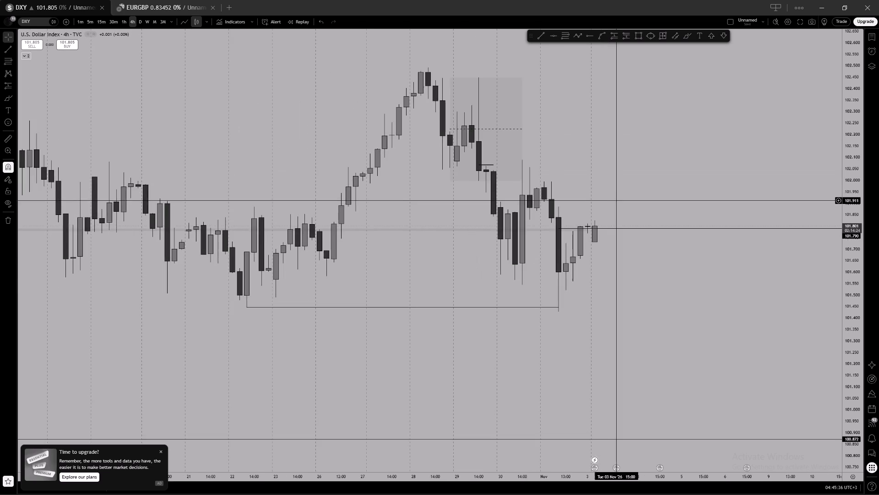
scroll(616, 203, "down", 4)
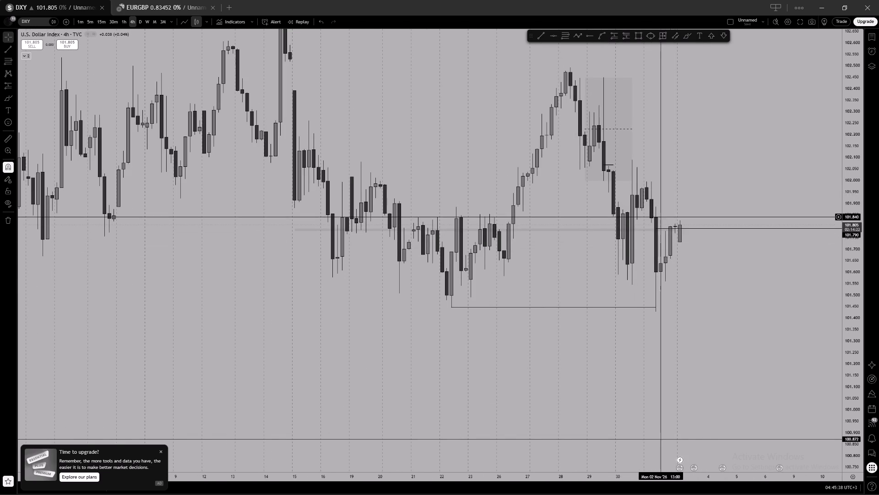
scroll(646, 189, "up", 3)
left_click_drag(680, 181, 462, 194)
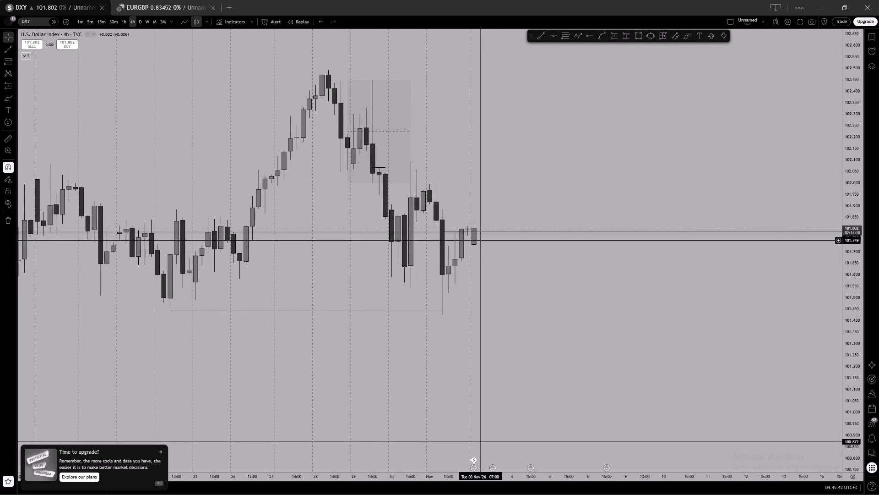
Delete the locked horizontal line at 101.790 from the U.S. Dollar Index chart, working on the 1-hour timeframe.
left_click(125, 22)
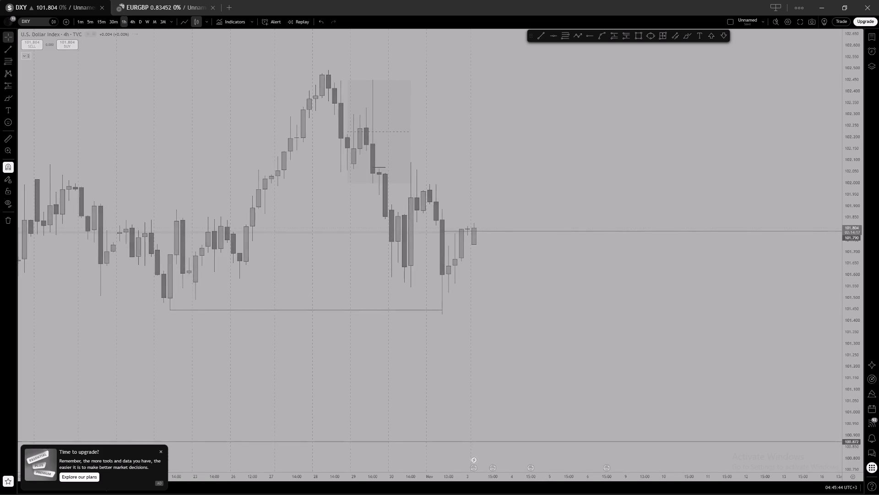
scroll(483, 187, "down", 10)
left_click_drag(641, 176, 607, 193)
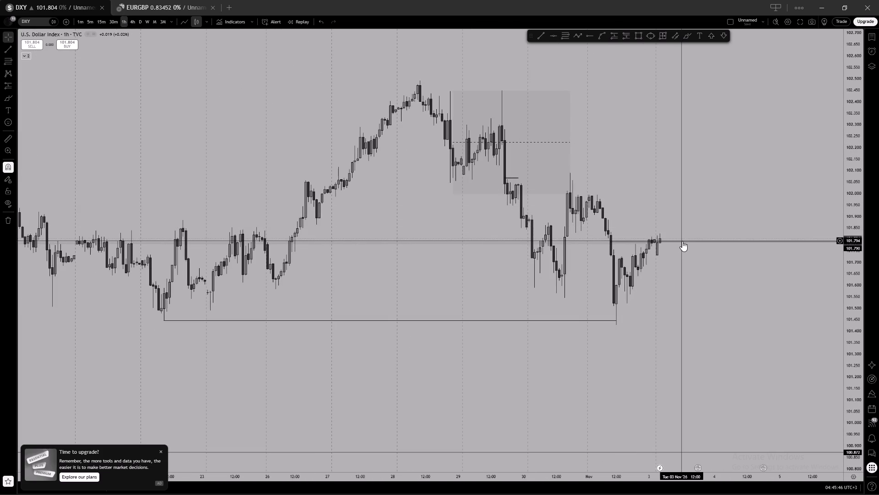
left_click(682, 241)
key("BackSpace")
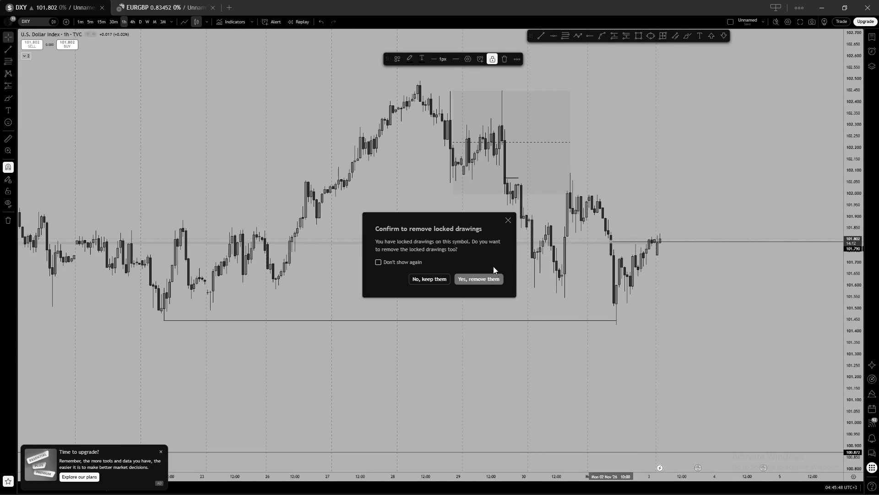
left_click(490, 280)
Examine the latest price action on the 1-hour and 5-minute U.S. Dollar Index charts around the thin grey zone.
scroll(636, 201, "up", 3)
left_click_drag(645, 194, 476, 218)
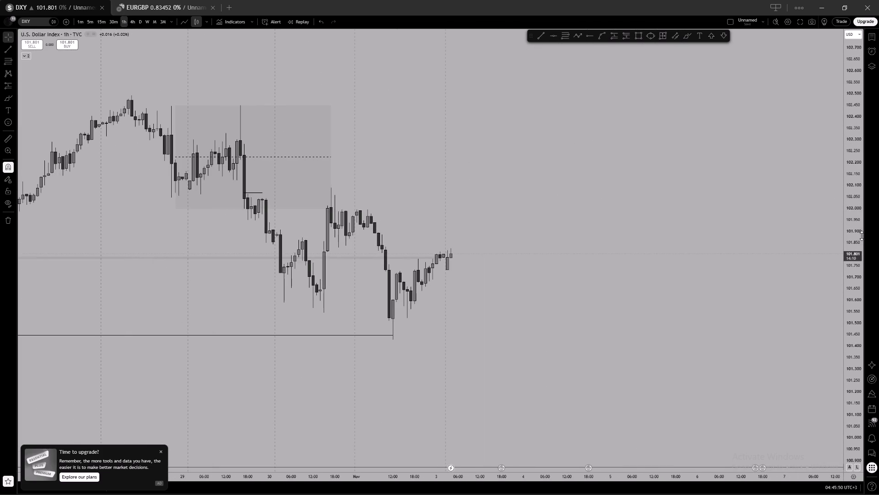
scroll(855, 328, "up", 12)
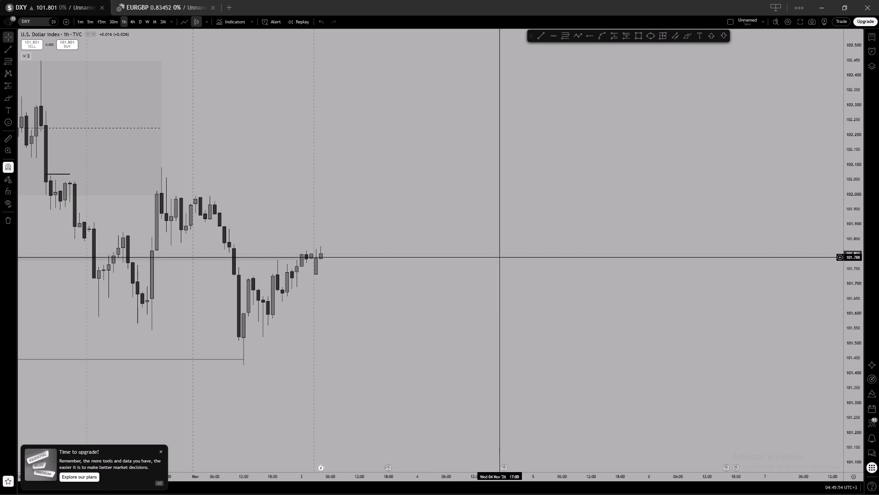
left_click(499, 258)
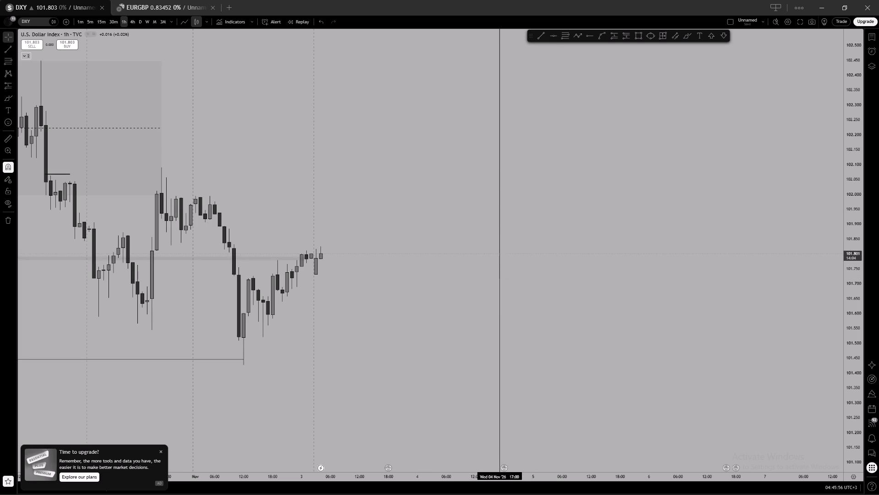
left_click_drag(485, 244, 503, 245)
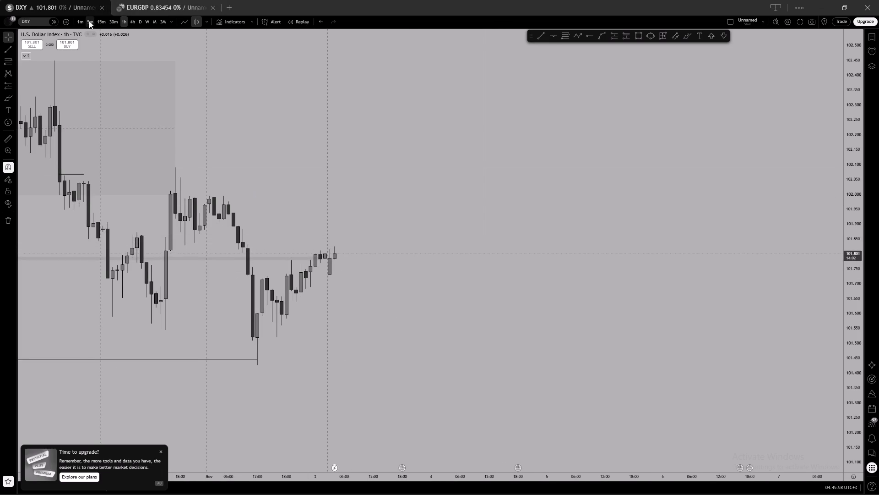
left_click(89, 21)
scroll(499, 241, "down", 17)
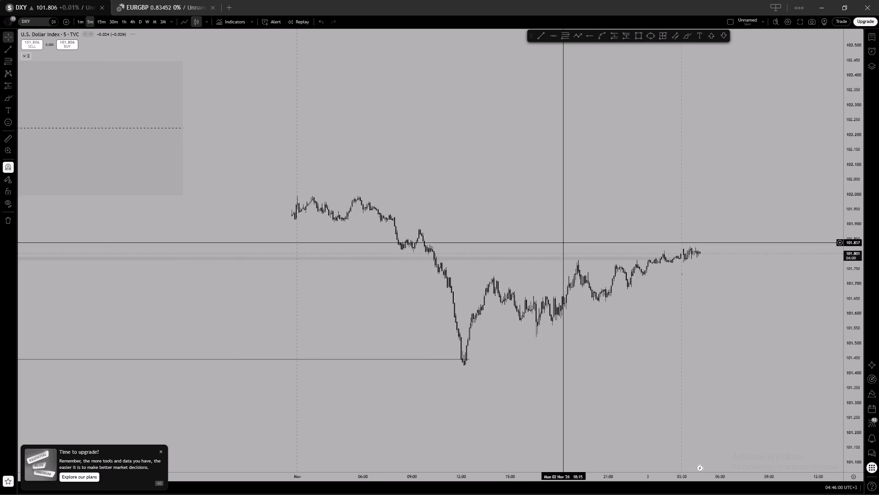
scroll(640, 243, "down", 3)
Examine the 1-hour U.S. Dollar Index chart again, from the shaded zone's reaction to the most recent candles.
left_click(124, 22)
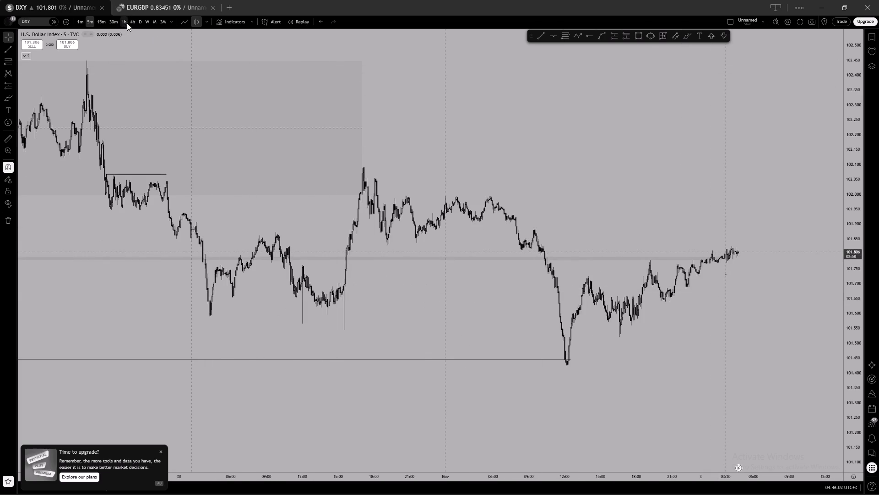
scroll(684, 257, "up", 20)
scroll(684, 257, "up", 1)
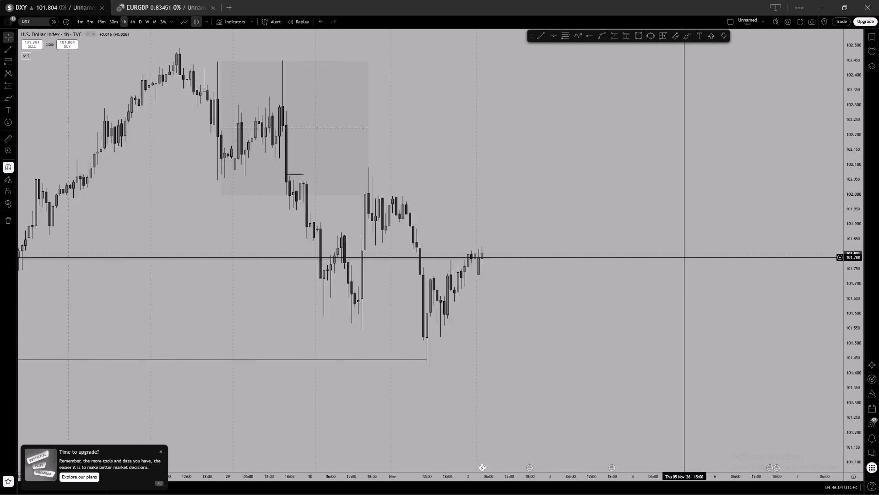
scroll(684, 258, "up", 6)
left_click_drag(288, 275, 451, 268)
left_click_drag(339, 293, 389, 284)
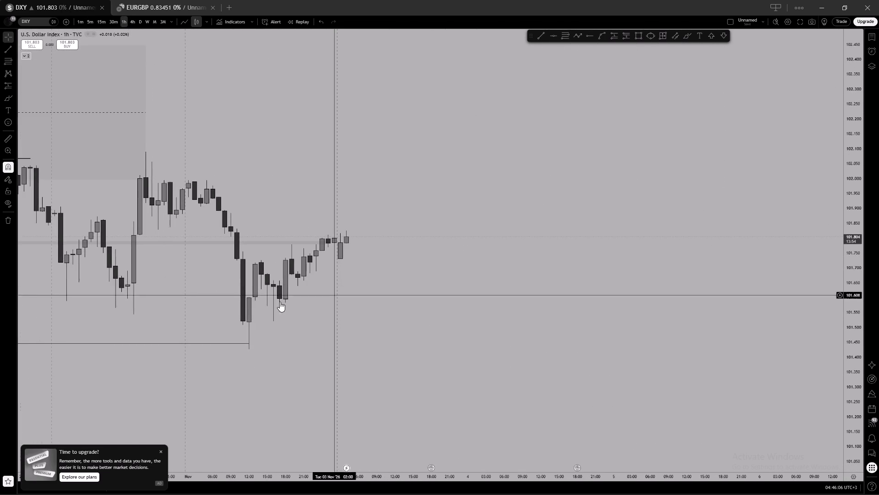
left_click(314, 278)
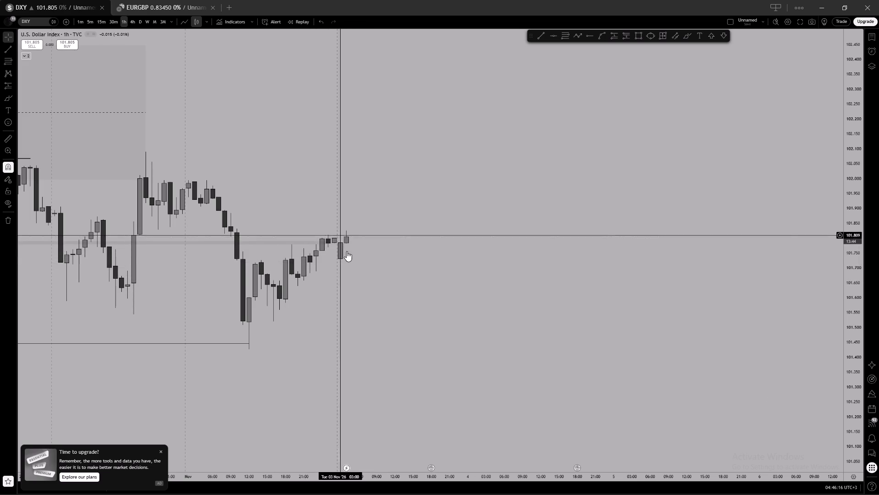
scroll(417, 202, "down", 3)
left_click_drag(483, 210, 483, 231)
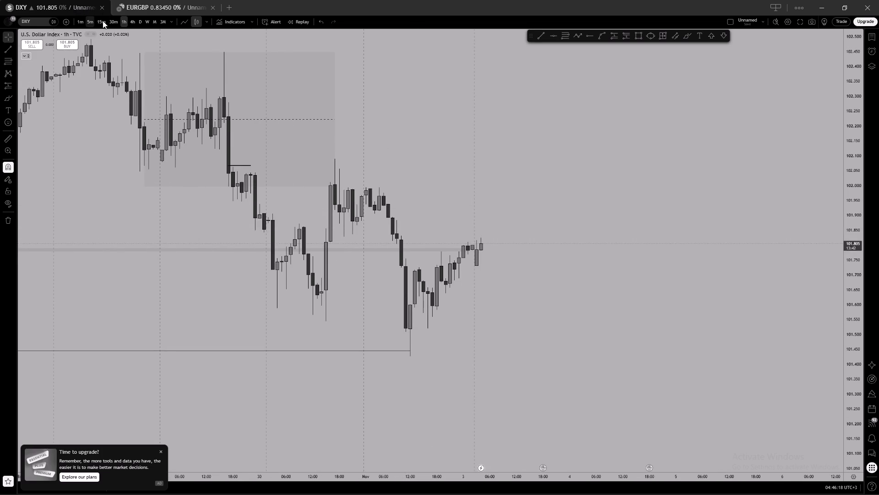
Examine the latest candles on the 30-minute U.S. Dollar Index chart around the thin grey zone.
left_click(114, 20)
scroll(459, 186, "down", 3)
left_click_drag(610, 196, 548, 221)
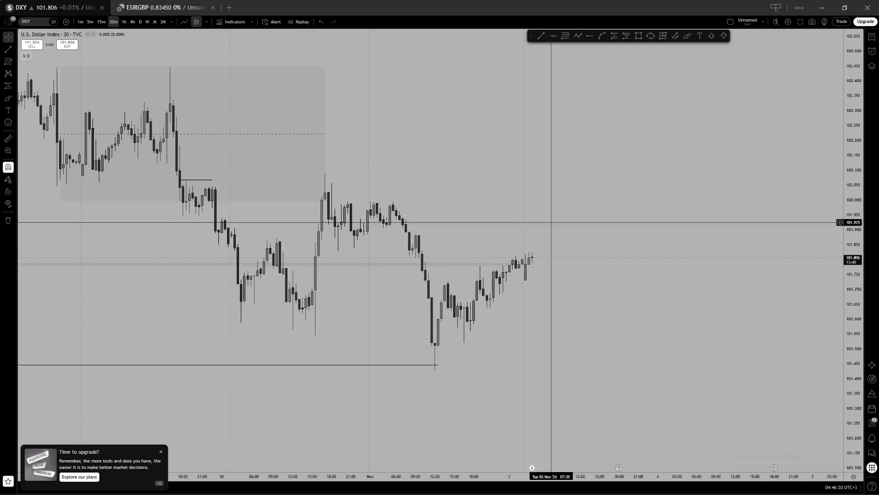
scroll(856, 319, "up", 12)
left_click(500, 204)
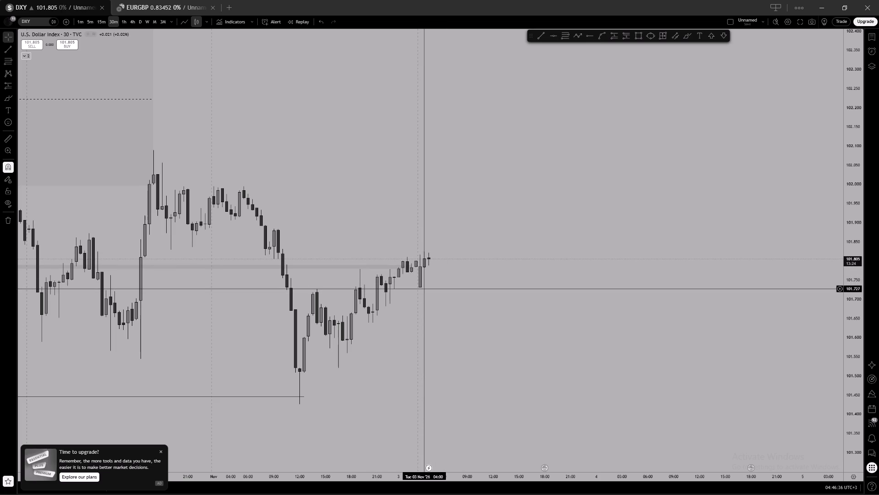
left_click_drag(447, 285, 453, 297)
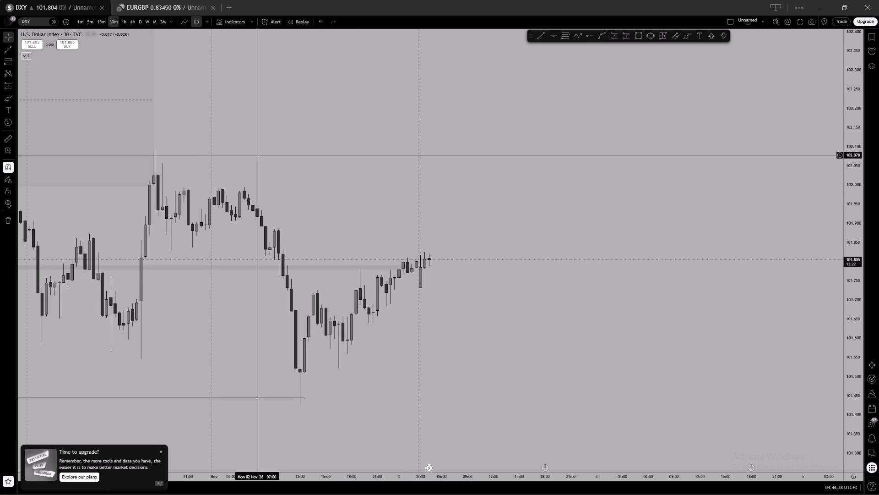
Examine the latest price action on the 15-minute U.S. Dollar Index chart around the thin grey zone.
left_click(99, 21)
scroll(428, 177, "down", 7)
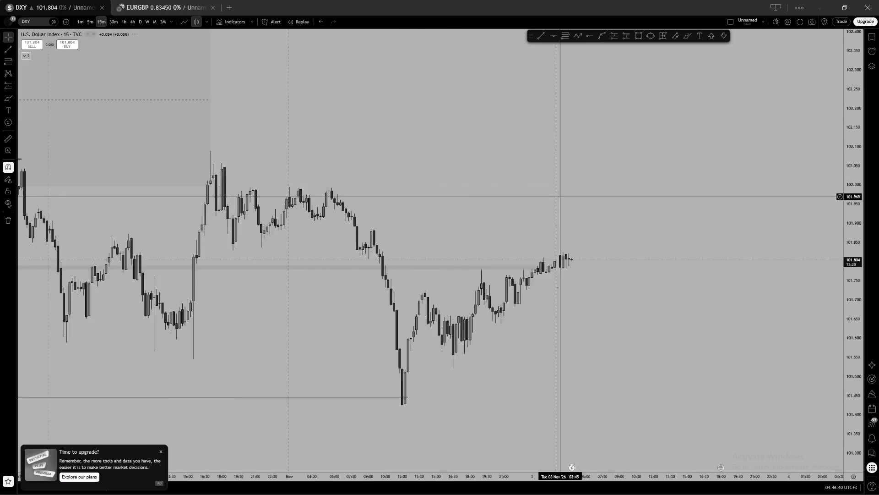
scroll(853, 340, "up", 10)
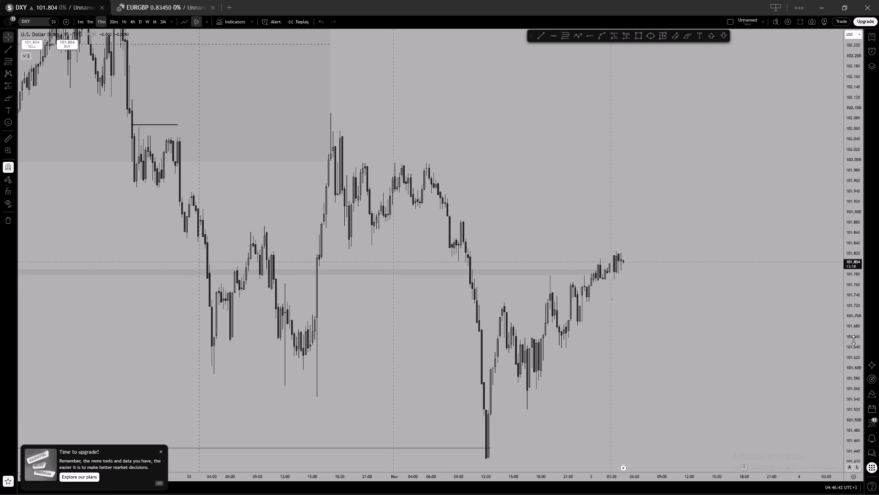
scroll(853, 340, "up", 10)
scroll(669, 253, "up", 8)
left_click_drag(548, 267, 633, 231)
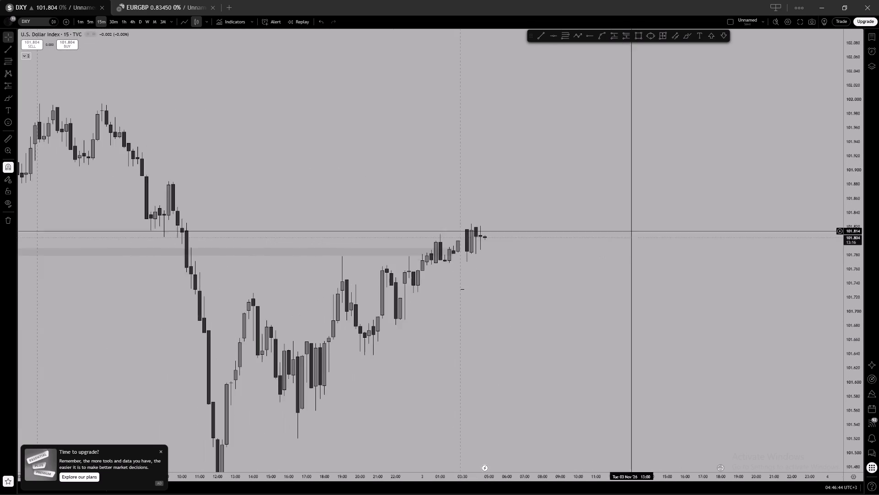
left_click_drag(418, 216, 463, 183)
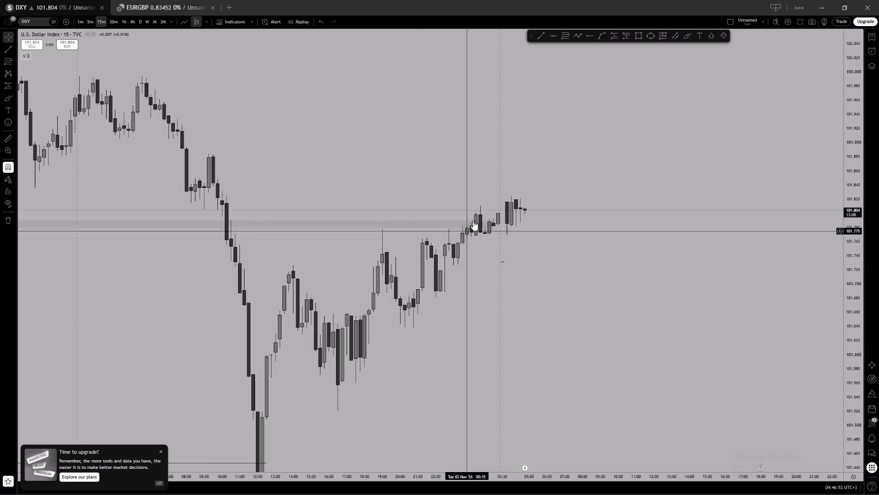
left_click(549, 234)
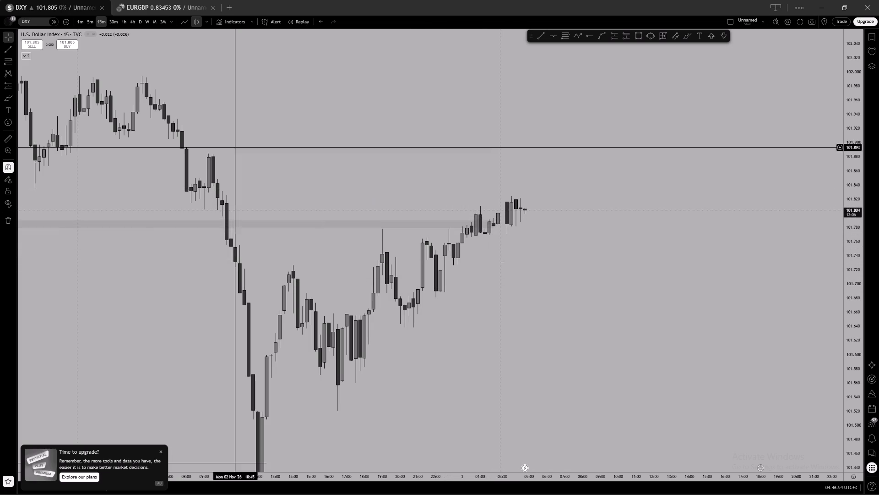
Examine the 5-minute U.S. Dollar Index chart, from the earlier sell-off to the latest candles around the thin grey zone.
left_click(88, 19)
scroll(597, 199, "down", 5)
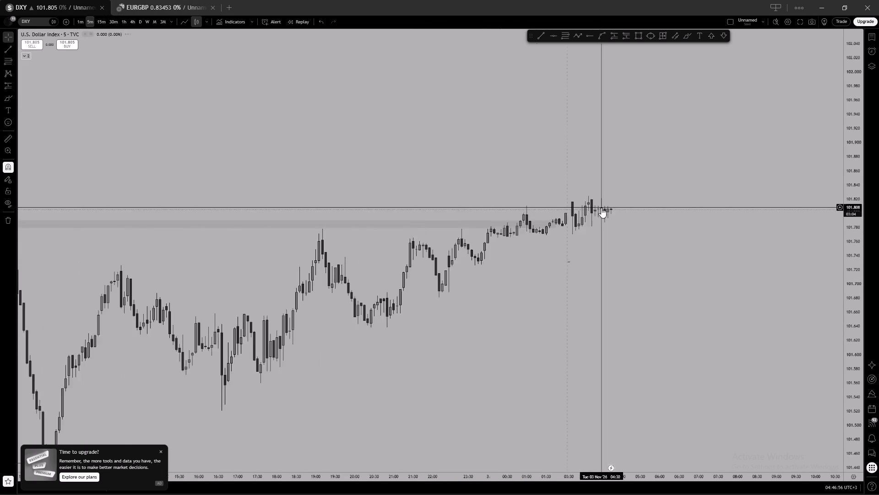
scroll(601, 208, "down", 4)
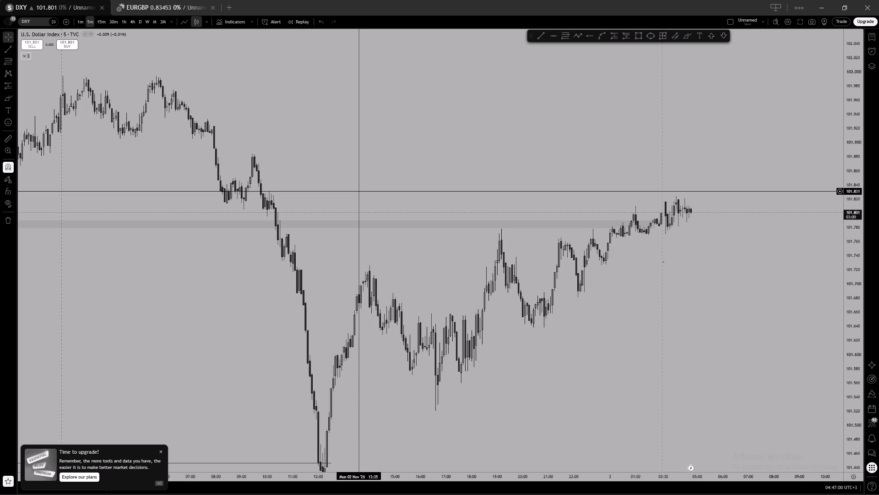
left_click(540, 35)
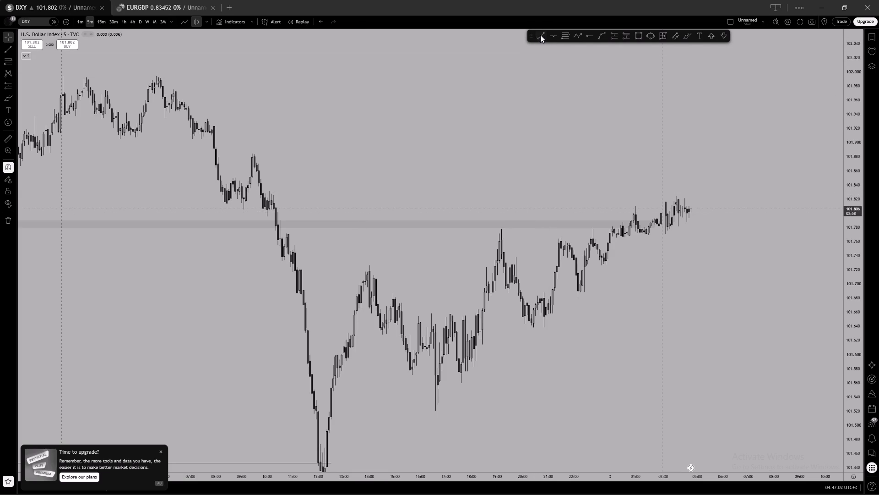
right_click(115, 60)
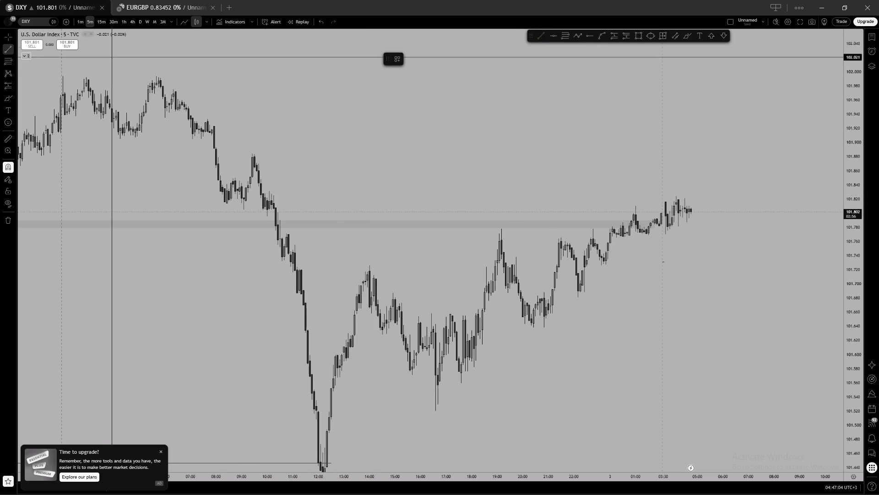
left_click_drag(348, 109, 313, 121)
scroll(326, 125, "up", 2)
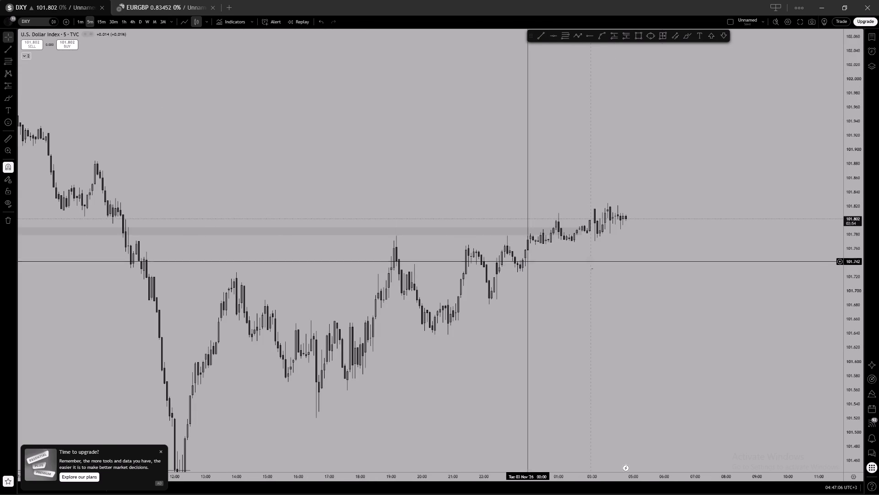
scroll(255, 391, "up", 1)
left_click_drag(327, 406, 367, 361)
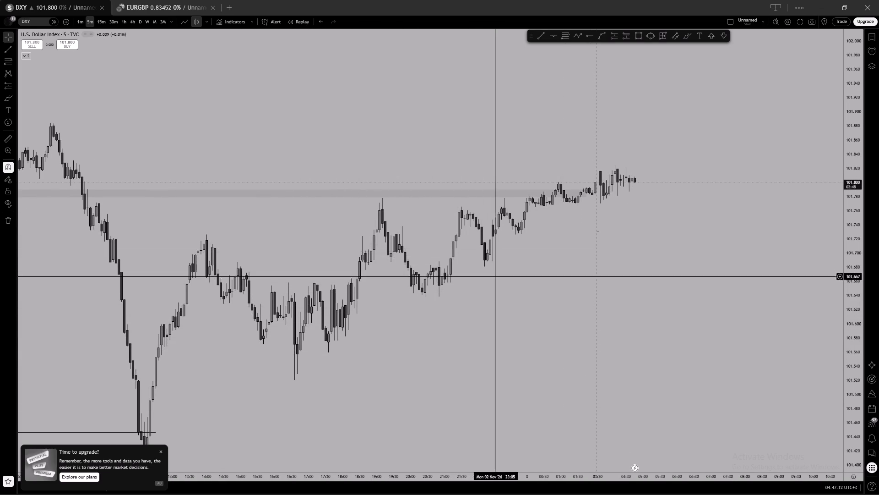
scroll(523, 227, "up", 2)
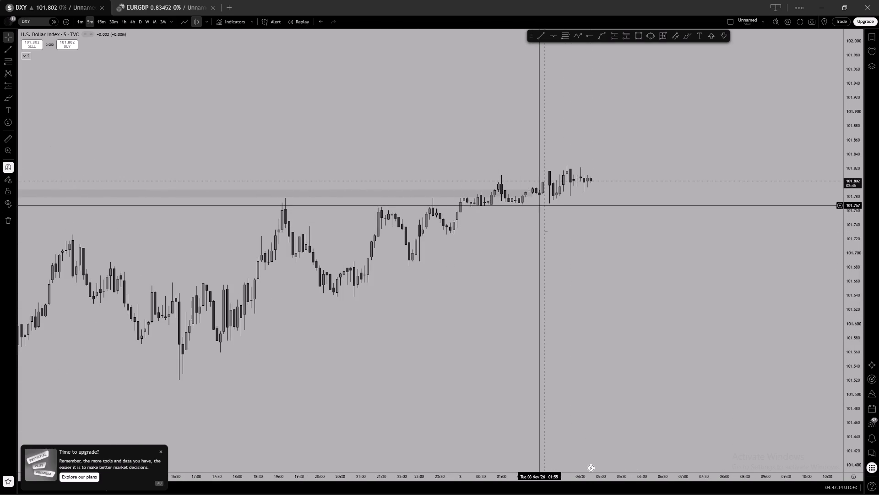
left_click(547, 208)
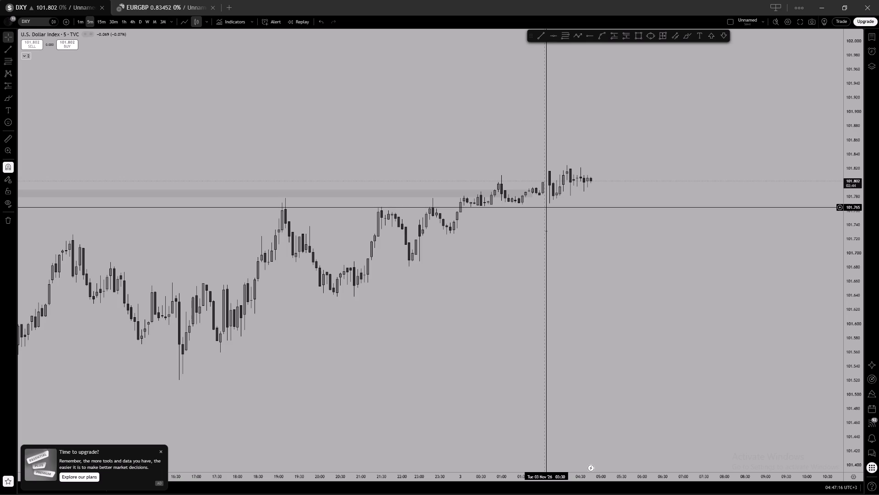
scroll(613, 186, "down", 5)
scroll(839, 297, "up", 5)
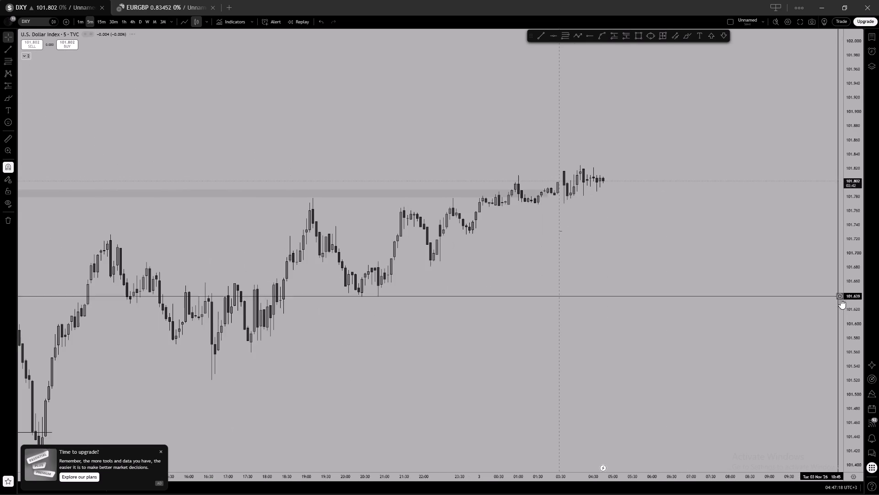
scroll(852, 309, "up", 7)
scroll(408, 79, "down", 5)
left_click_drag(582, 99, 573, 124)
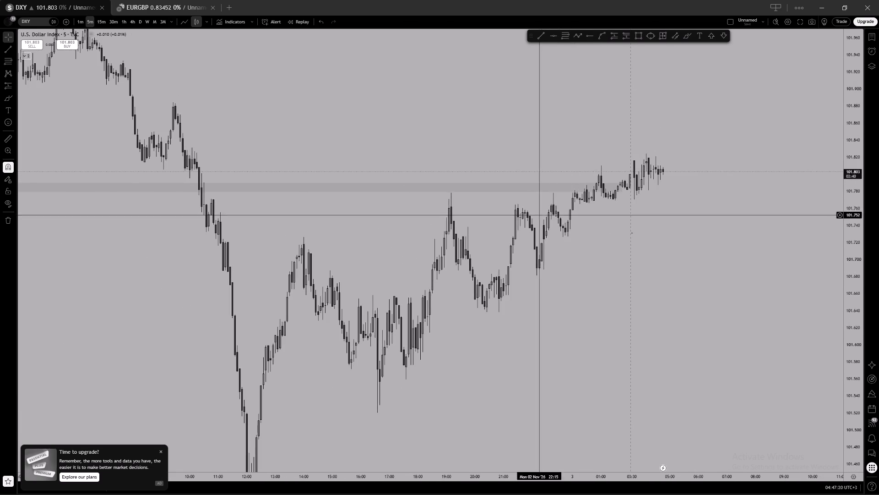
scroll(856, 272, "up", 10)
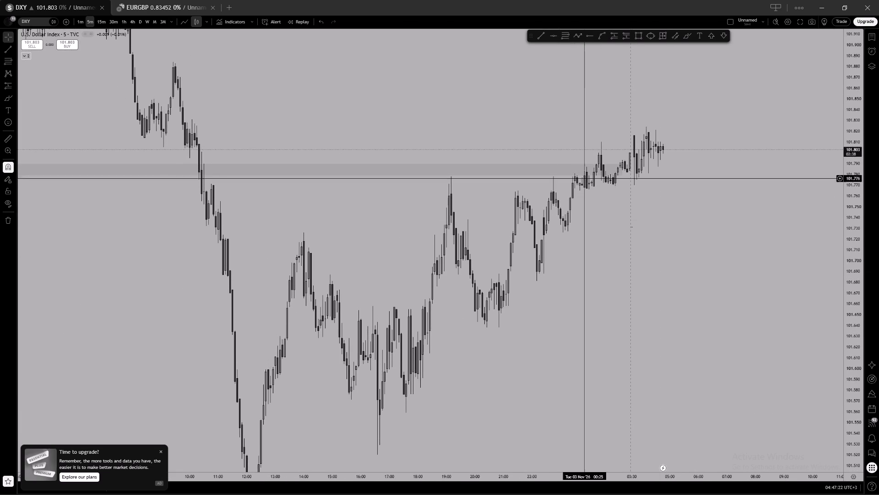
Unlock the thin grey zone, extend its end to about 05:10 on 3 November, past the latest candles, and lock it again.
left_click(578, 163)
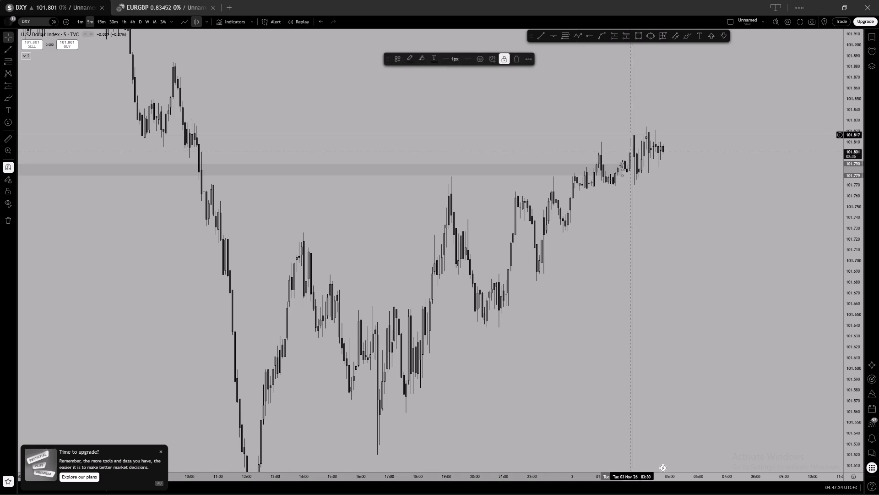
left_click(503, 57)
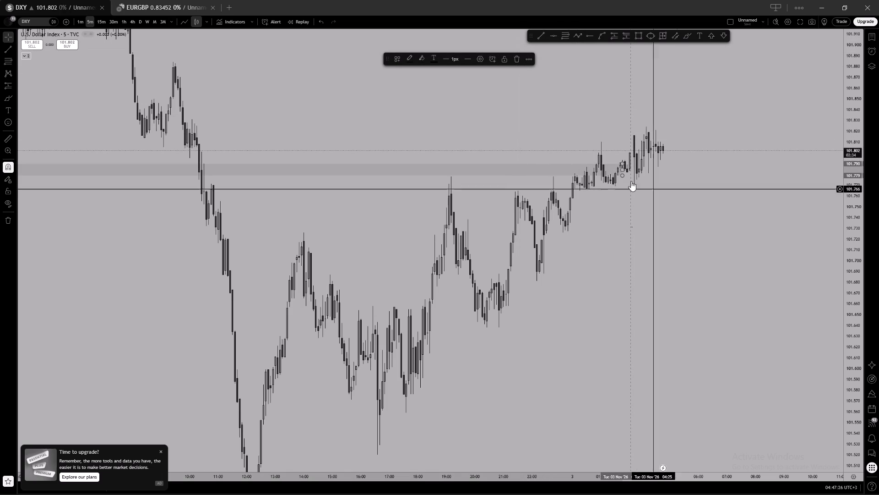
left_click_drag(623, 170, 731, 169)
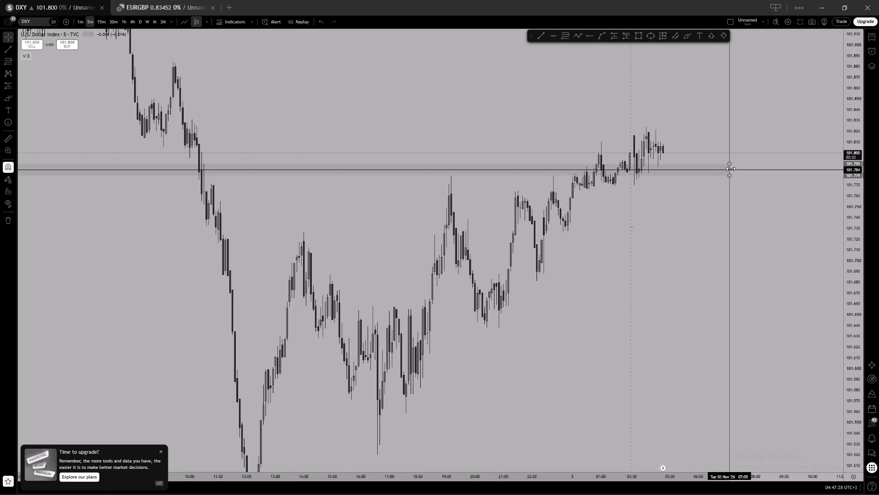
left_click_drag(731, 169, 675, 169)
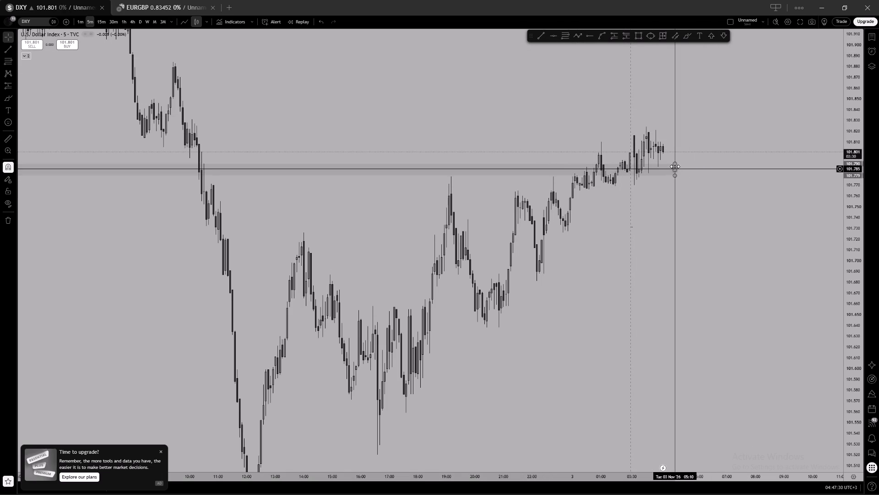
left_click(504, 57)
left_click(591, 113)
Examine how the latest 5-minute candles sit against the extended grey zone and the earlier decline.
scroll(634, 115, "up", 3)
left_click(638, 138)
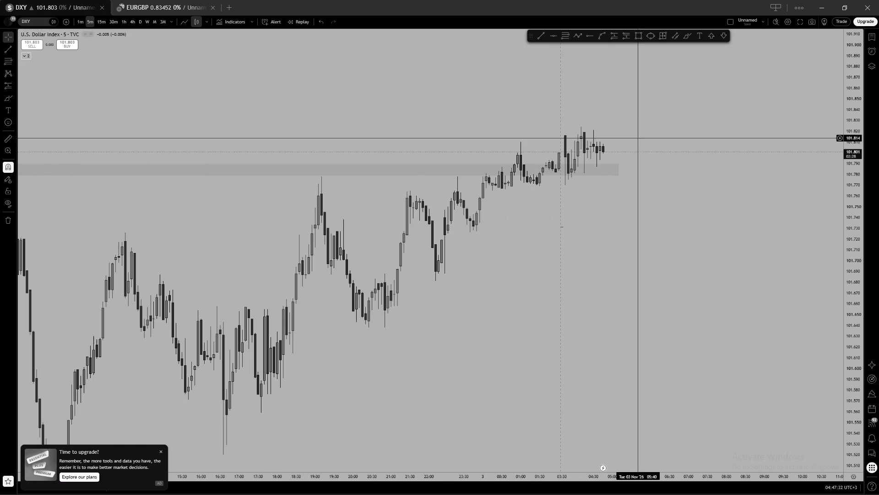
left_click(591, 164)
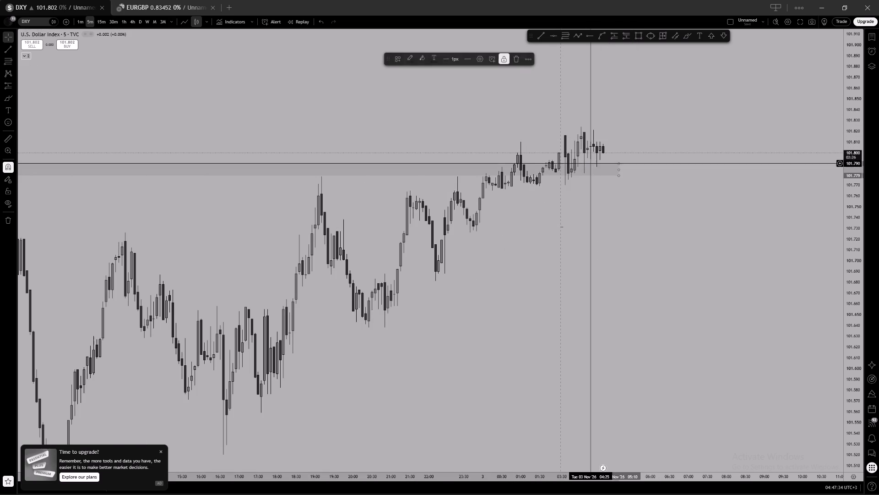
scroll(636, 127, "down", 4)
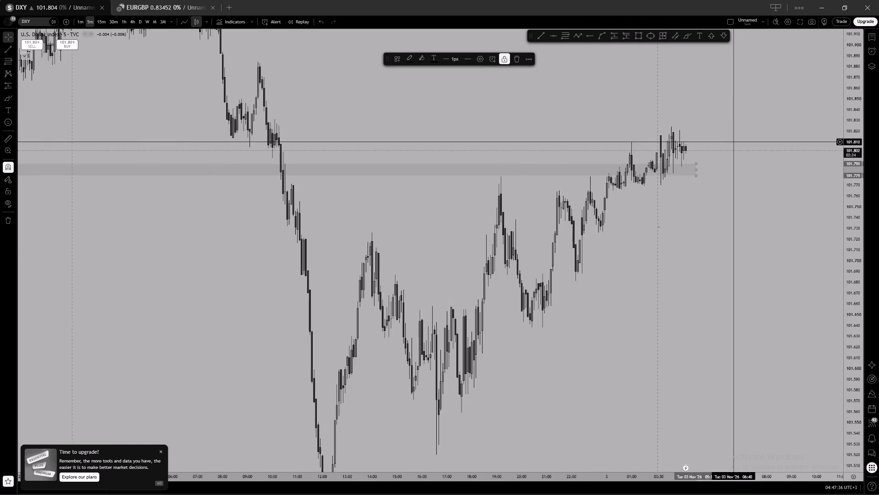
scroll(733, 142, "up", 1)
left_click(733, 142)
scroll(712, 155, "up", 3)
left_click_drag(713, 156, 739, 159)
scroll(310, 82, "down", 2)
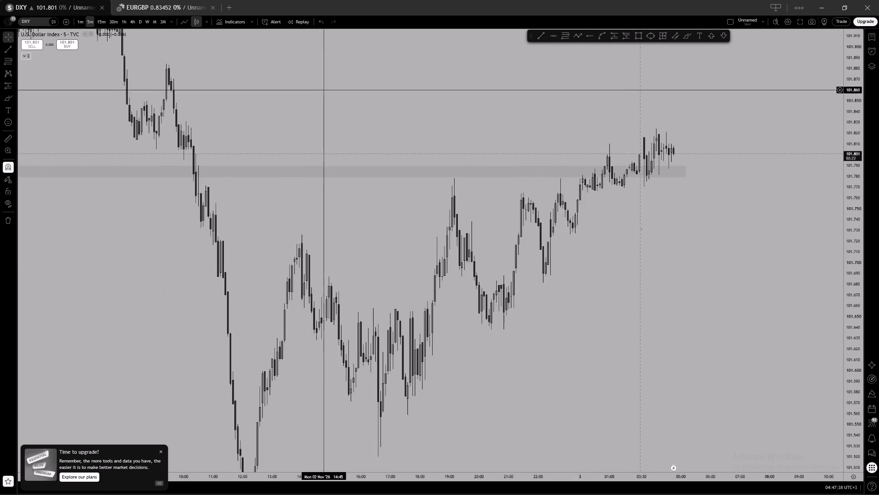
left_click_drag(324, 90, 326, 99)
left_click(326, 99)
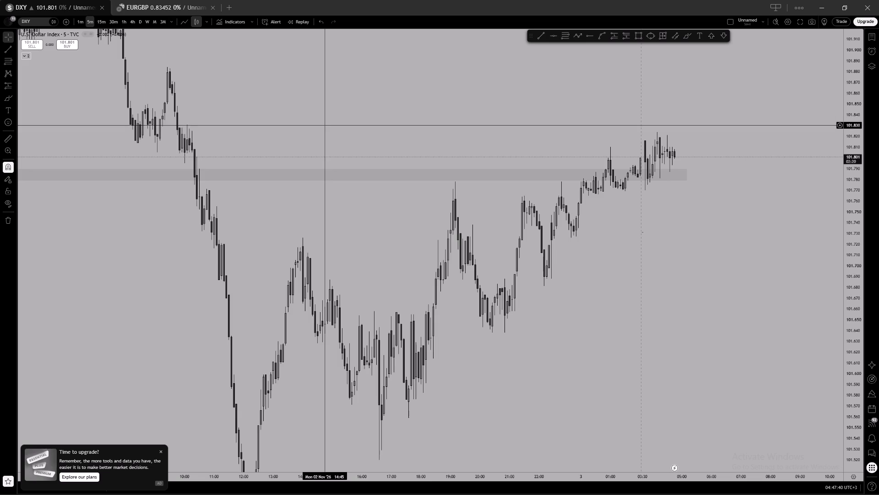
Draw a locked 1px horizontal trend line at about 101.831 from 10:05 on 2 November to 05:10 on 3 November.
left_click(540, 34)
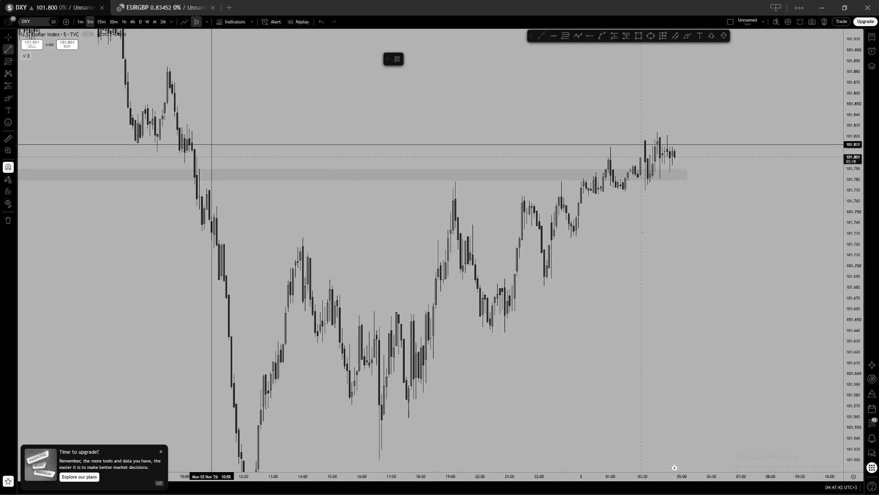
left_click(188, 117)
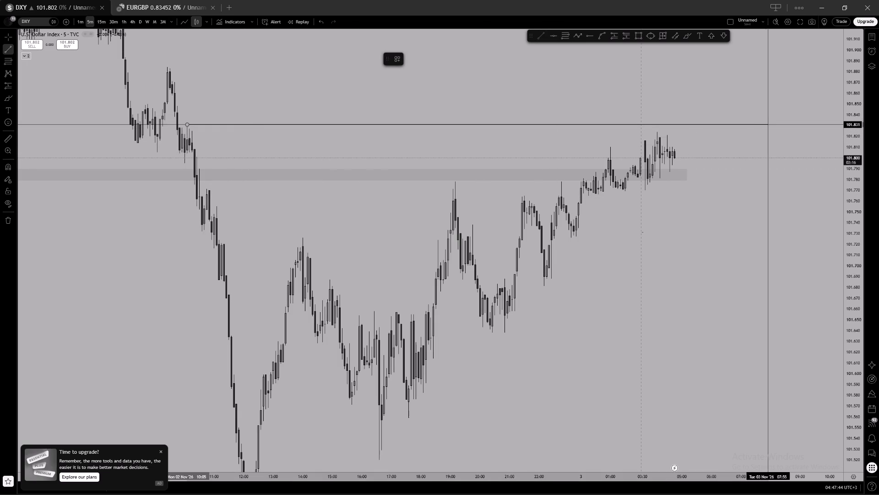
left_click(688, 136, "shift")
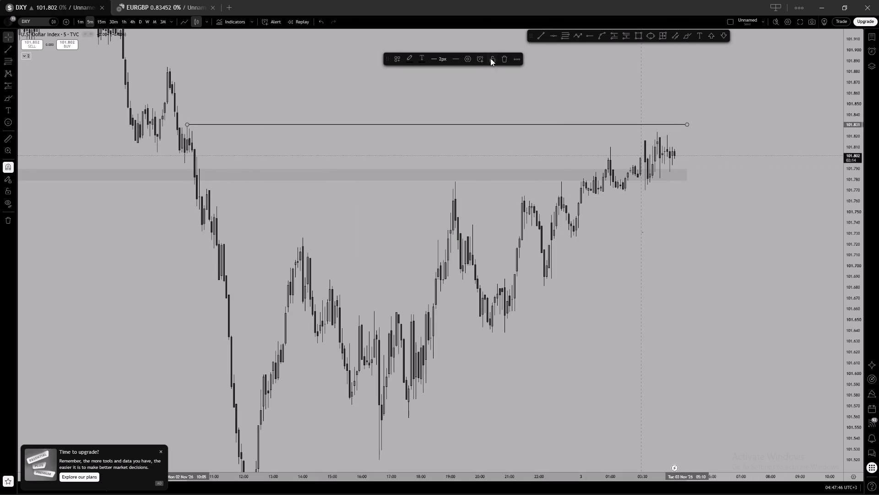
left_click(492, 57)
left_click(434, 58)
left_click(438, 70)
left_click(638, 133)
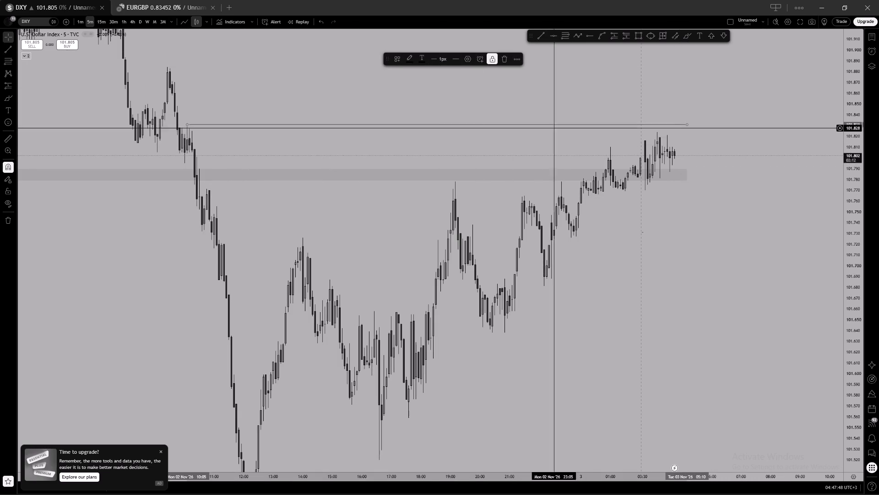
Examine the 5-minute U.S. Dollar Index price action between the new trend line and the grey zone.
scroll(548, 90, "down", 2)
left_click_drag(642, 87, 527, 107)
left_click_drag(537, 112, 685, 166)
scroll(626, 149, "up", 1)
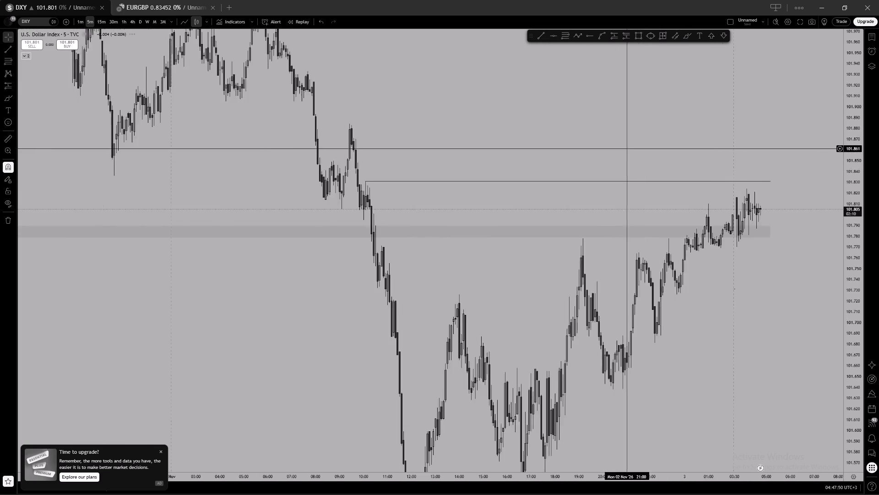
scroll(626, 149, "up", 3)
left_click_drag(654, 143, 652, 109)
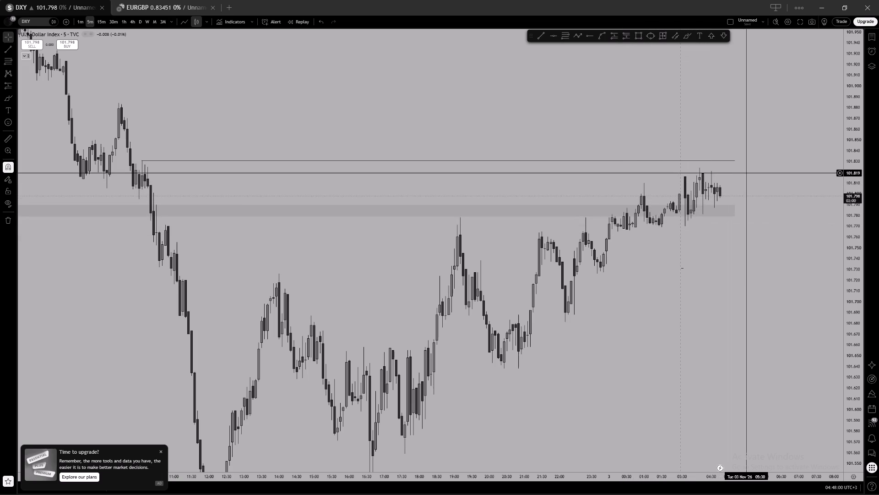
left_click_drag(761, 173, 758, 126)
scroll(839, 192, "down", 3)
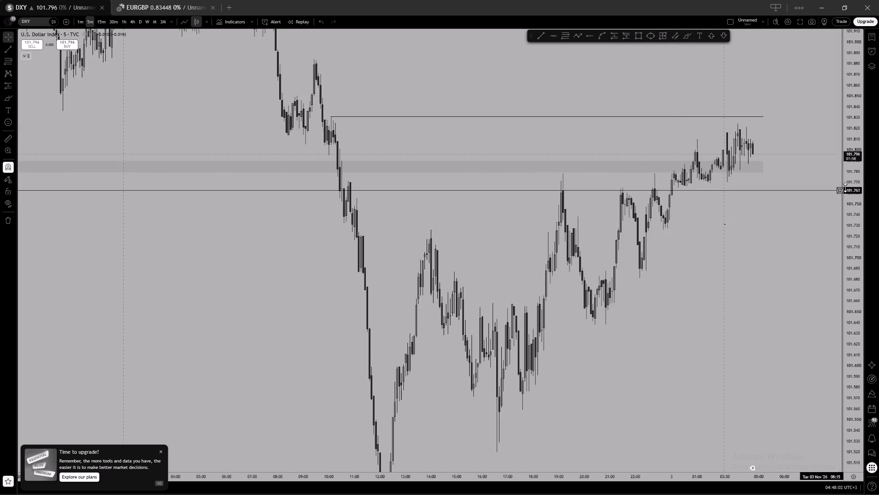
scroll(847, 185, "down", 9)
scroll(799, 196, "up", 3)
left_click_drag(777, 240, 789, 213)
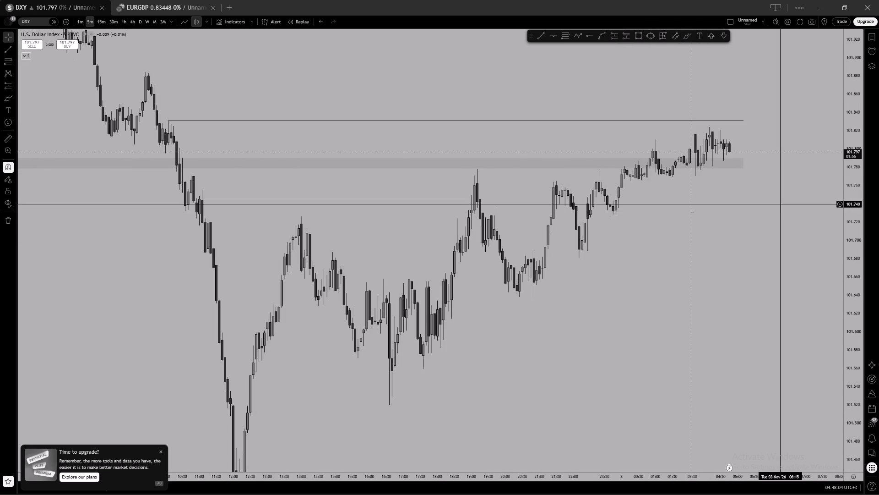
Switch to the EURGBP chart and examine its recent price action on the 5-minute and daily timeframes.
left_click(168, 7)
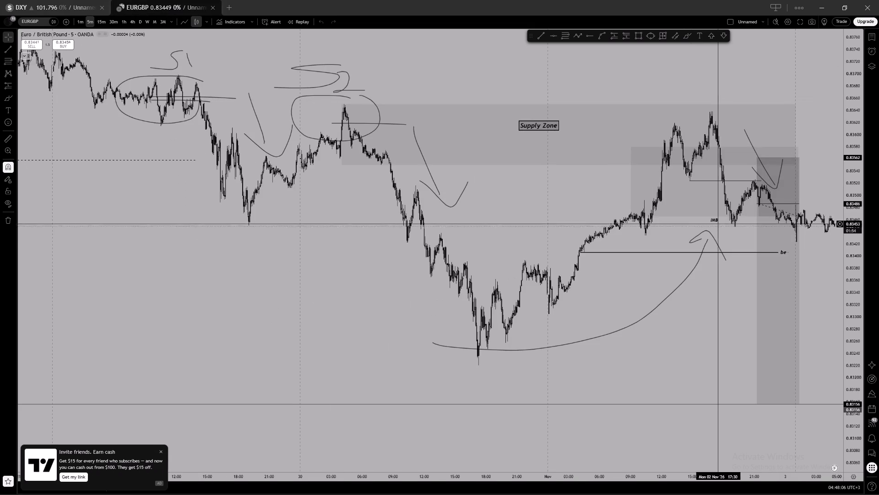
scroll(715, 242, "up", 2)
left_click_drag(708, 221, 512, 232)
scroll(823, 232, "up", 3)
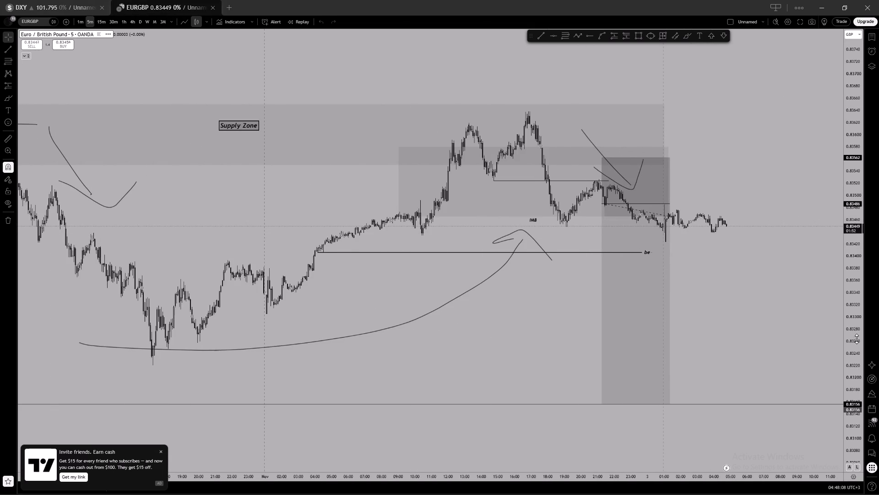
scroll(852, 345, "up", 12)
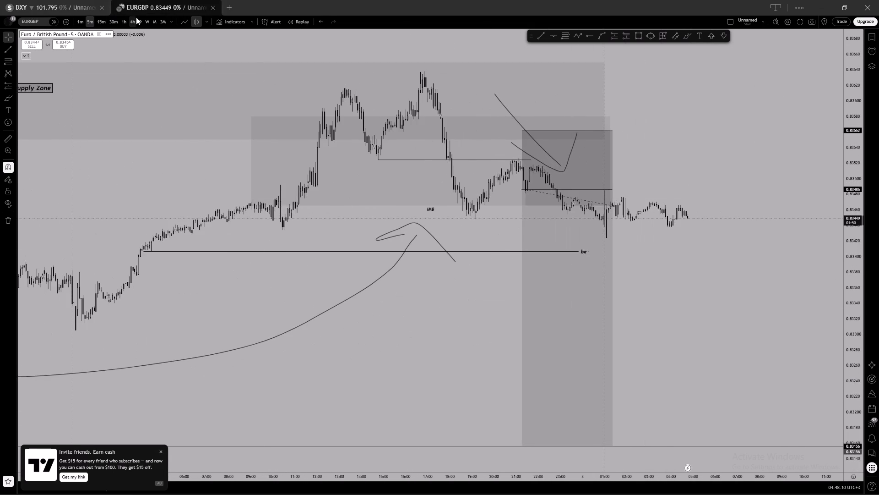
left_click(138, 17)
scroll(704, 226, "up", 8)
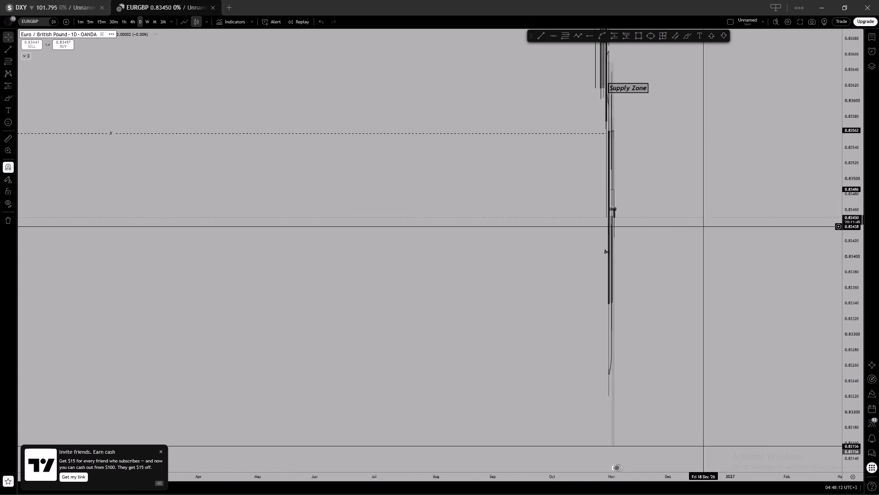
scroll(704, 227, "up", 20)
scroll(704, 227, "up", 2)
left_click_drag(93, 225, 696, 228)
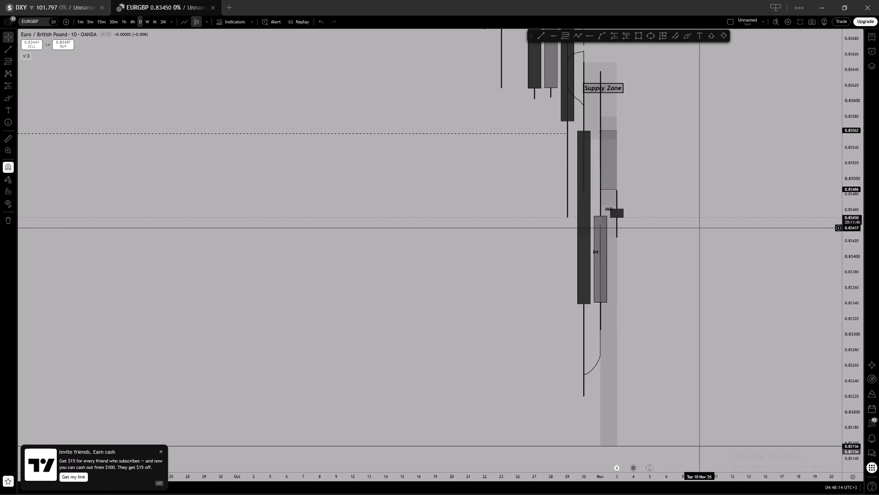
Select the drawings around the latest daily candles, including the short position, supply zone rectangles and brush strokes, then group and hide them.
left_click_drag(701, 308, 662, 278, "ctrl")
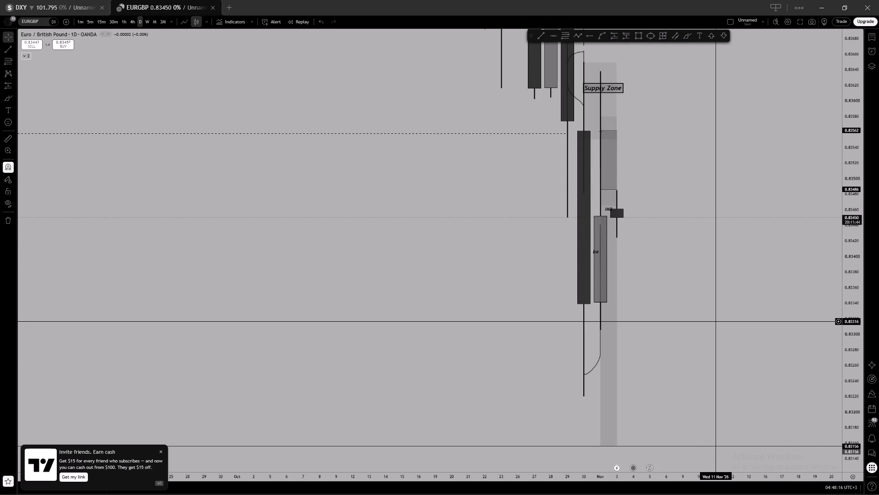
left_click_drag(662, 278, 662, 278, "ctrl")
left_click_drag(723, 344, 491, 163, "ctrl")
left_click(872, 70)
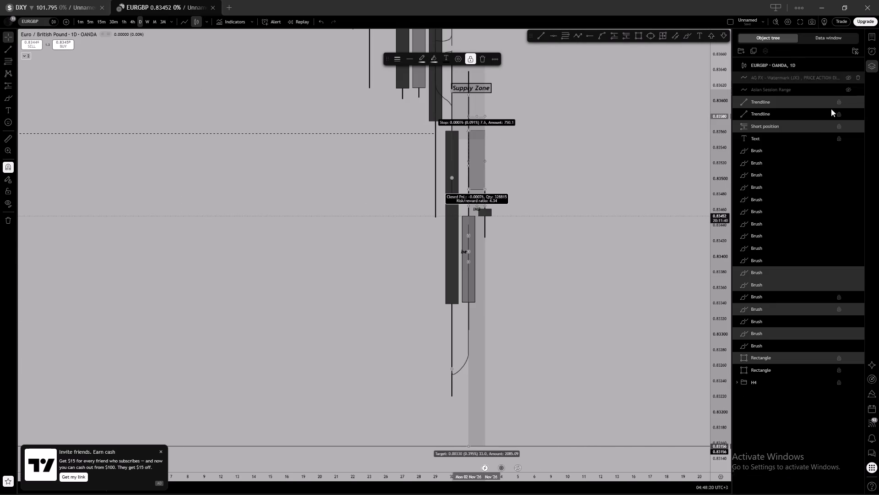
left_click_drag(599, 130, 350, 66, "ctrl")
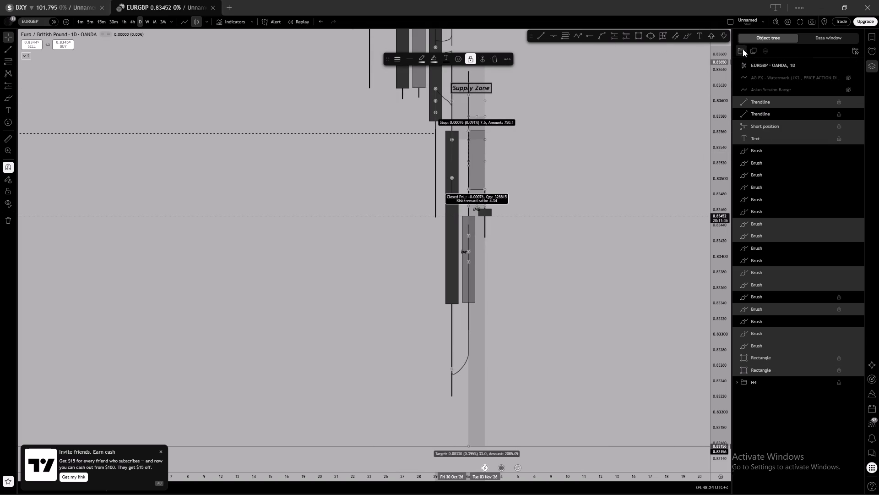
left_click(743, 49)
left_click(850, 213)
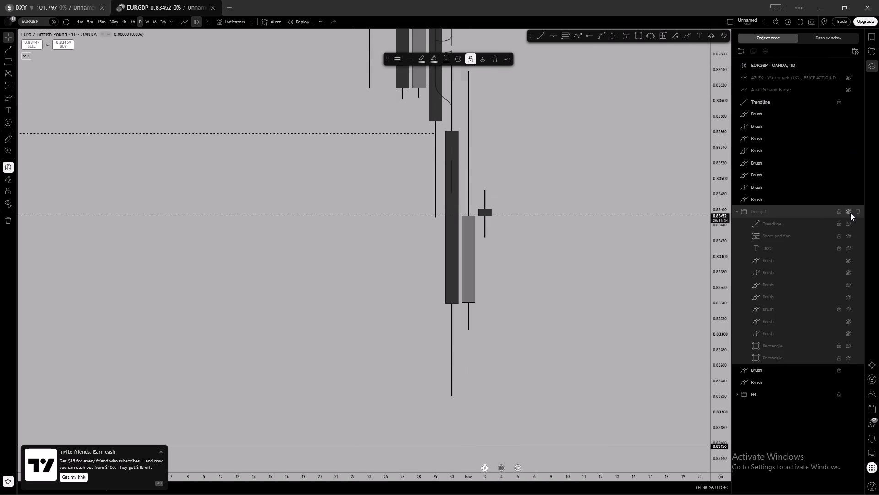
Add the remaining trend line and the selected brush strokes to the new group, hide the whole group and collapse it.
left_click_drag(548, 351, 365, 156, "ctrl")
left_click_drag(523, 111, 350, 11, "ctrl")
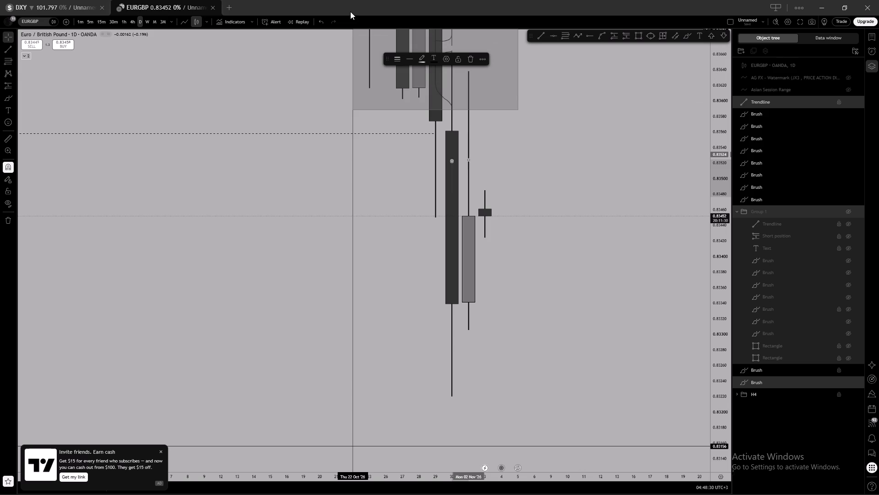
left_click_drag(775, 187, 789, 242)
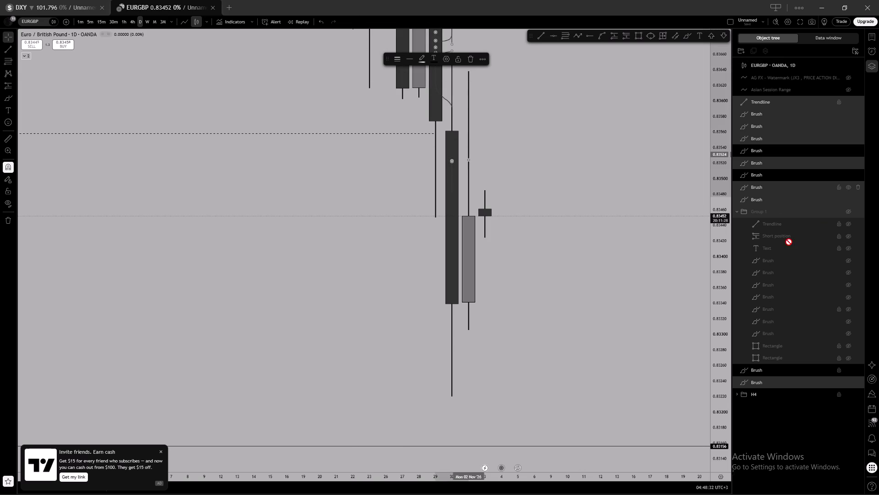
left_click_drag(789, 242, 790, 243)
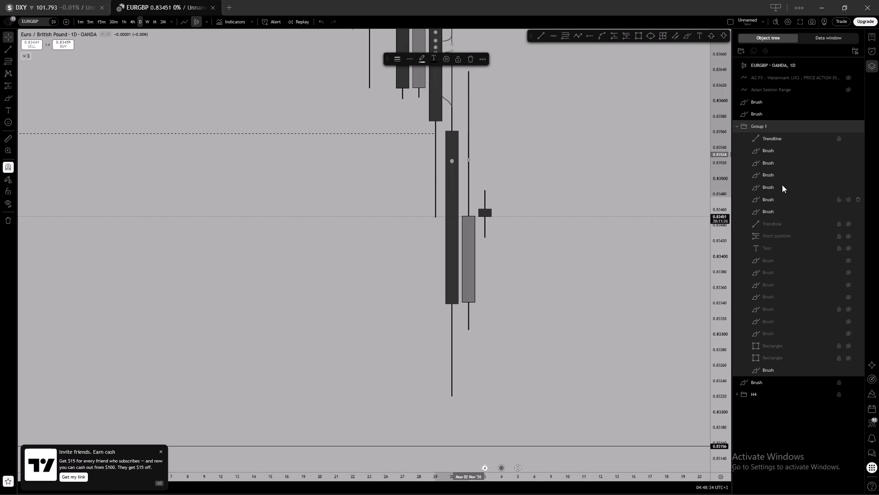
left_click(529, 147)
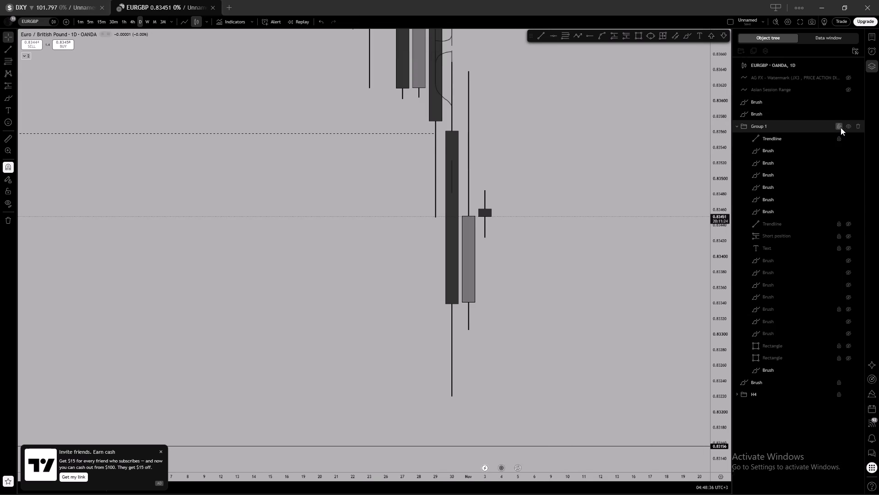
left_click(848, 126)
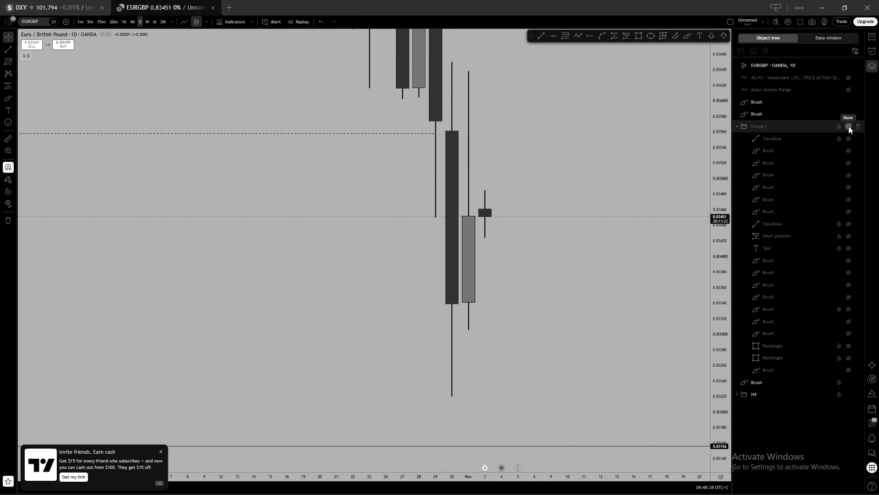
left_click(738, 127)
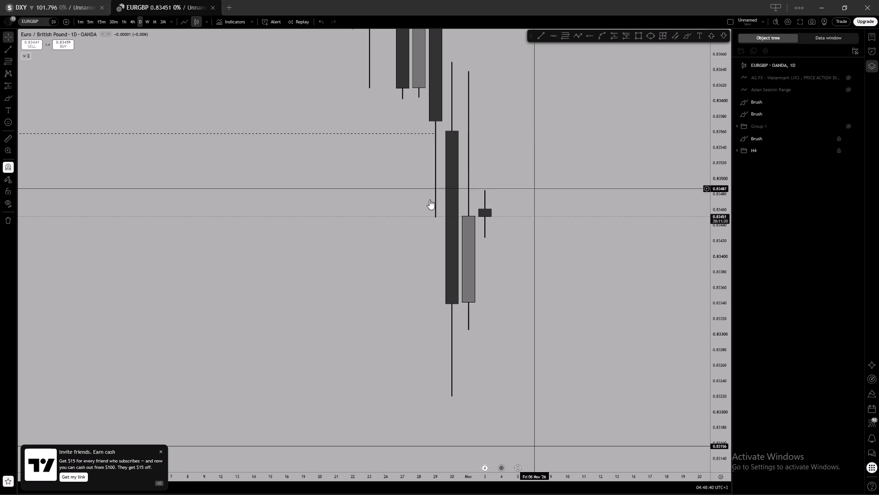
Examine the decluttered EURGBP candles on the daily timeframe and on the 4-hour timeframe.
scroll(426, 199, "up", 3)
left_click_drag(492, 205, 502, 244)
scroll(513, 236, "down", 5)
scroll(721, 322, "down", 3)
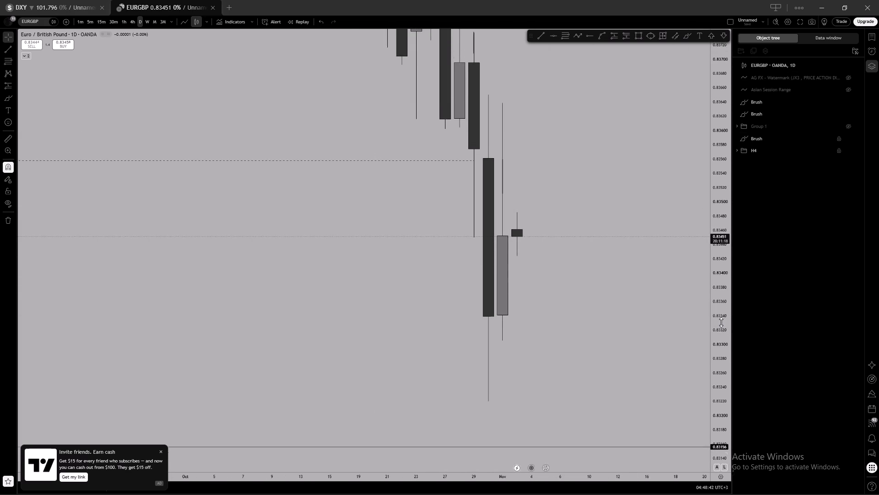
scroll(721, 322, "down", 12)
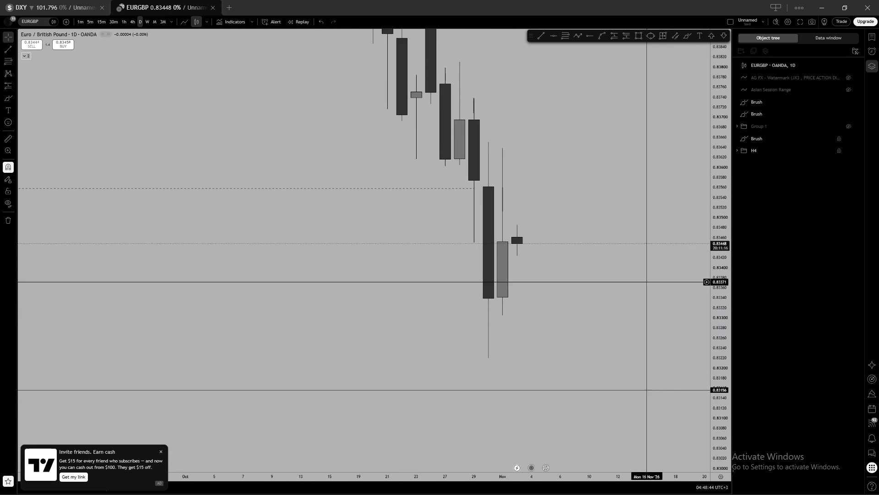
scroll(643, 280, "down", 4)
left_click_drag(673, 276, 667, 321)
left_click_drag(651, 307, 647, 256)
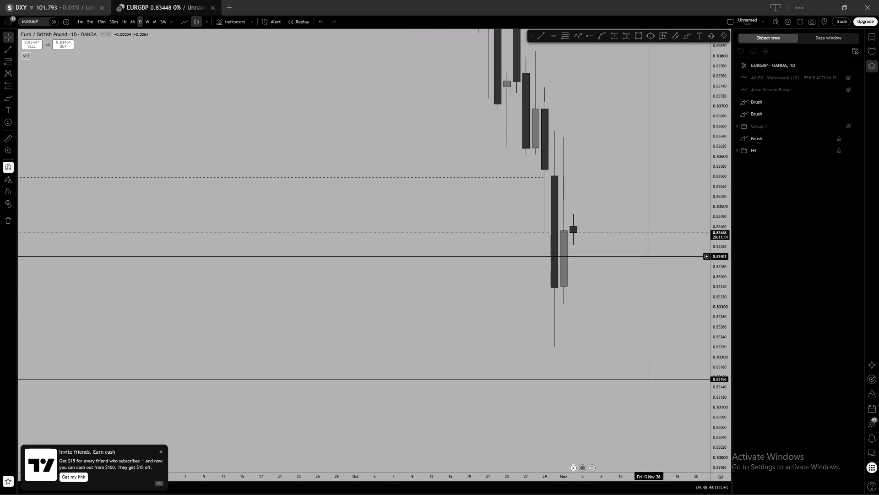
left_click(144, 19)
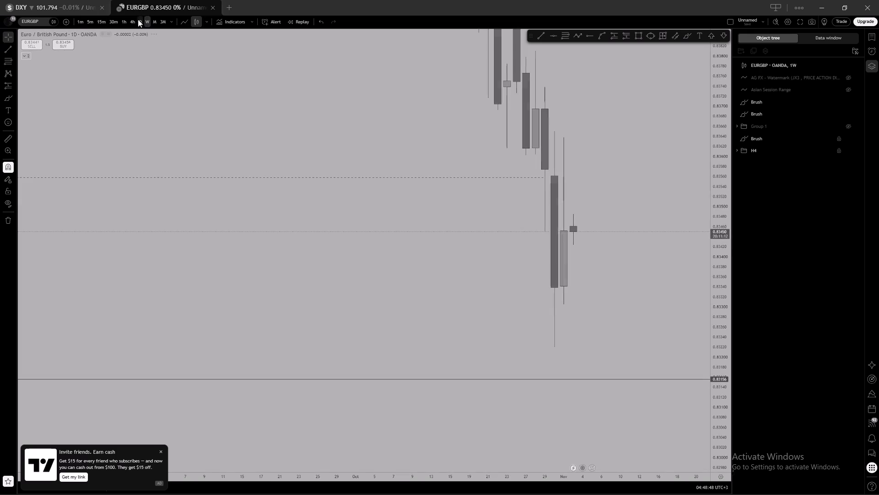
left_click(137, 19)
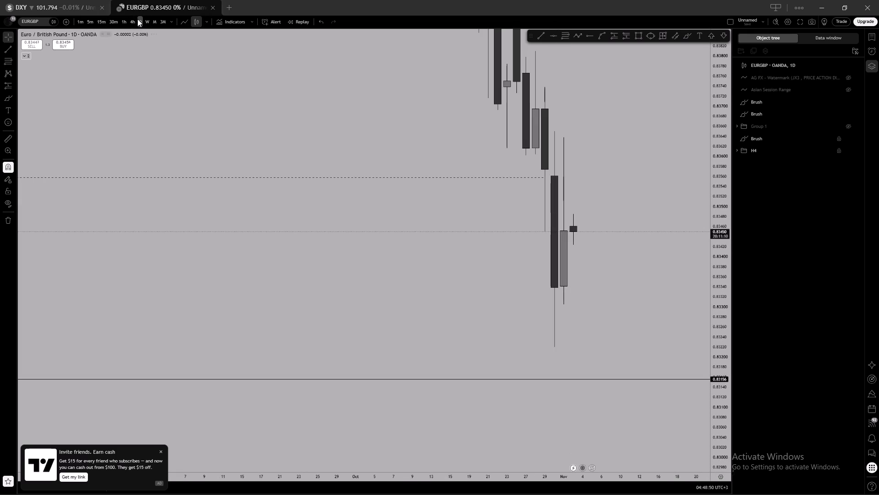
left_click(130, 21)
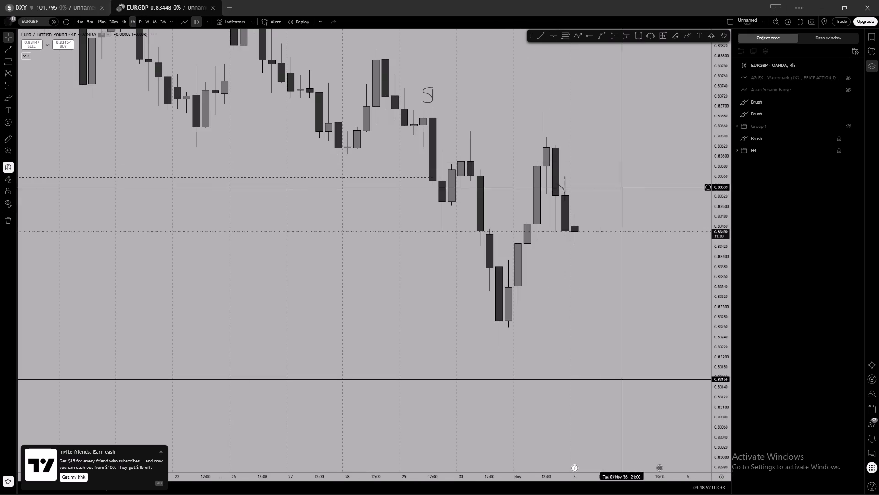
scroll(637, 214, "down", 2)
left_click_drag(639, 215, 538, 236)
scroll(570, 230, "up", 1)
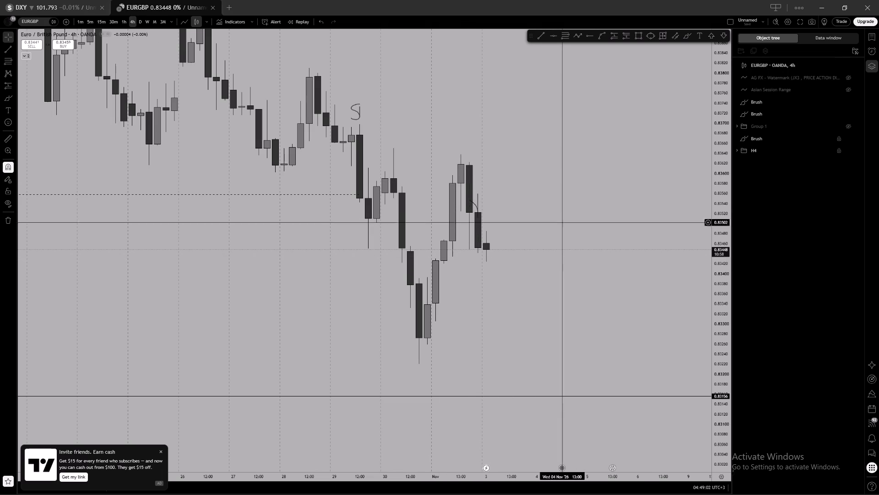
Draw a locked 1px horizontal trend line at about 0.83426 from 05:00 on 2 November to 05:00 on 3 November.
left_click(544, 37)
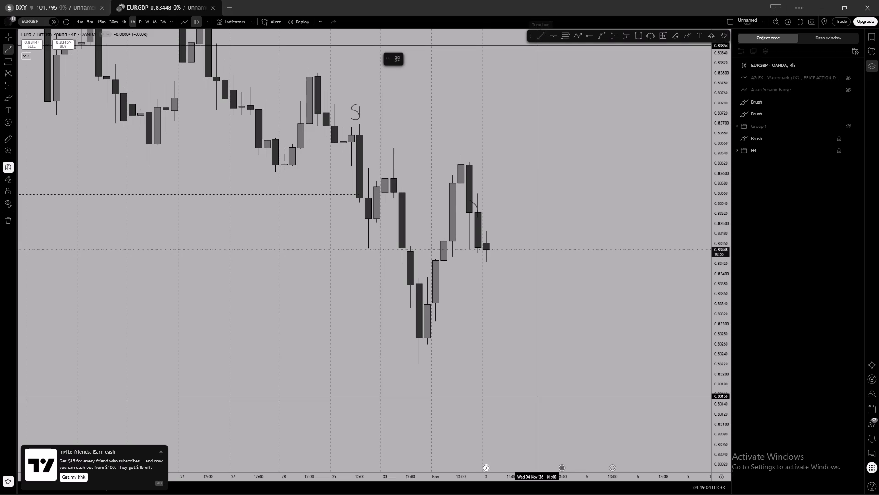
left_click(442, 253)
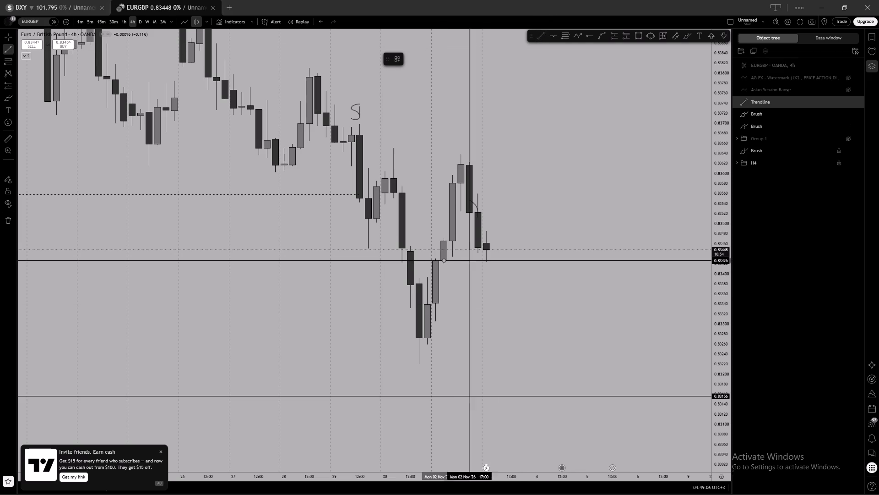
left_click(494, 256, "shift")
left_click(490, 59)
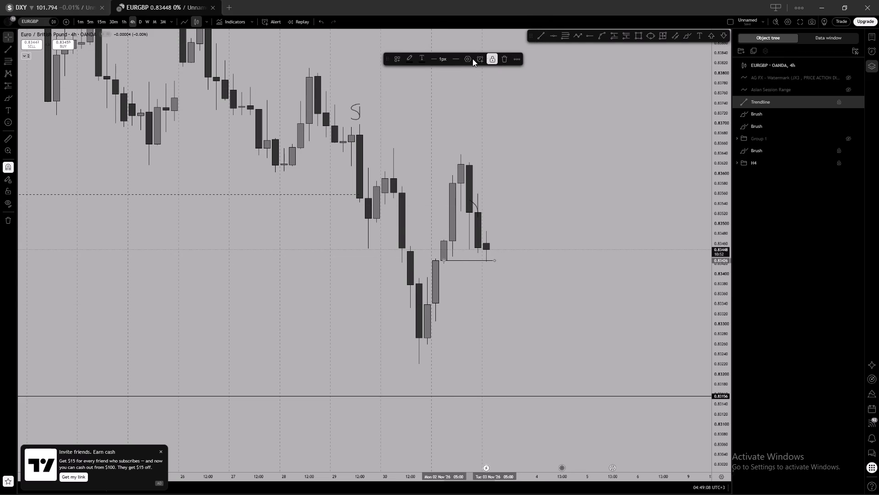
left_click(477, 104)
Show the hidden group of drawings again on the 4-hour EURGBP chart.
scroll(515, 160, "down", 3)
left_click_drag(602, 244, 507, 262)
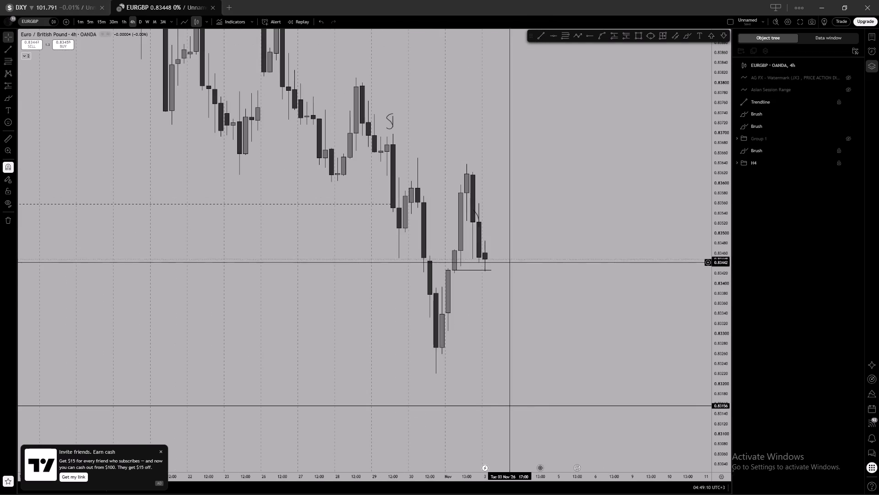
scroll(537, 248, "up", 1)
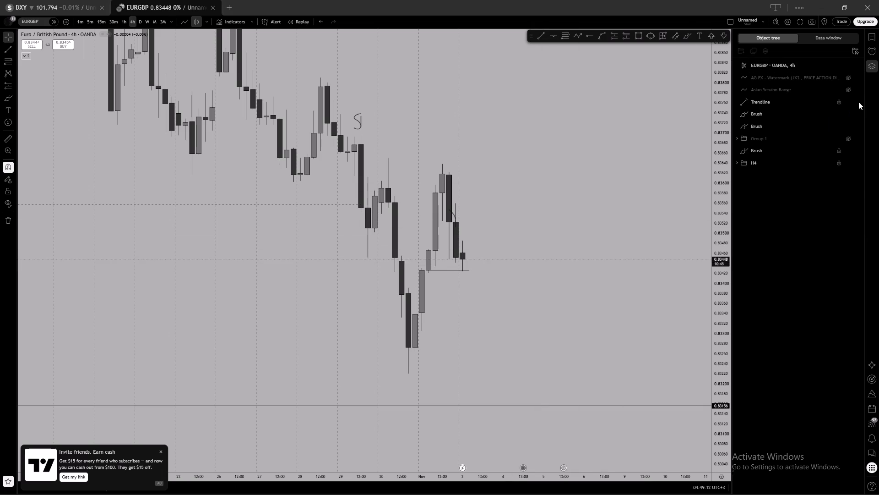
left_click(848, 137)
scroll(456, 246, "up", 2)
left_click(490, 242)
scroll(492, 241, "up", 1)
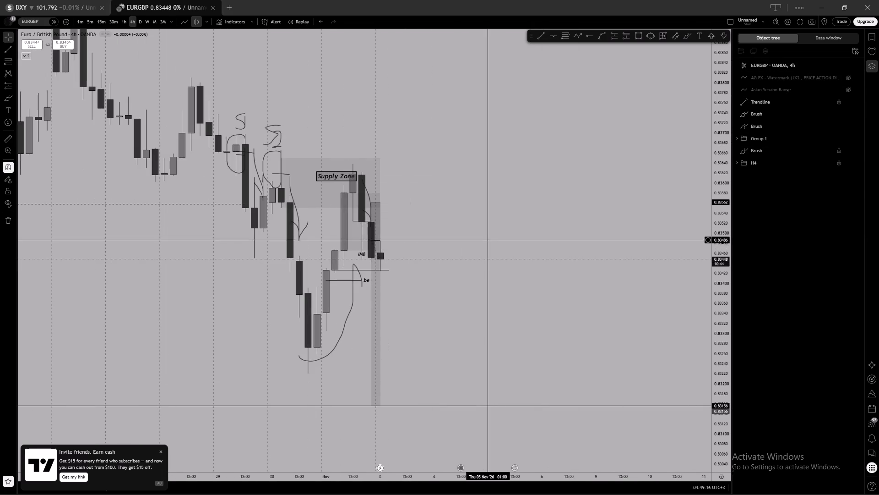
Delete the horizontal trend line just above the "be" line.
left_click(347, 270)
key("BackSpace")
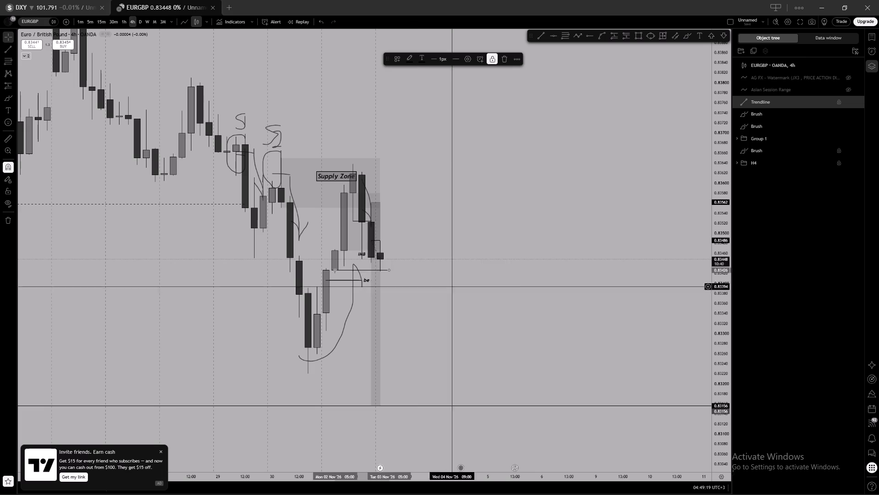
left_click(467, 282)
Examine the EURGBP price action around the supply zone and short position on the 1-hour timeframe.
left_click_drag(481, 267, 433, 274)
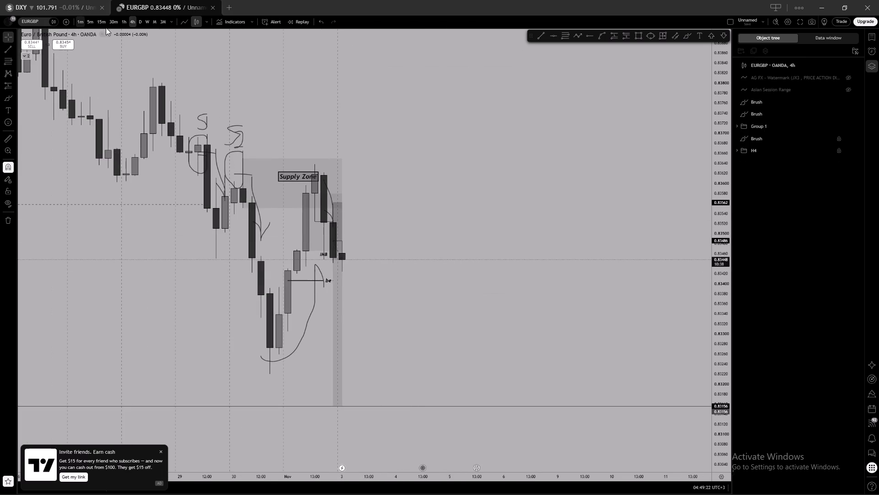
left_click(125, 22)
scroll(402, 270, "down", 6)
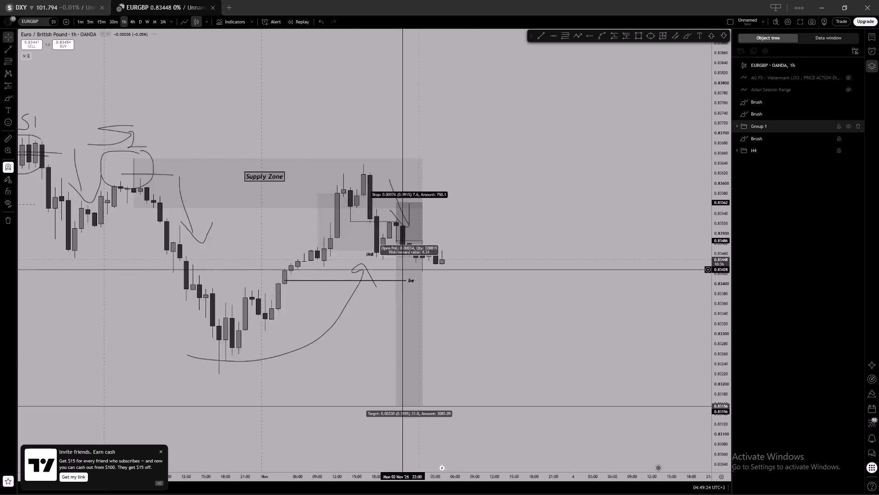
scroll(465, 263, "down", 4)
scroll(721, 332, "up", 10)
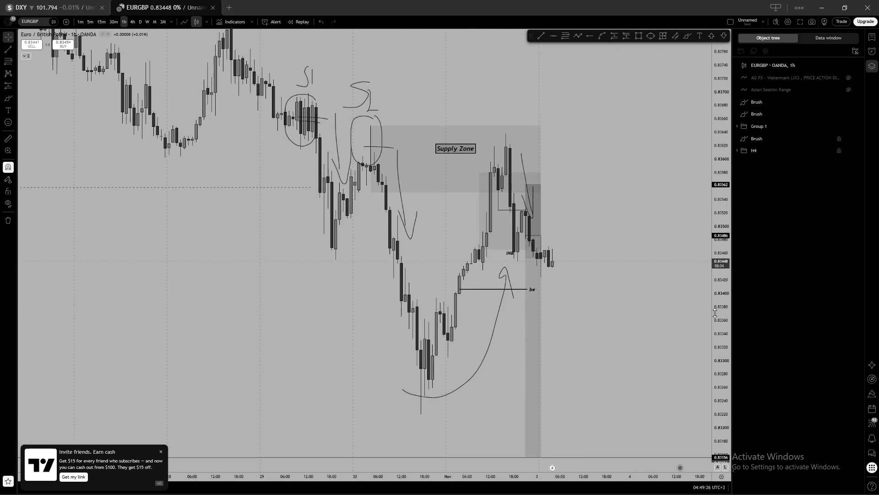
scroll(715, 313, "up", 5)
left_click_drag(536, 256, 521, 231)
scroll(494, 208, "up", 2)
left_click_drag(556, 217, 568, 217)
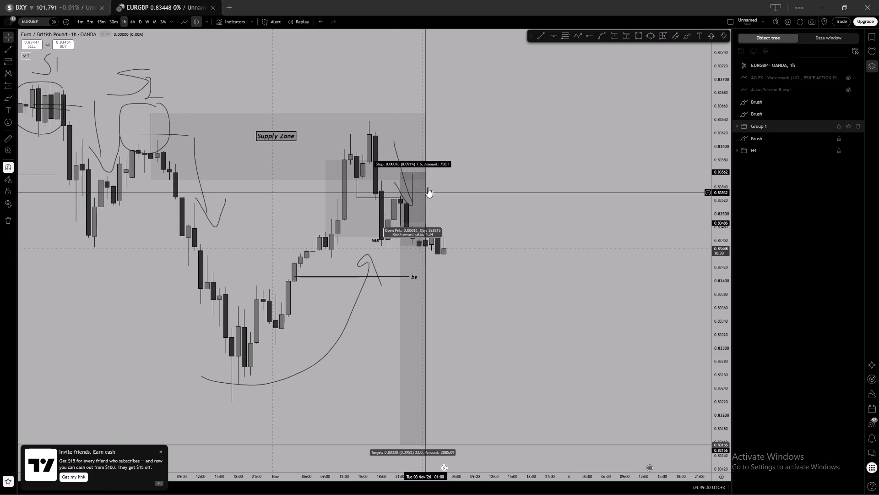
scroll(515, 275, "down", 3)
left_click_drag(602, 277, 558, 295)
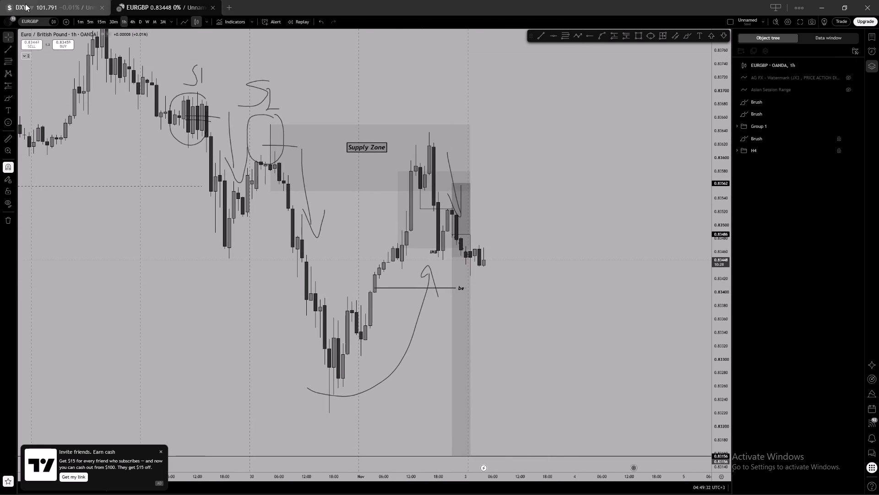
Examine the recent EURGBP candles on the 30-minute timeframe and on the 15-minute timeframe.
left_click(114, 24)
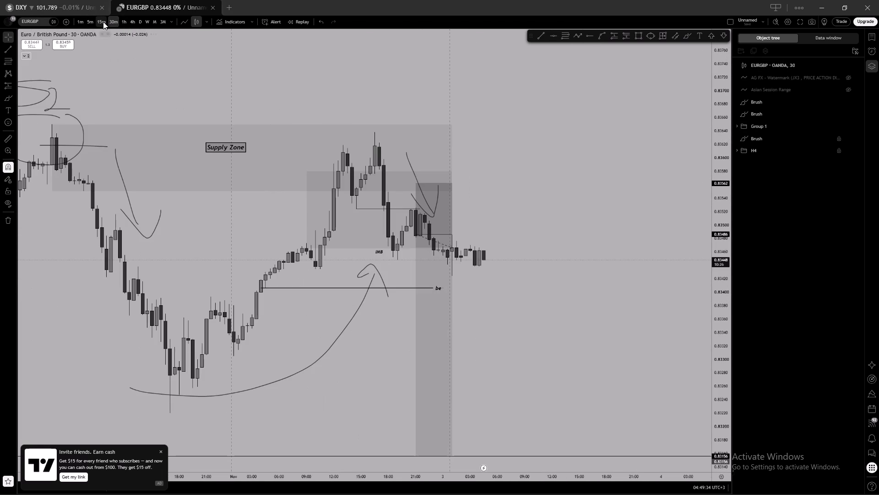
left_click(103, 22)
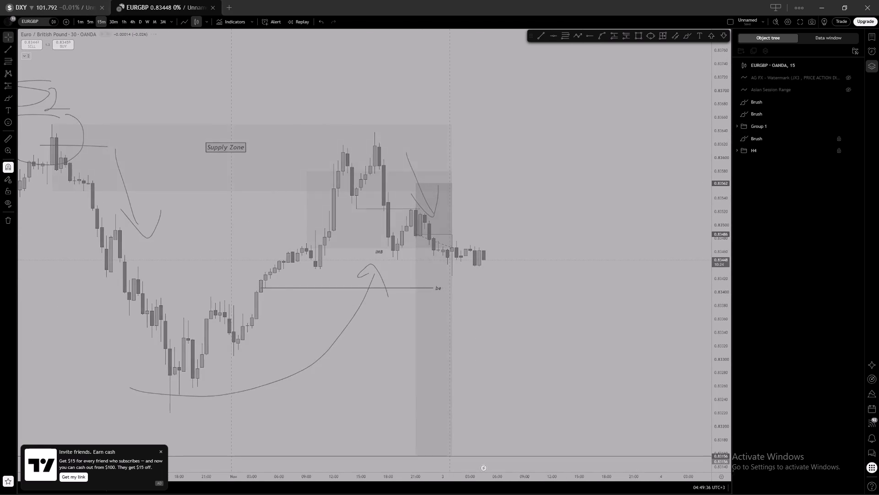
scroll(532, 152, "down", 9)
left_click_drag(653, 151, 566, 154)
scroll(557, 175, "up", 2)
left_click_drag(551, 221, 557, 190)
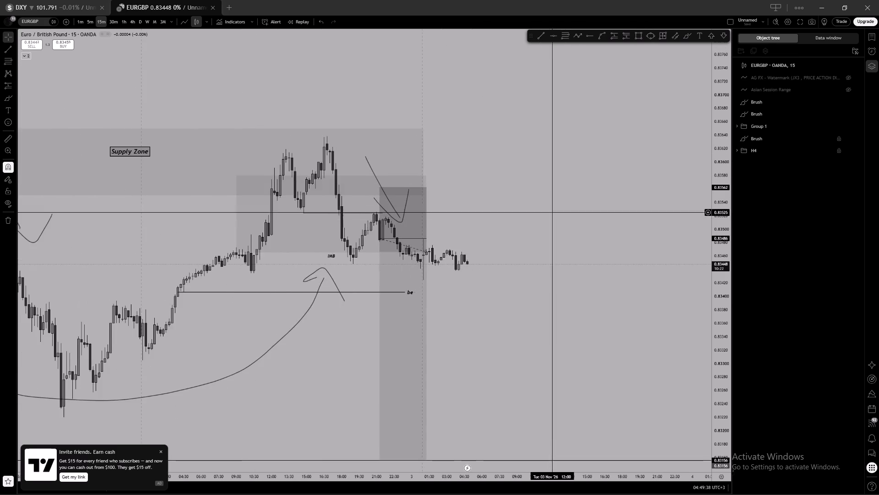
left_click_drag(557, 190, 560, 171)
scroll(560, 171, "down", 4)
left_click_drag(613, 178, 614, 187)
scroll(614, 187, "up", 2)
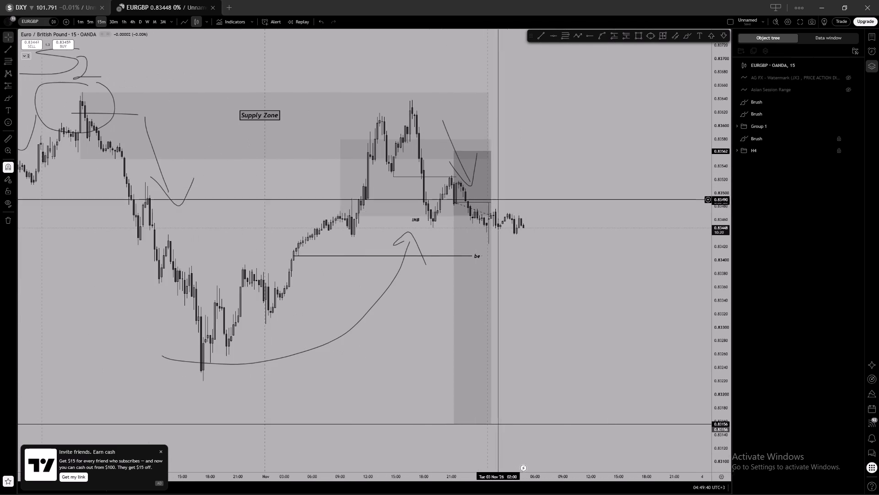
left_click(578, 201)
scroll(528, 206, "down", 1)
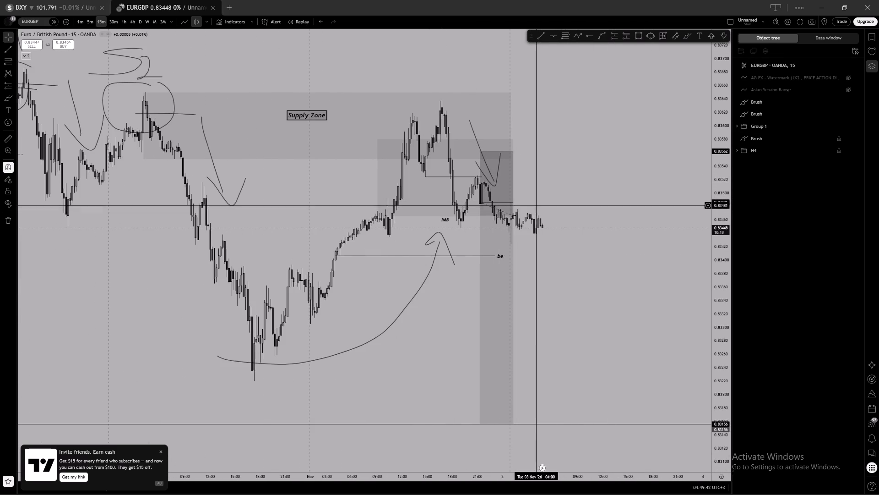
scroll(597, 211, "up", 1)
scroll(569, 186, "down", 2)
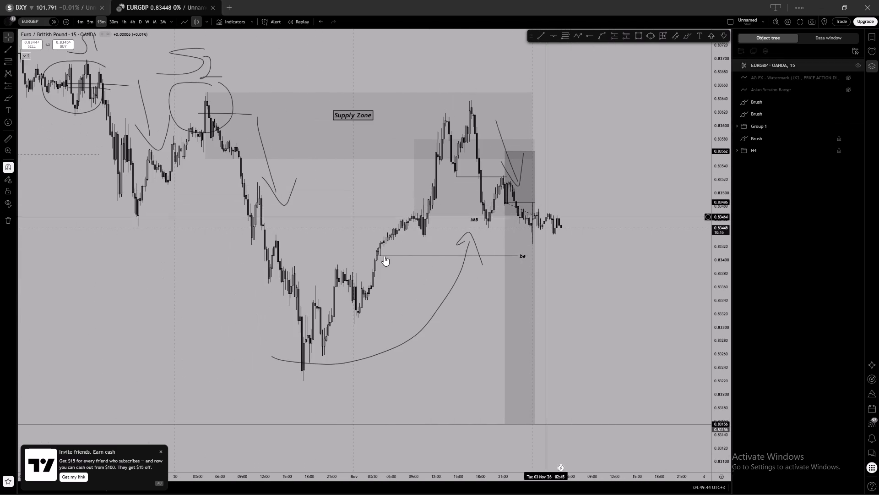
Examine the latest EURGBP candles on the 5-minute timeframe, with a brief check of the U.S. Dollar Index chart.
left_click(91, 19)
scroll(617, 229, "down", 6)
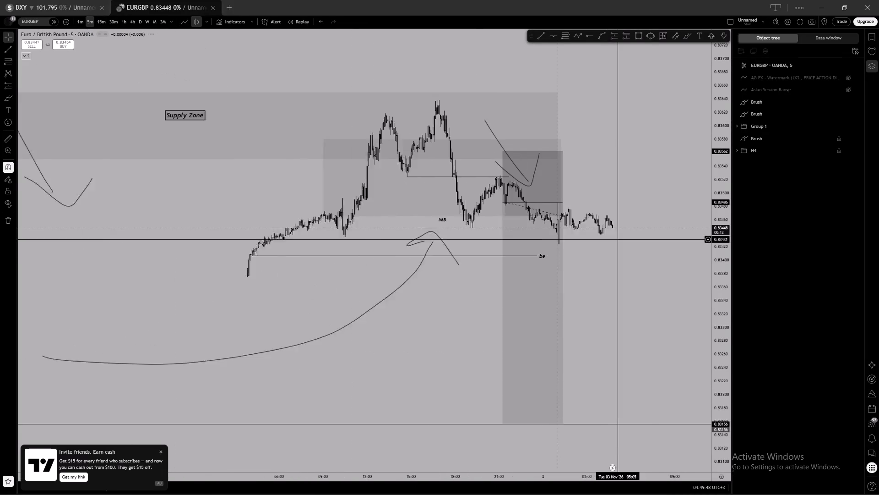
scroll(726, 336, "up", 16)
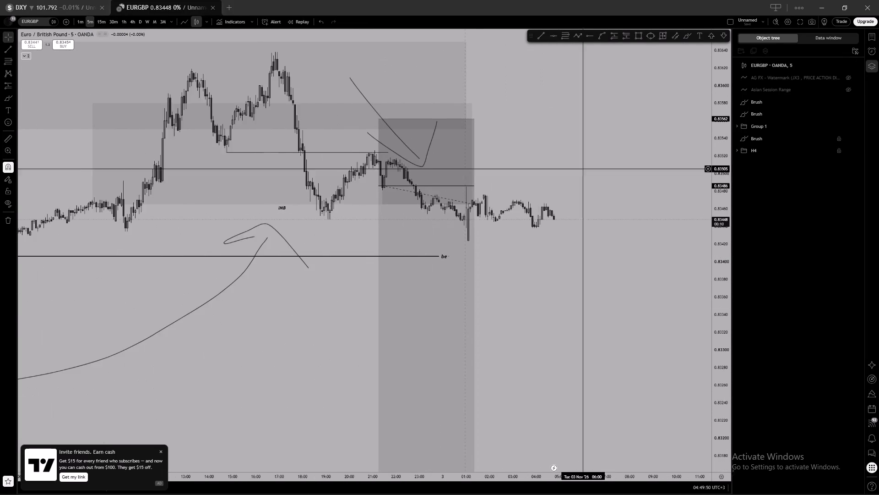
scroll(588, 198, "up", 1)
left_click(587, 206)
left_click(60, 0)
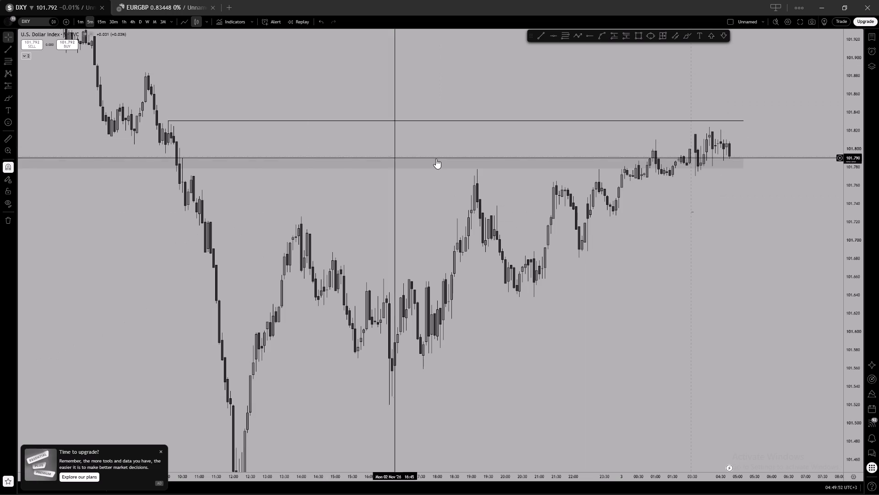
left_click(132, 0)
scroll(543, 215, "up", 2)
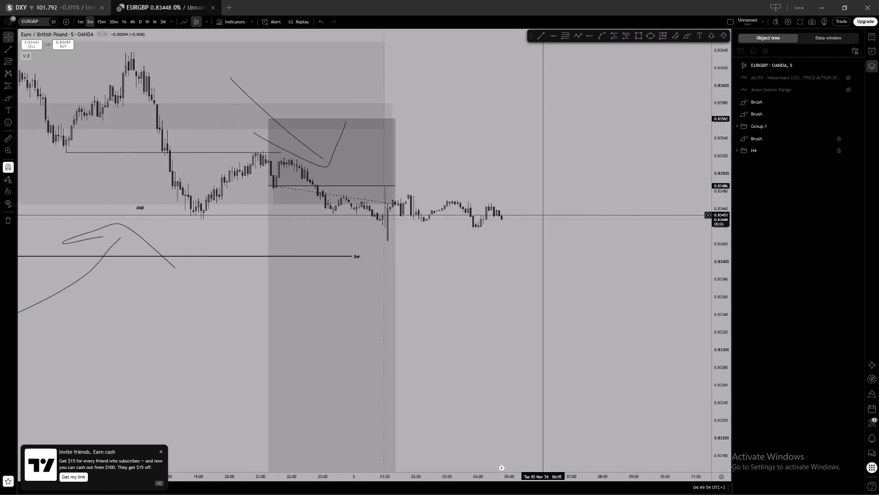
scroll(543, 215, "down", 5)
scroll(627, 206, "up", 2)
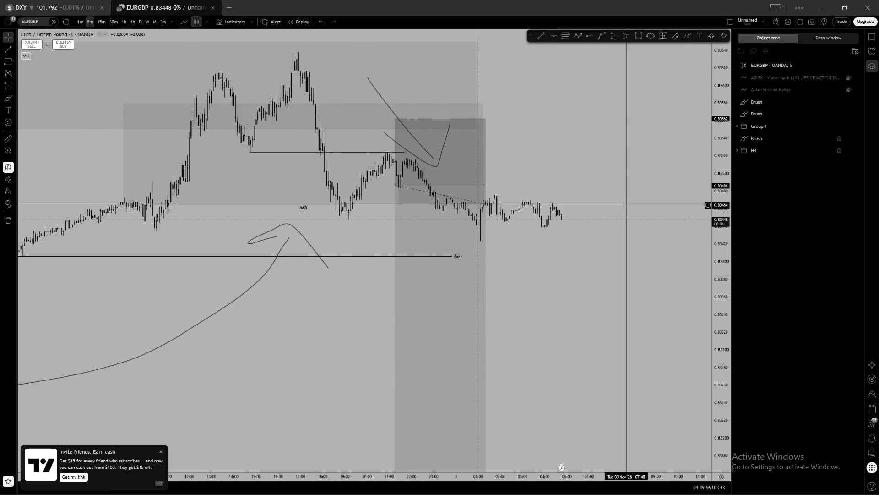
left_click_drag(631, 206, 637, 191)
scroll(491, 200, "up", 2)
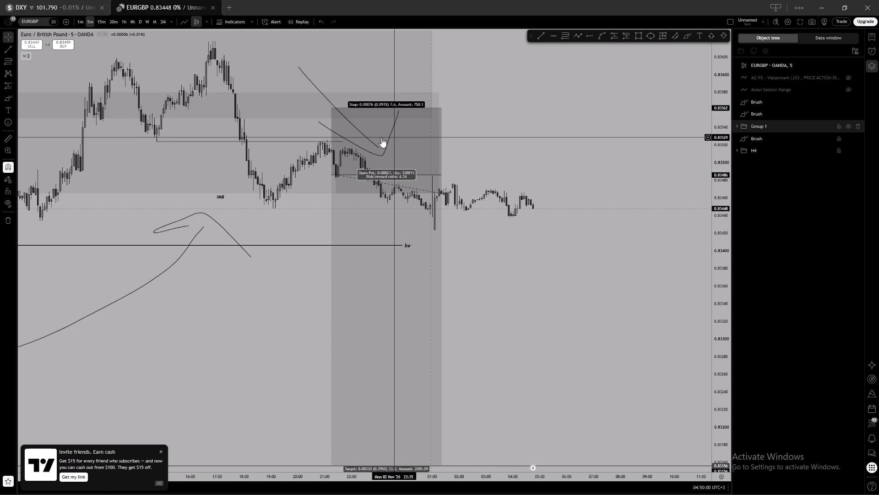
Measure the date and price range from the short position's entry level down to the "be" line.
left_click(381, 137)
left_click(664, 34)
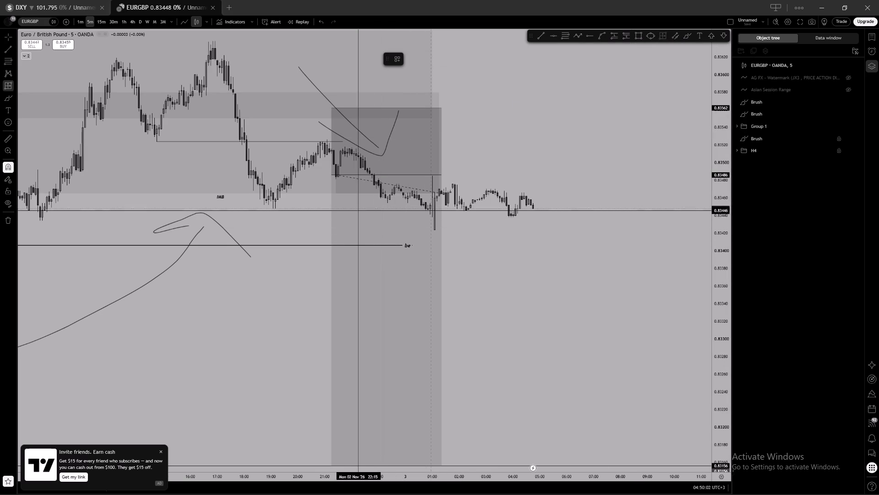
left_click(349, 174)
right_click_drag(395, 246, 403, 251)
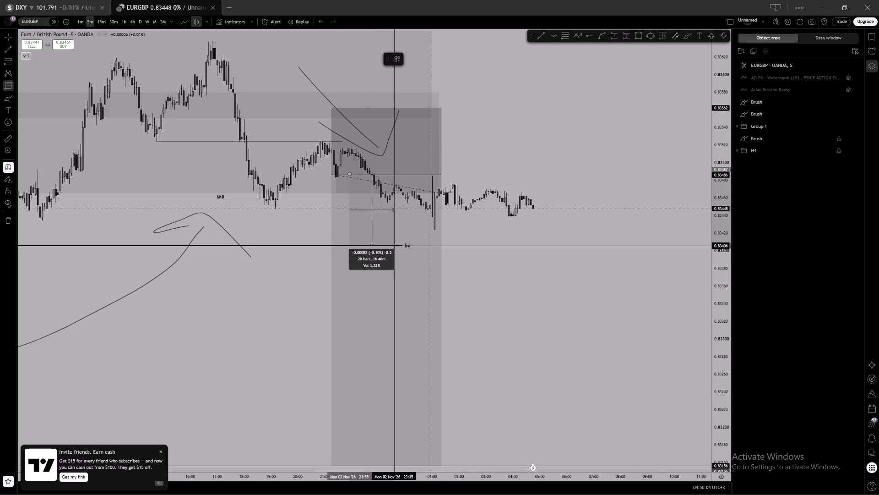
right_click_drag(403, 251, 407, 251)
Hide the object tree to give the EURGBP chart the full width.
scroll(602, 144, "down", 5)
left_click(874, 68)
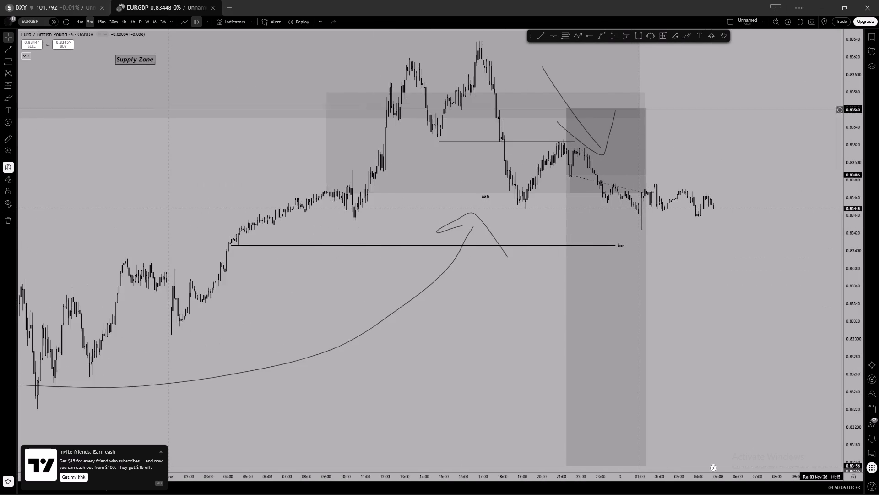
Examine the 5-minute EURGBP chart from the earlier decline and supply zone through to the latest candles.
scroll(775, 207, "down", 5)
scroll(863, 234, "down", 11)
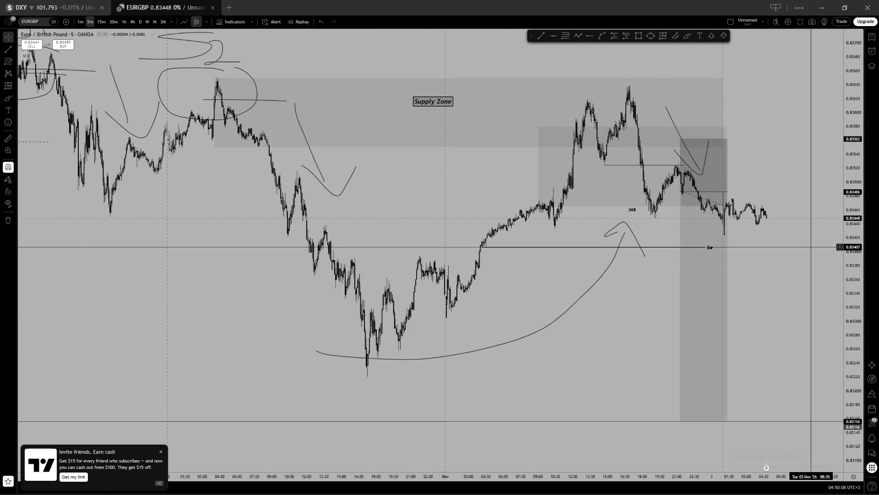
left_click_drag(815, 251, 694, 266)
scroll(697, 250, "down", 2)
left_click_drag(752, 268, 658, 271)
scroll(653, 265, "up", 2)
left_click(653, 265)
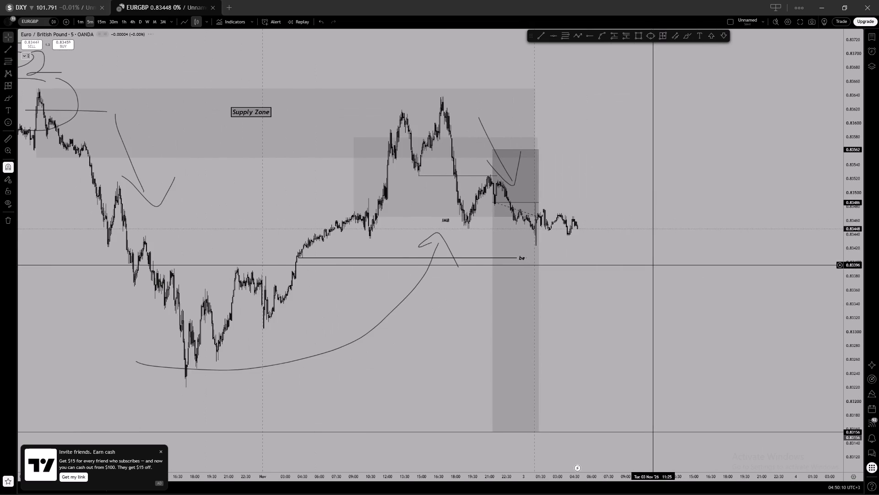
scroll(560, 201, "up", 2)
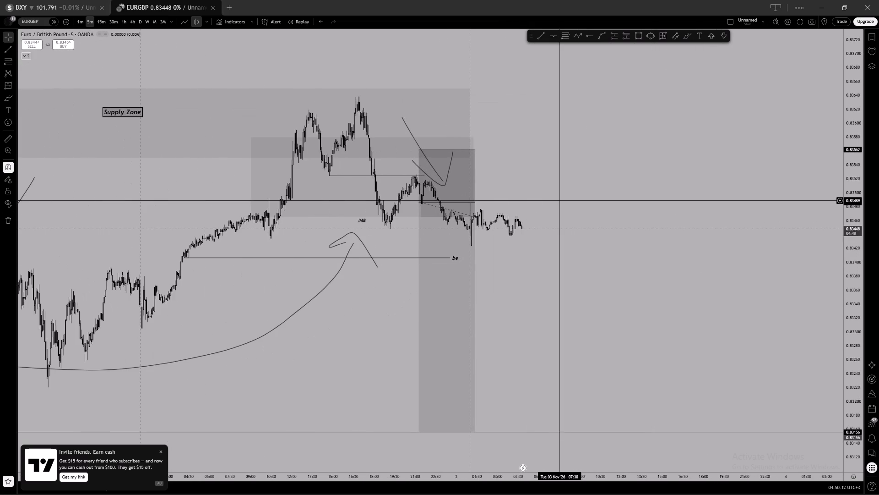
left_click(560, 201)
scroll(645, 193, "down", 4)
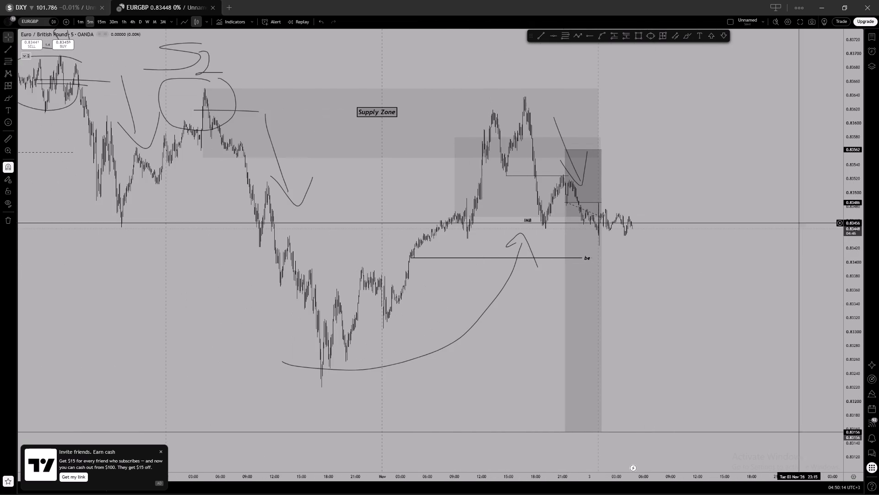
scroll(857, 252, "down", 8)
scroll(748, 222, "up", 3)
scroll(711, 214, "up", 3)
left_click_drag(615, 224, 678, 227)
scroll(655, 227, "down", 3)
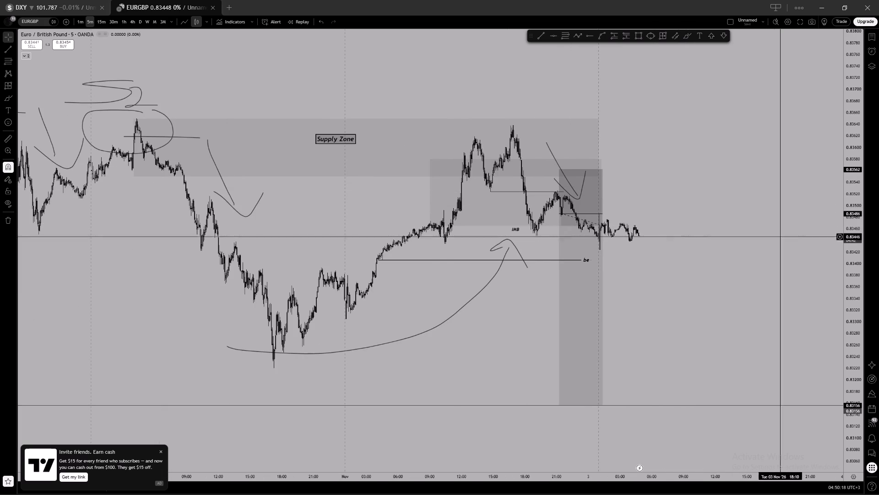
scroll(849, 274, "up", 8)
scroll(743, 248, "up", 3)
left_click_drag(705, 271, 705, 271)
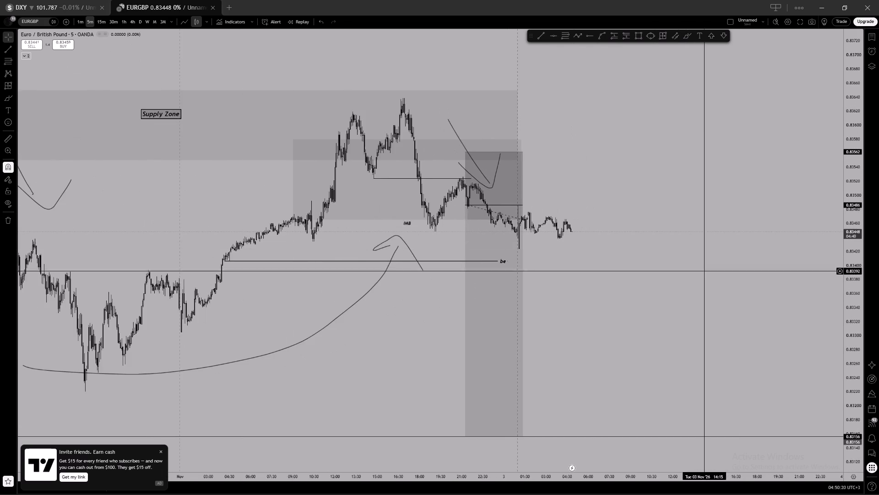
left_click_drag(705, 271, 717, 264)
left_click(693, 260)
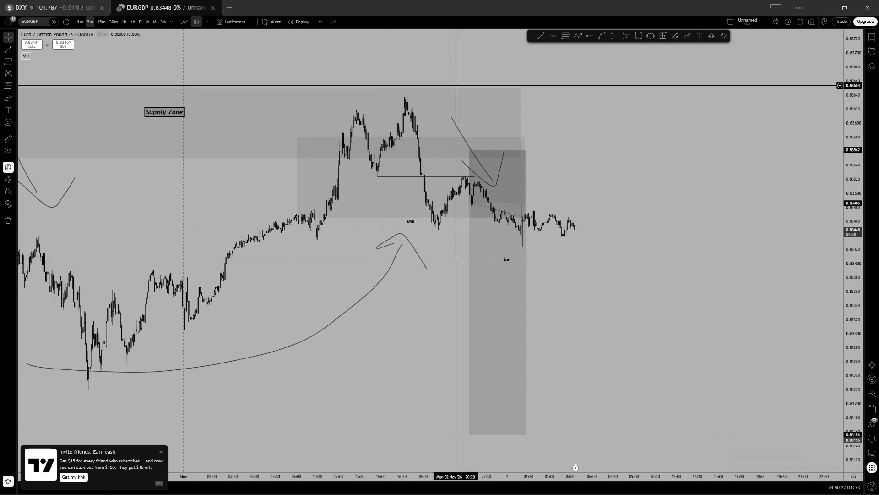
scroll(725, 196, "up", 3)
scroll(542, 207, "up", 3)
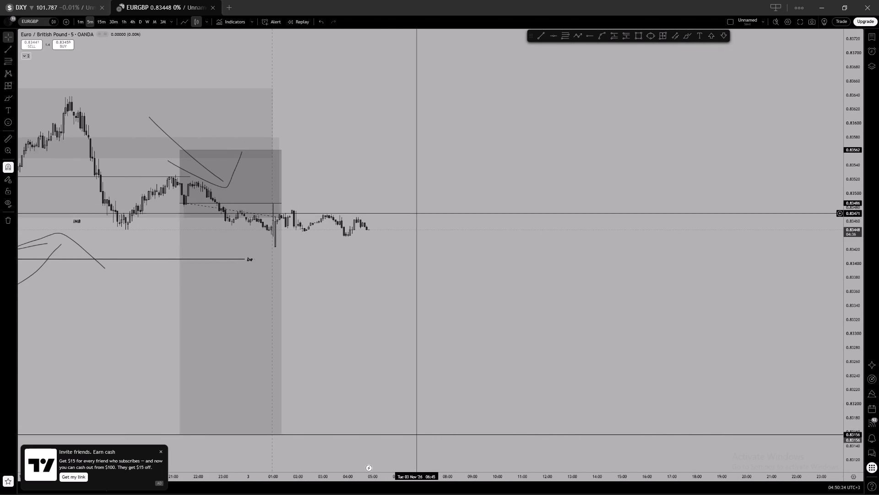
scroll(374, 220, "up", 1)
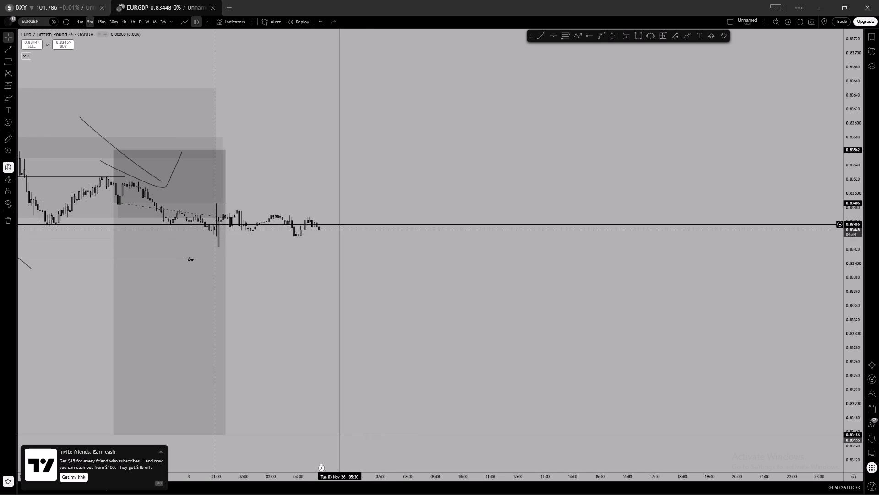
On the 1-hour chart, draw a horizontal trendline at about 0.83452 from 00:00 to 08:00 on 3 November and lock it.
left_click(102, 20)
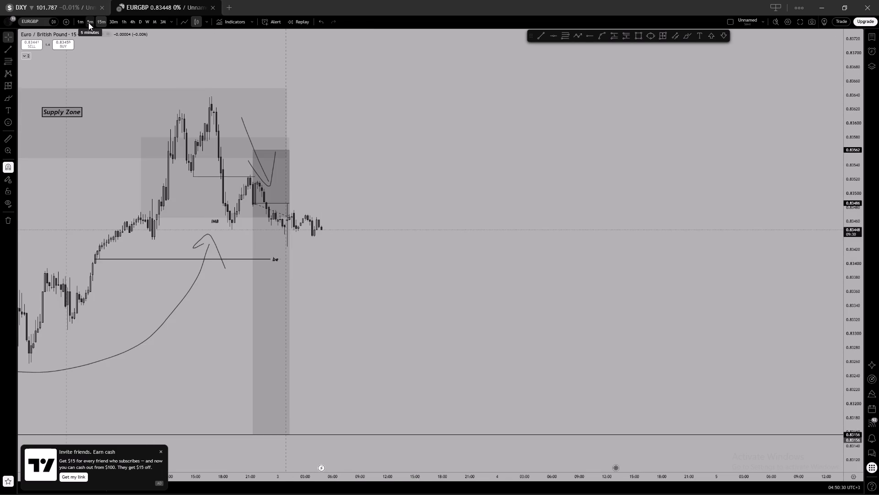
left_click(111, 23)
left_click(126, 24)
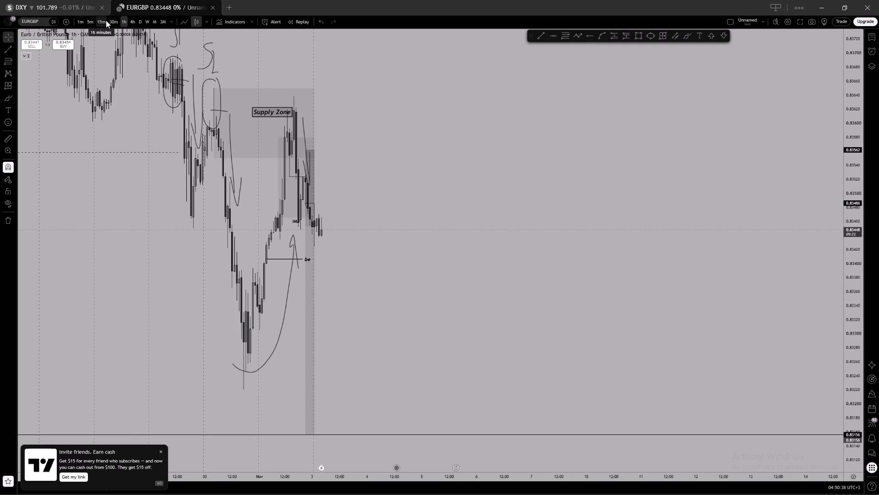
scroll(309, 142, "up", 2)
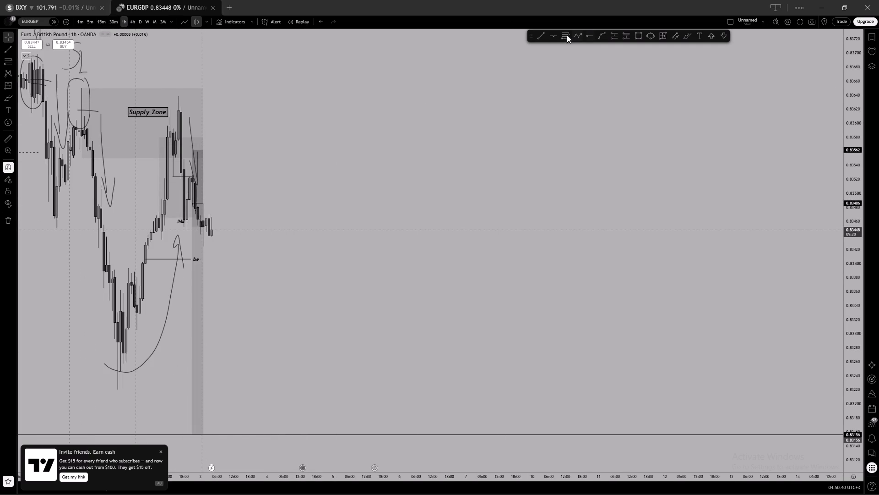
left_click(543, 35)
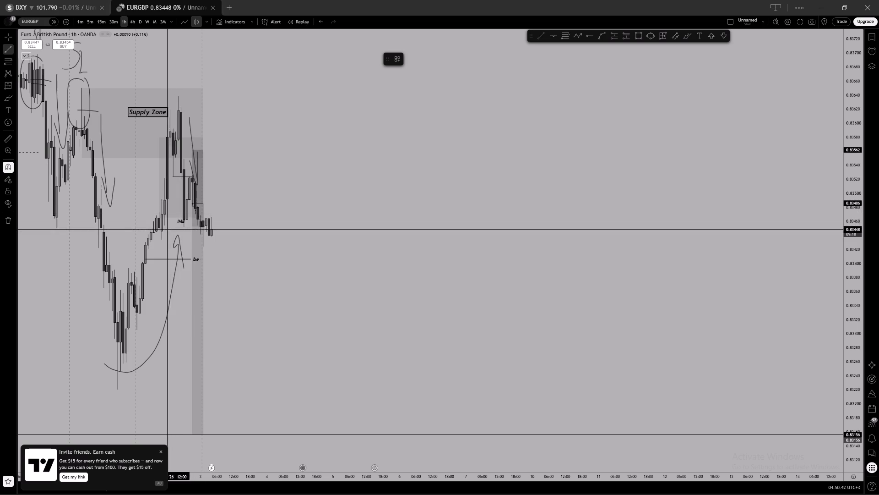
left_click(201, 231)
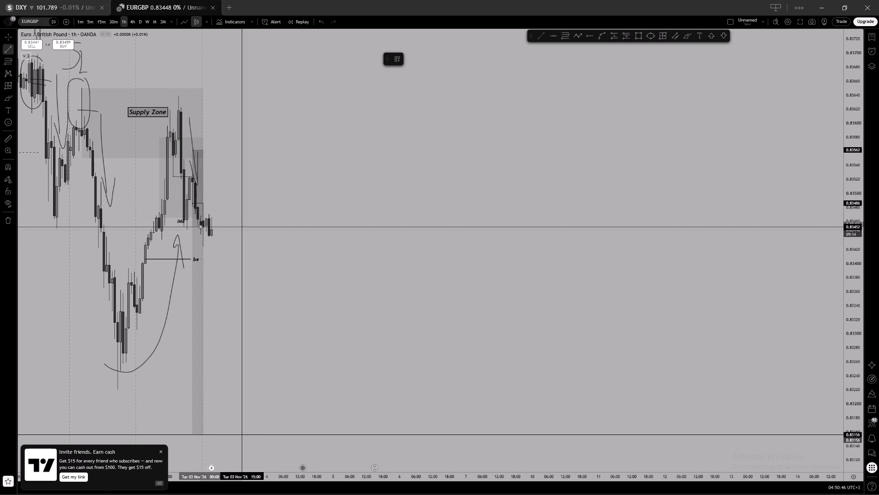
left_click(223, 227, "shift")
left_click(489, 60)
scroll(393, 224, "up", 3)
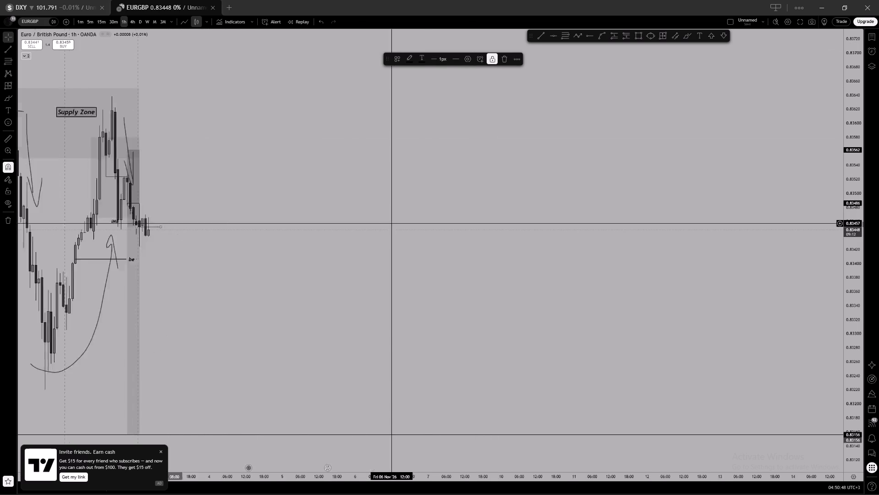
left_click_drag(180, 253, 878, 221)
scroll(643, 221, "up", 7)
left_click_drag(643, 220, 558, 253)
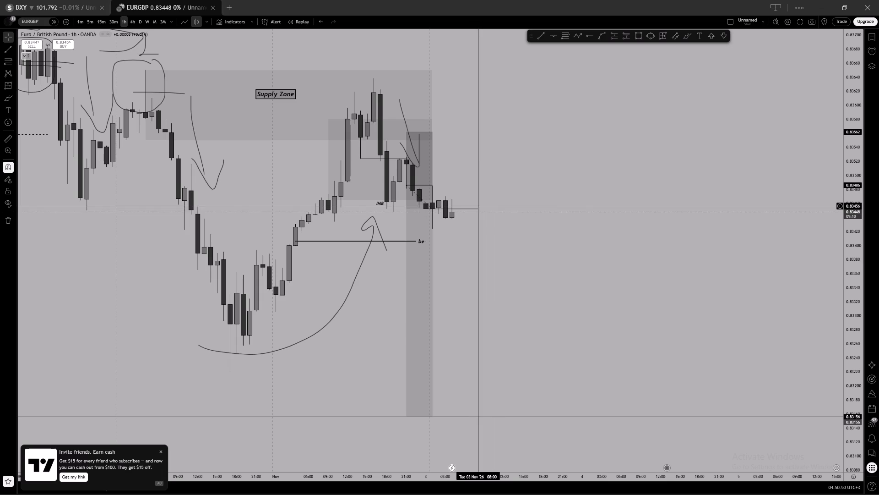
left_click(469, 209)
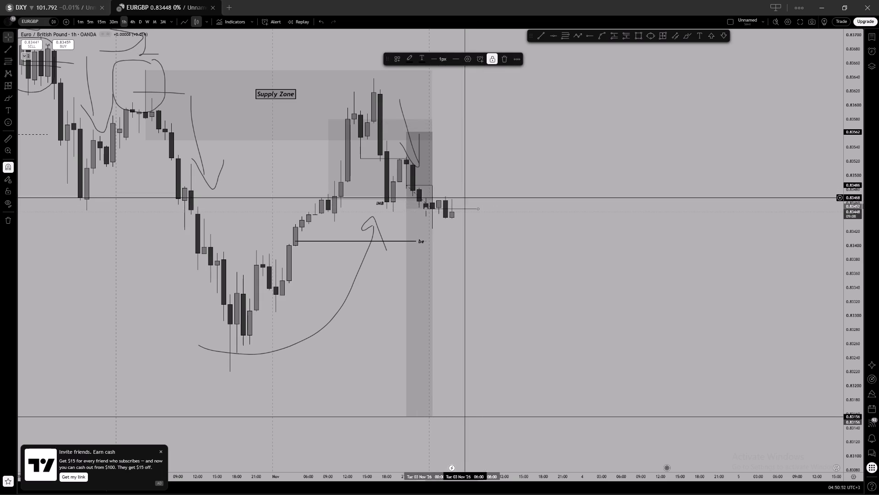
On the 15-minute chart, place a short position at the latest candle with its entry at 0.83448.
scroll(530, 181, "down", 2)
left_click_drag(621, 182, 562, 191)
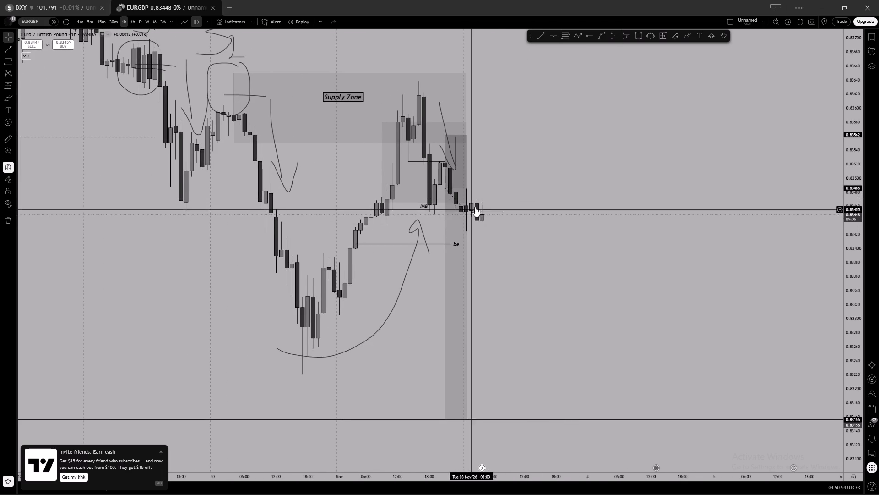
left_click(98, 20)
scroll(595, 162, "down", 9)
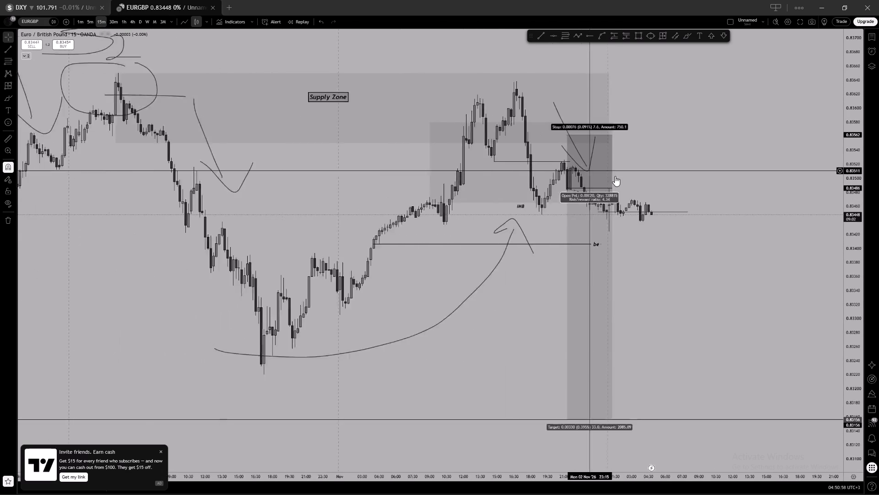
left_click_drag(662, 176, 462, 182)
scroll(861, 248, "up", 6)
scroll(766, 229, "down", 1)
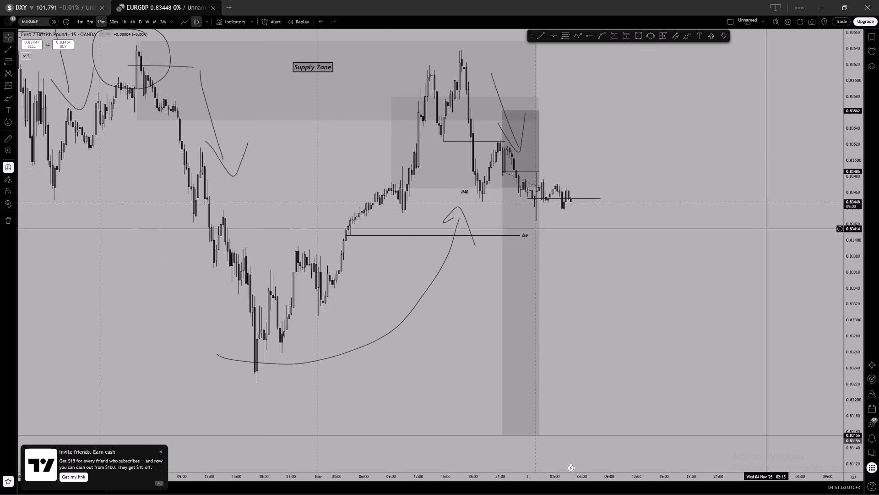
left_click_drag(722, 209, 661, 233)
left_click(626, 37)
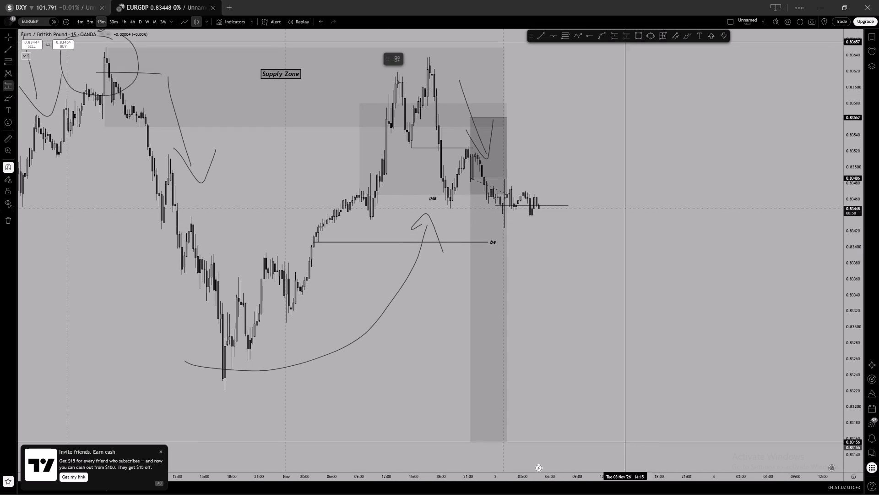
left_click(539, 211)
left_click(567, 141)
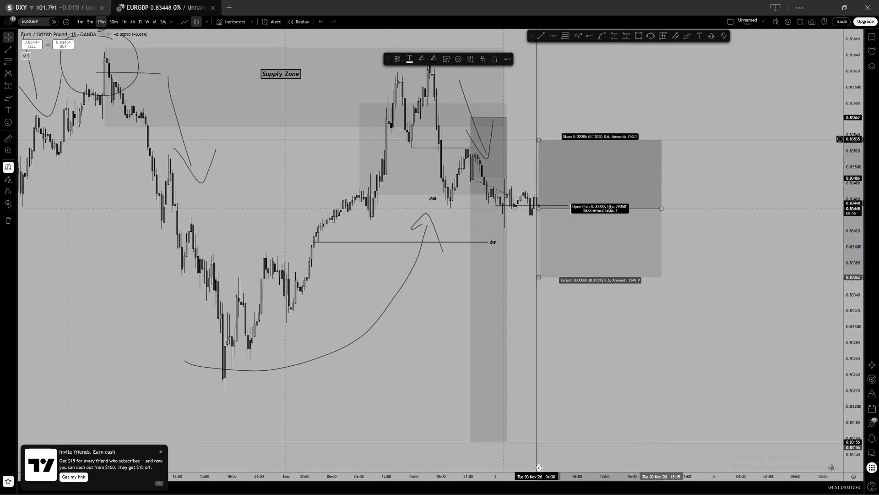
Lower the new short position's stop level to 0.83495.
left_click(513, 176)
left_click_drag(516, 177, 500, 182)
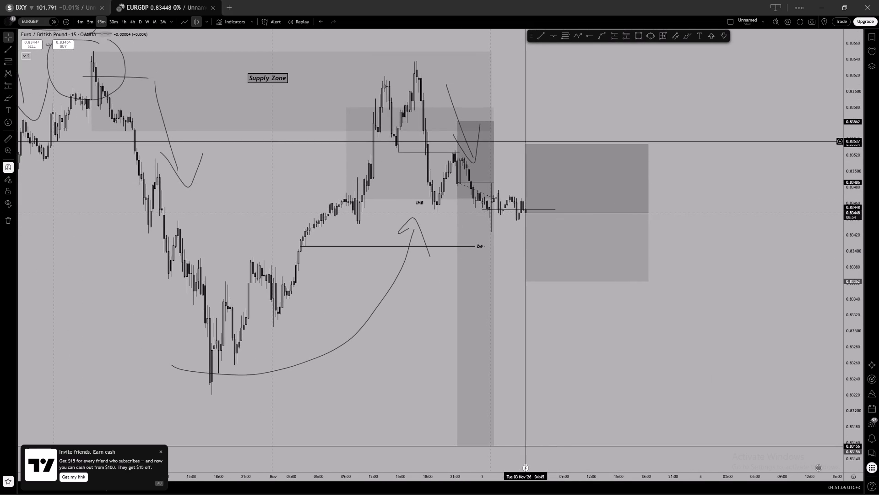
left_click_drag(525, 144, 526, 175)
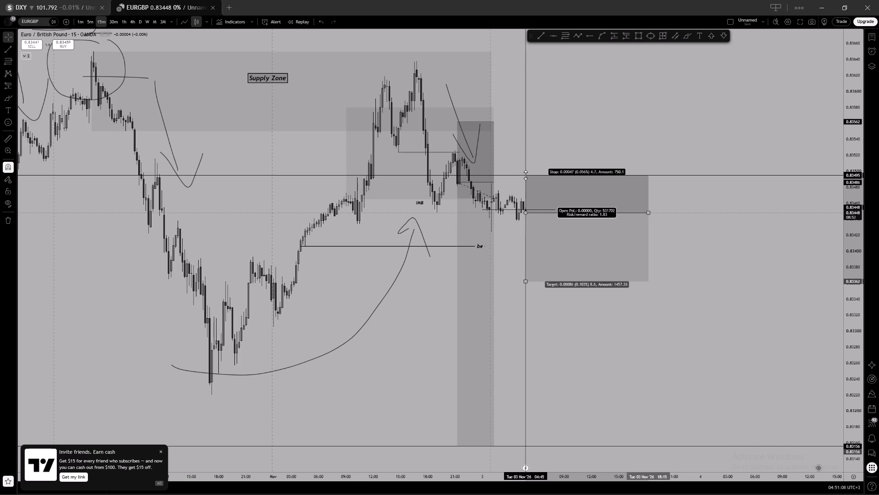
left_click_drag(526, 175, 526, 176)
left_click(553, 139)
Shorten the new short position so it ends at about 08:45 on 3 November.
left_click_drag(606, 125, 538, 129)
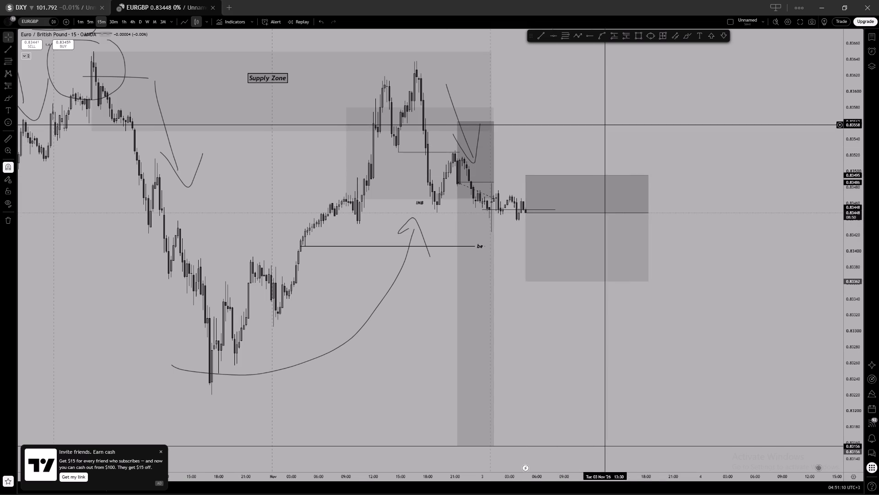
left_click_drag(538, 129, 510, 129)
left_click_drag(562, 216, 478, 217)
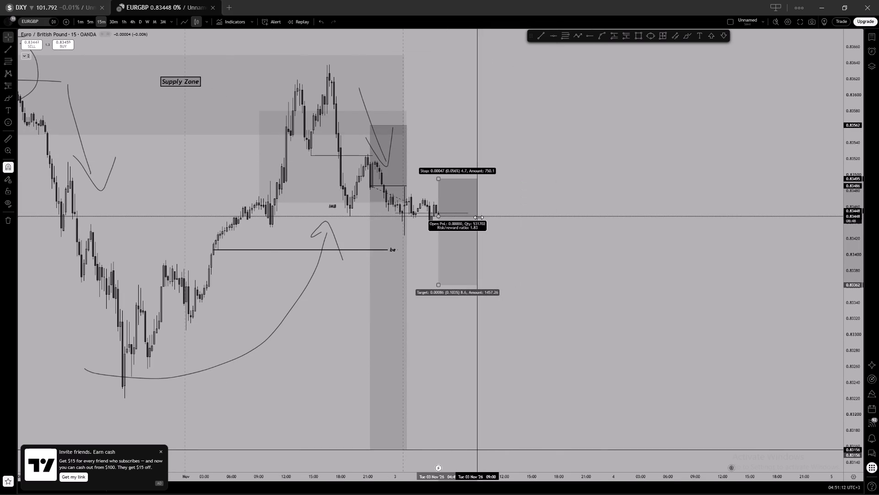
left_click_drag(478, 217, 476, 217)
Raise the new short position's target level to 0.83397, just below the "be" line.
left_click_drag(540, 185, 613, 155)
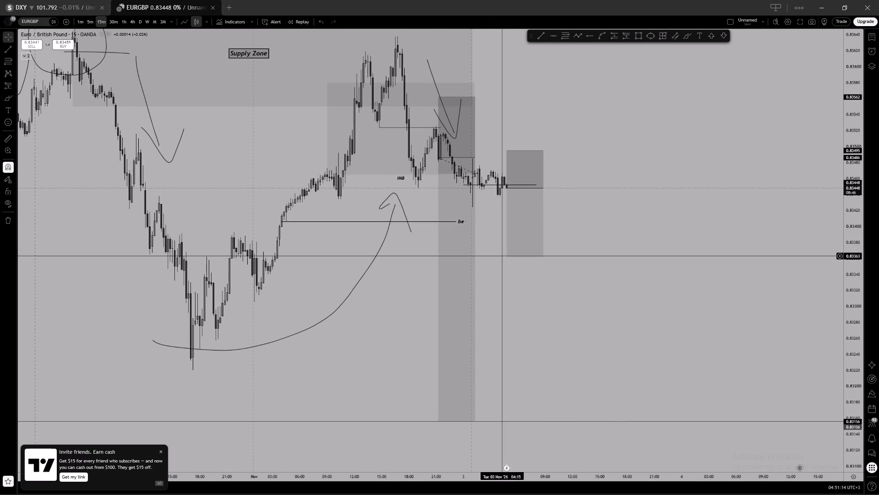
left_click_drag(505, 256, 511, 220)
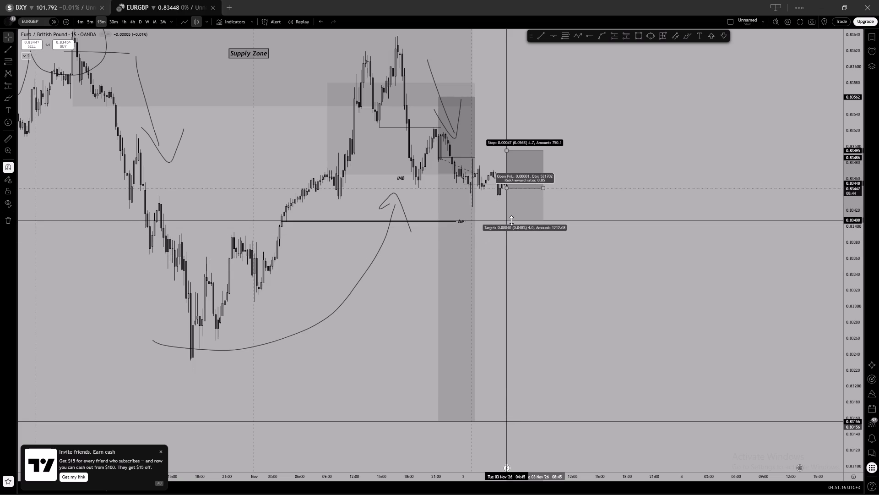
left_click_drag(511, 220, 514, 223)
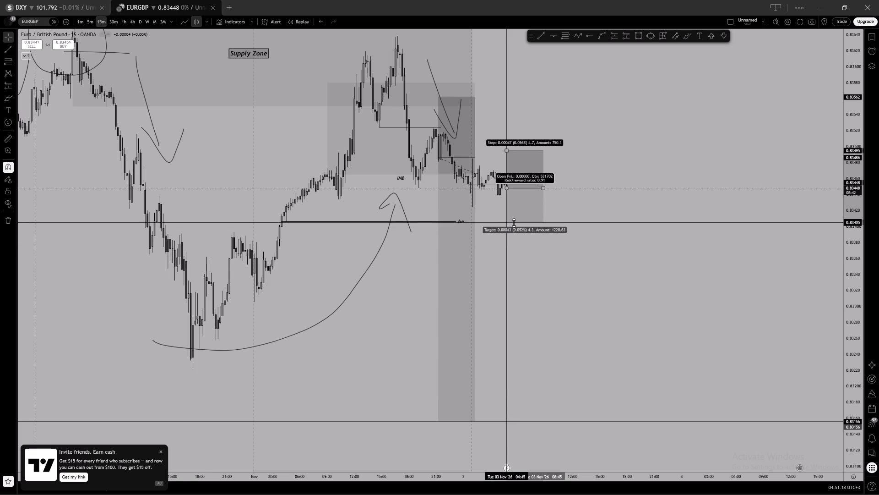
left_click_drag(514, 223, 516, 229)
left_click(624, 195)
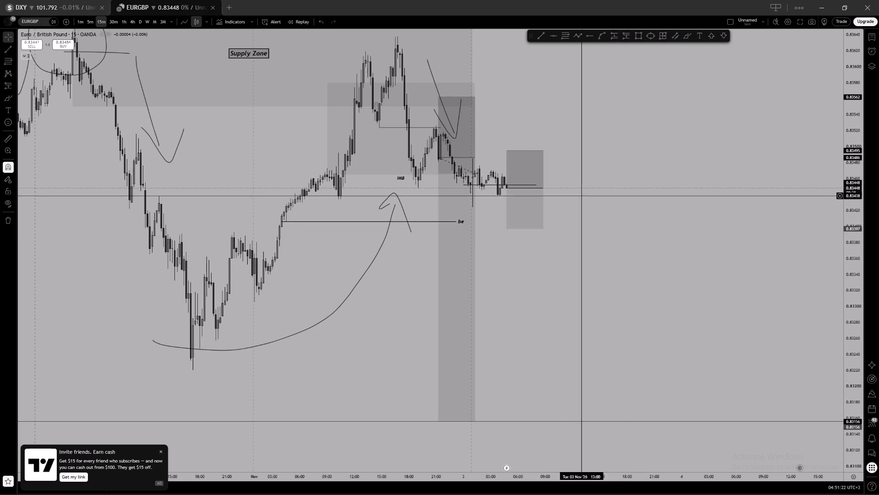
Lock the new short position in place.
left_click(531, 190)
left_click(479, 55)
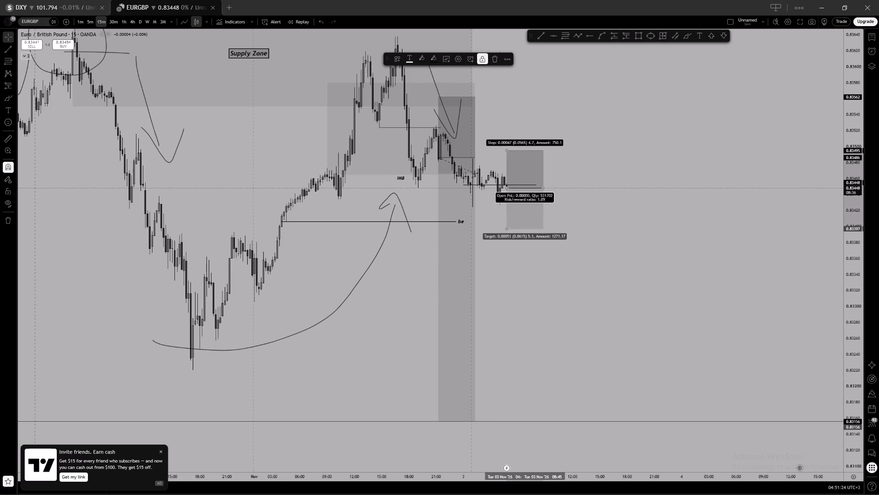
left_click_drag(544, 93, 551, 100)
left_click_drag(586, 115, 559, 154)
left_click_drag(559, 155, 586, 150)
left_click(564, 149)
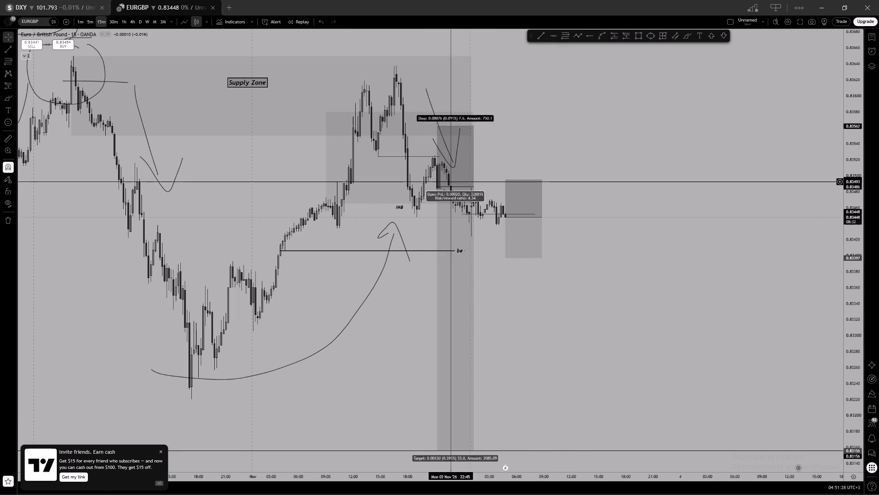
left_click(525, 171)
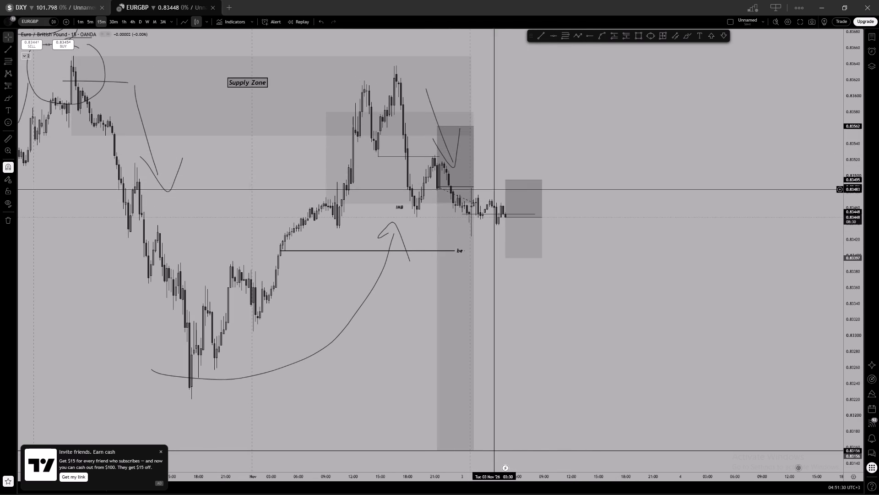
Label the trendline at about 0.83452 "breakout" by applying a saved template.
left_click(489, 215)
left_click(470, 60)
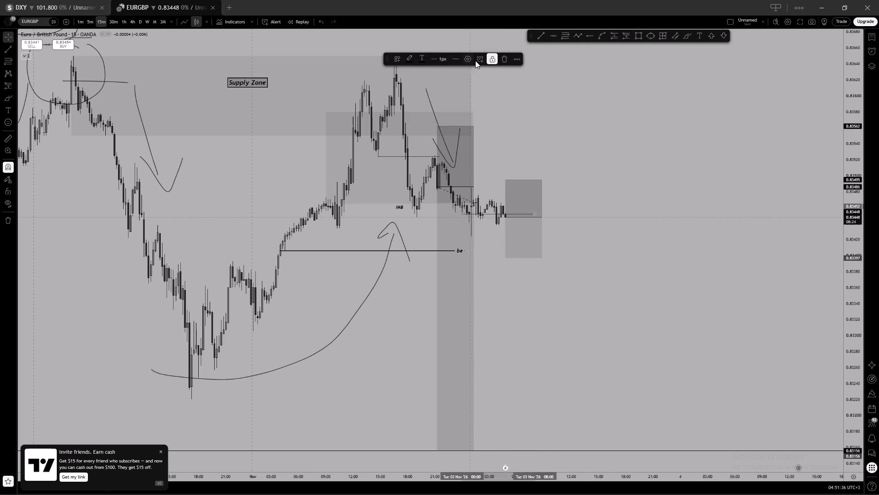
left_click(410, 302)
left_click(410, 308)
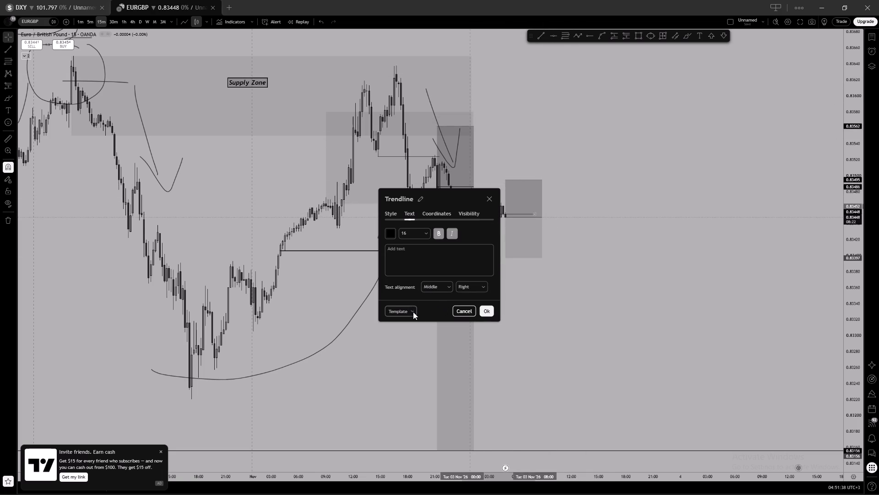
left_click(404, 358)
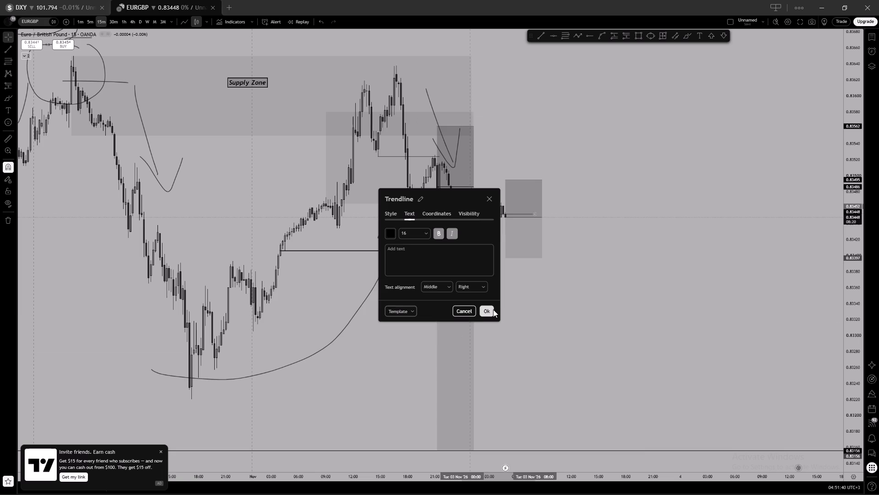
left_click(493, 309)
left_click(644, 192)
Examine the new short position and the "breakout" line against the latest 15-minute candles.
left_click(663, 195)
left_click(544, 207)
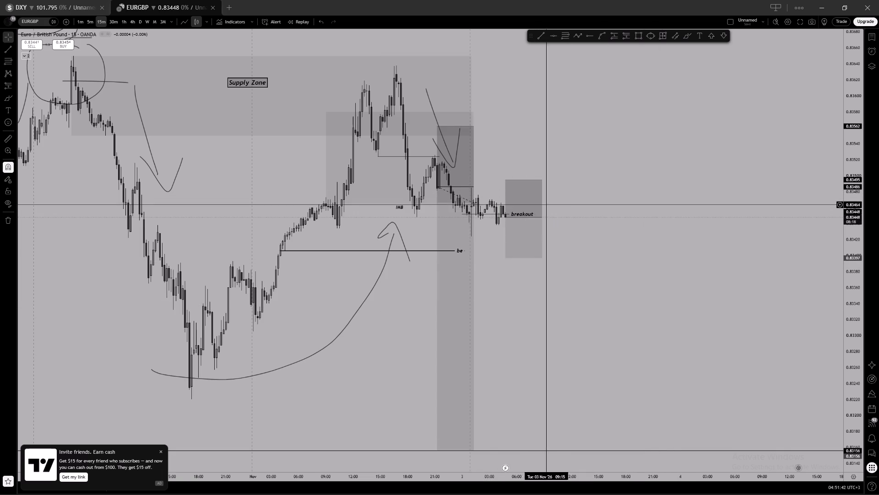
left_click(541, 203)
left_click(571, 191)
scroll(583, 159, "up", 2)
left_click(583, 159)
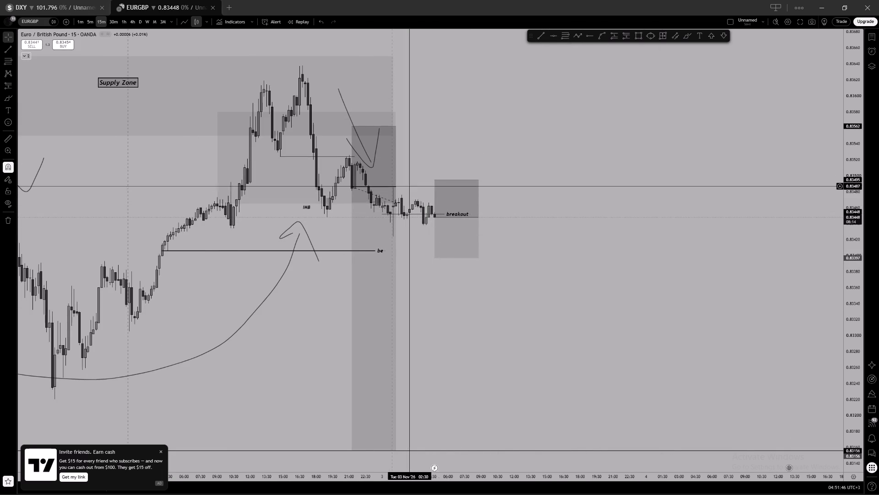
left_click_drag(515, 209, 526, 209)
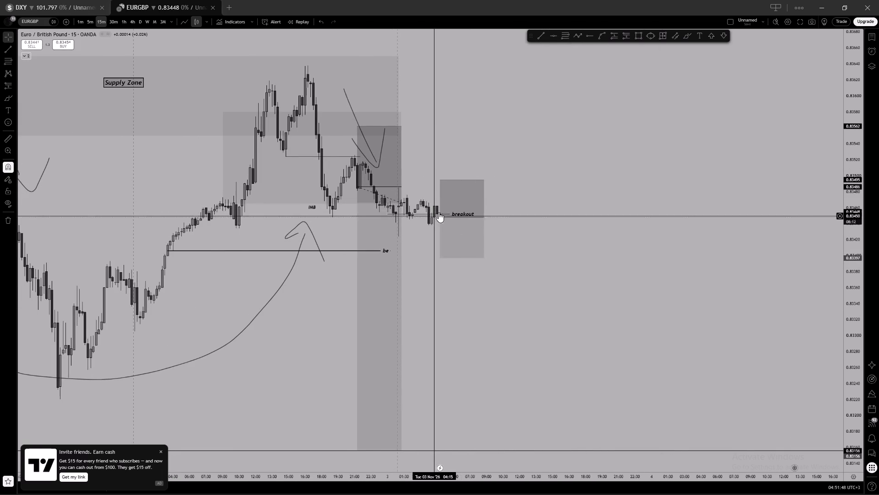
left_click_drag(538, 209, 599, 213)
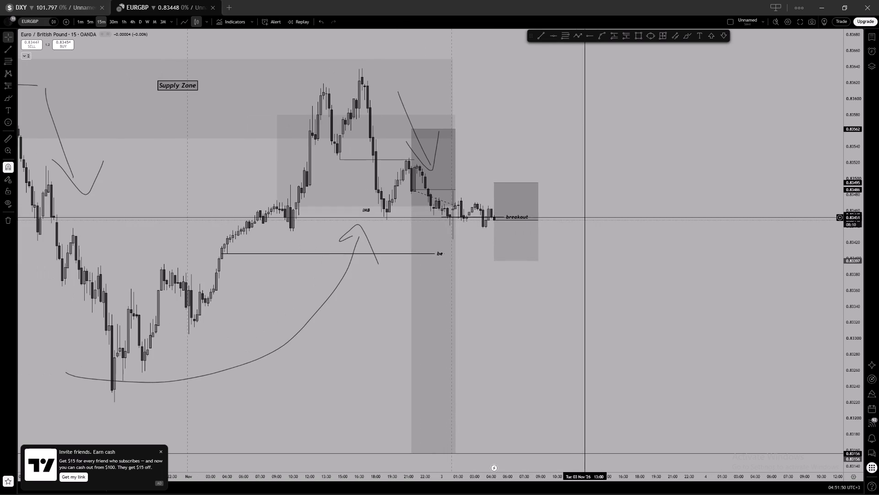
left_click(526, 221)
left_click(597, 203)
left_click(600, 202)
left_click_drag(600, 202, 605, 180)
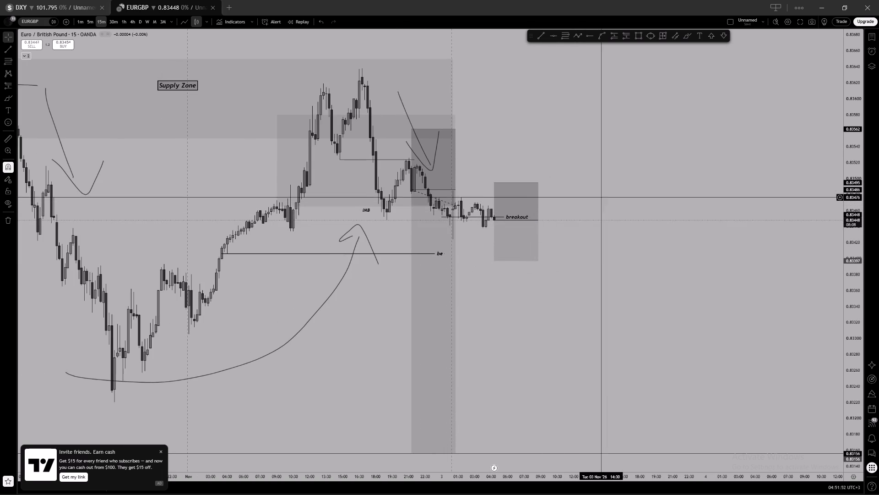
left_click_drag(605, 180, 619, 195)
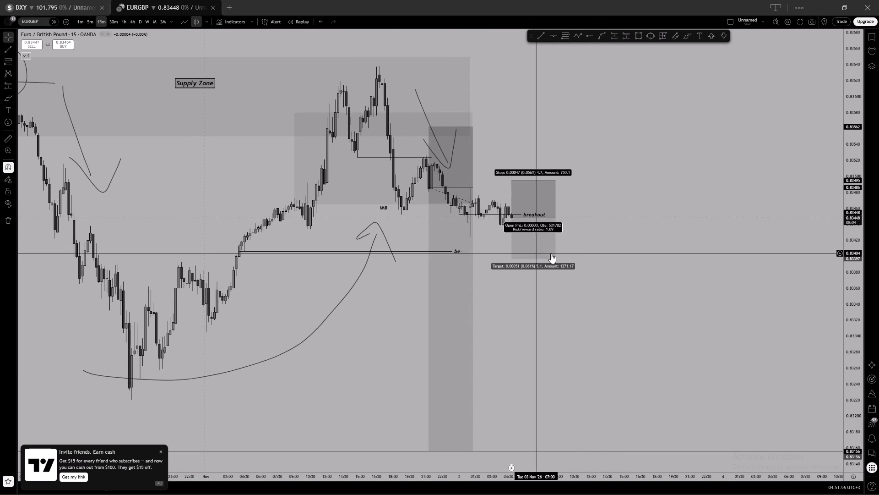
left_click(526, 201)
left_click(596, 200)
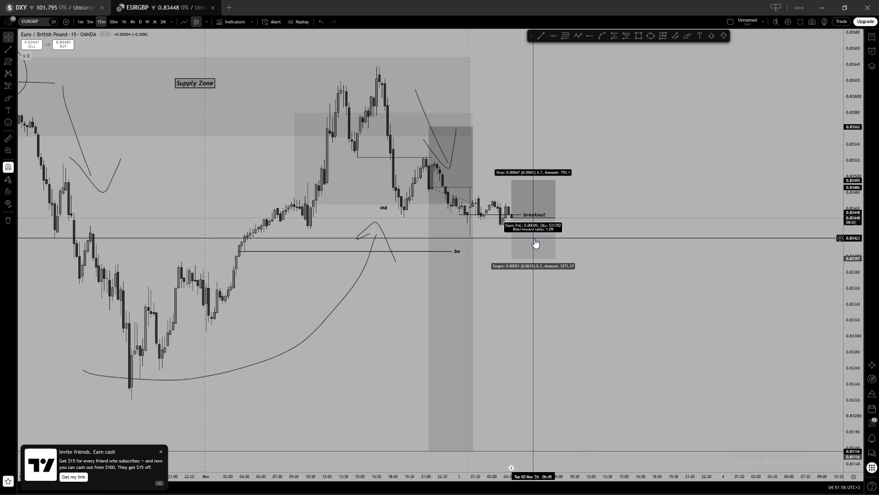
Unlock the new short position, lower its target to 0.83354 below the "be" line, and lock it again.
left_click(534, 238)
left_click(480, 61)
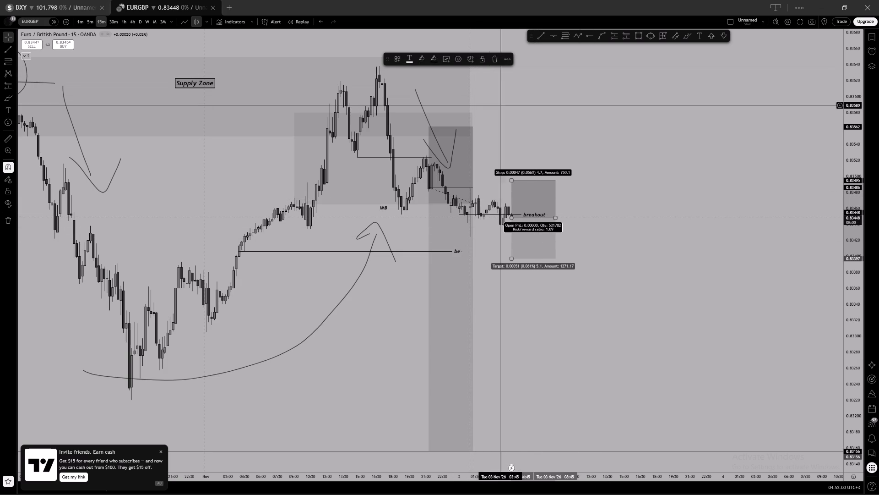
left_click(512, 260)
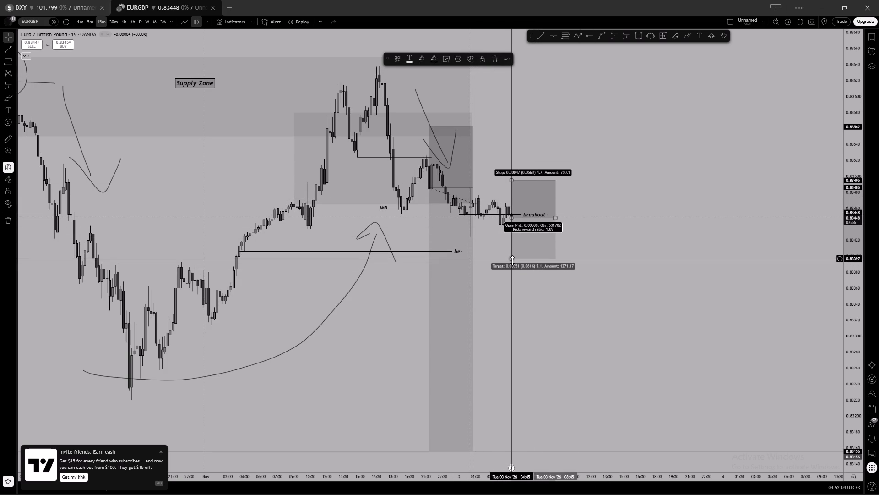
left_click_drag(512, 260, 512, 263)
left_click_drag(512, 263, 517, 284)
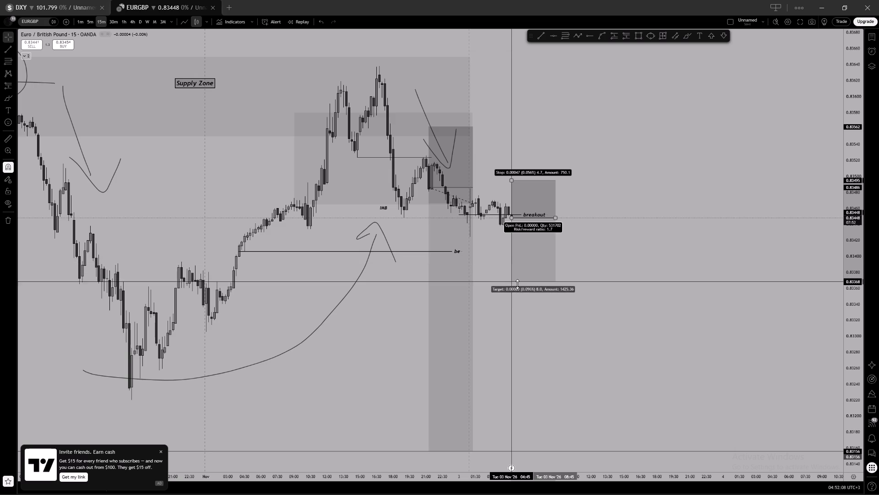
left_click_drag(517, 284, 520, 293)
left_click(483, 57)
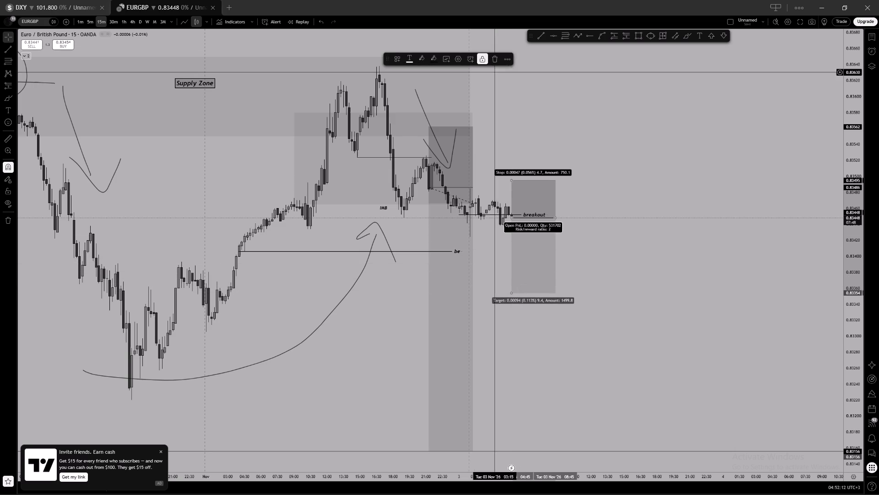
left_click(522, 139)
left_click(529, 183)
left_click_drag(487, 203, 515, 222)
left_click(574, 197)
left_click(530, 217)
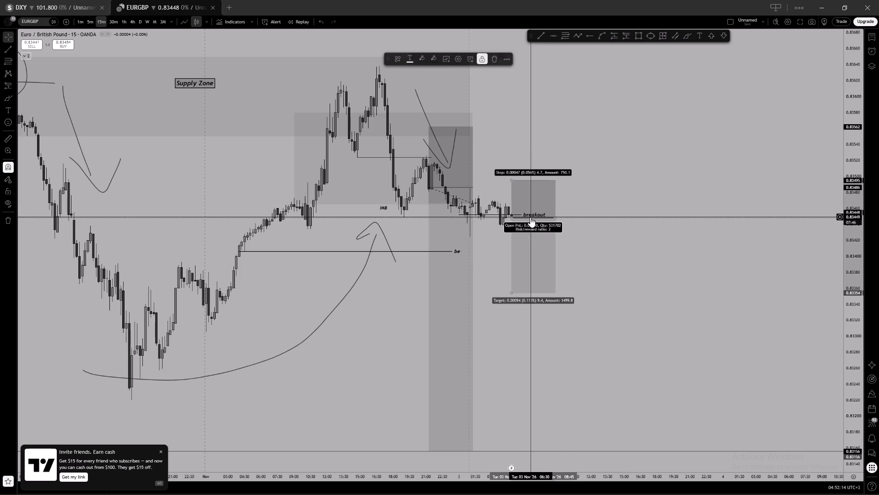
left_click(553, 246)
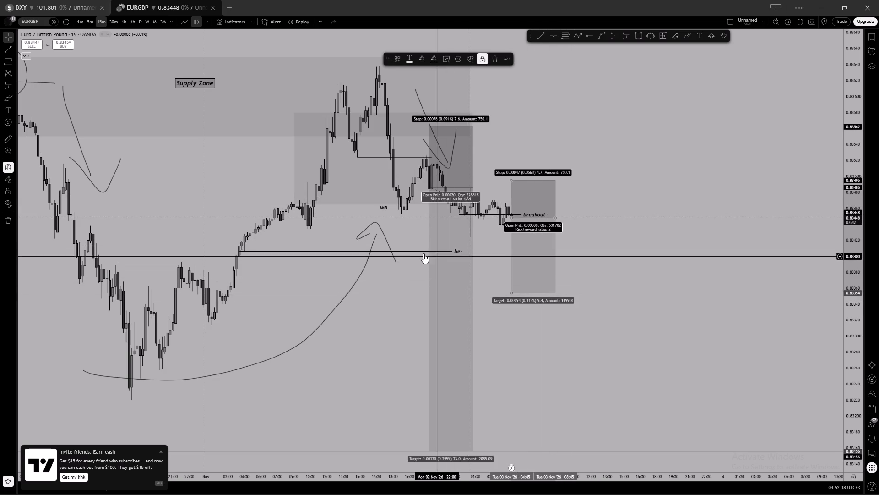
Unlock the "be" line, extend its end past the new short position to about 10:15 on 3 Nov, and lock it again.
left_click(415, 250)
left_click(413, 253)
left_click(417, 253)
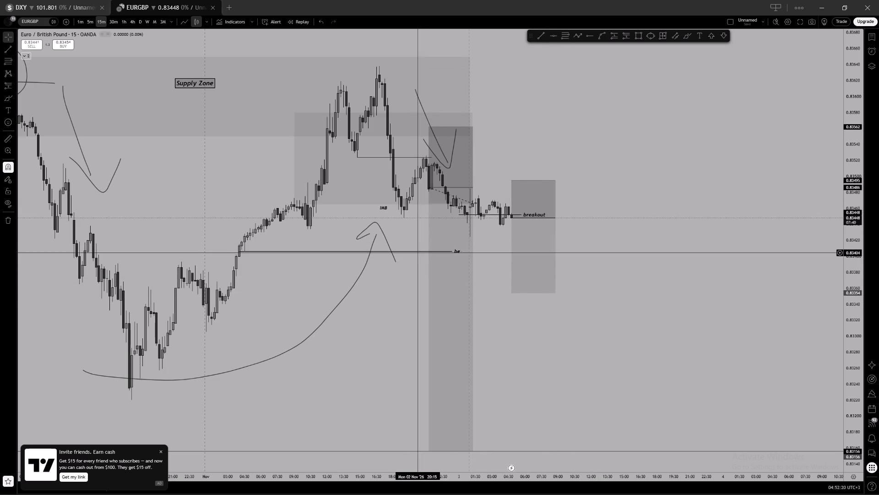
left_click(421, 251)
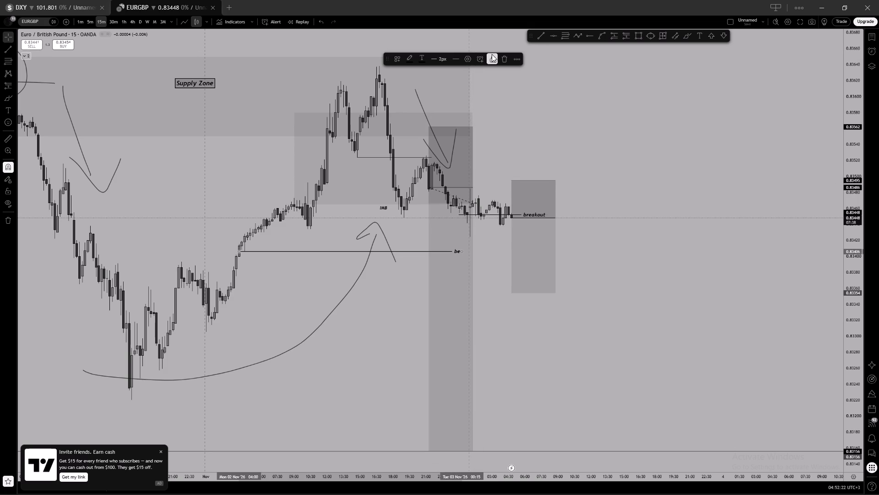
left_click(492, 54)
left_click_drag(461, 250, 463, 251)
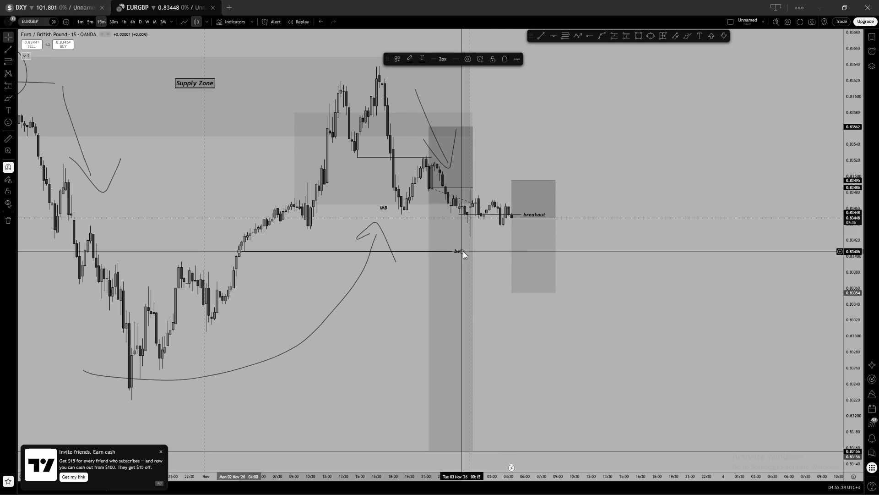
left_click_drag(463, 251, 573, 248)
left_click(491, 62, "shift")
left_click(531, 100)
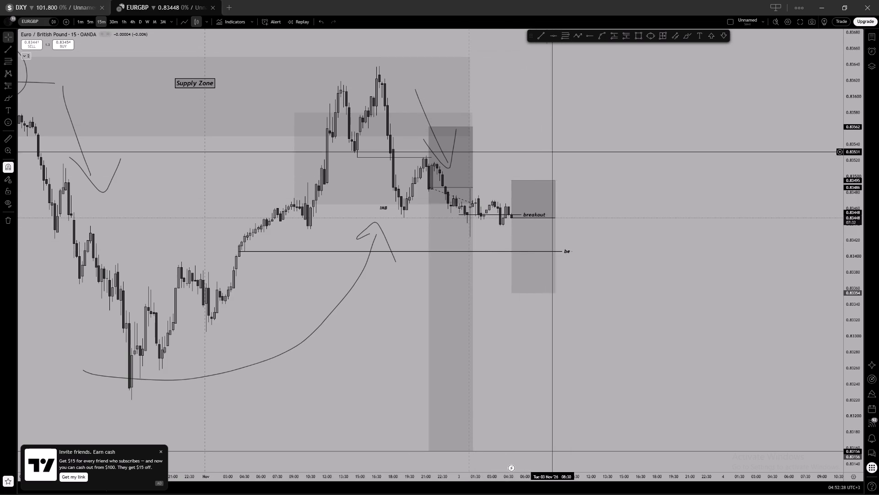
Examine the new EURGBP short position against the "breakout" and "be" lines and the earlier short on the 15-minute chart.
left_click(499, 253)
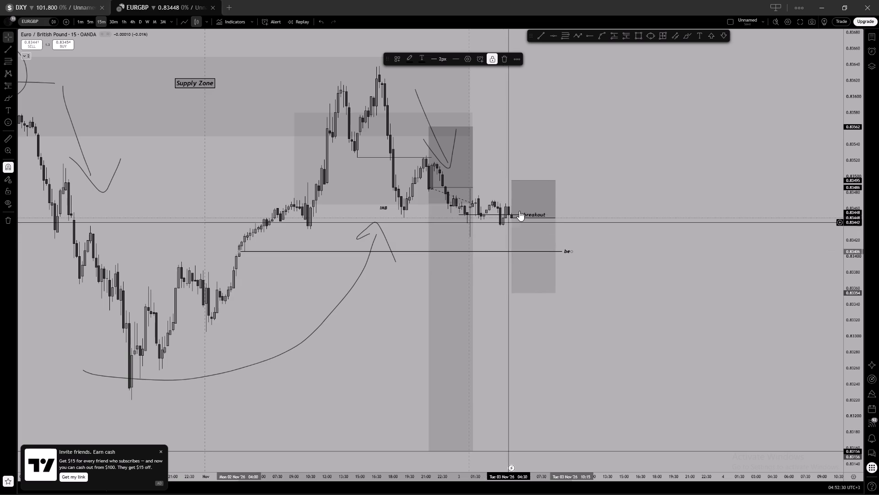
left_click(541, 196)
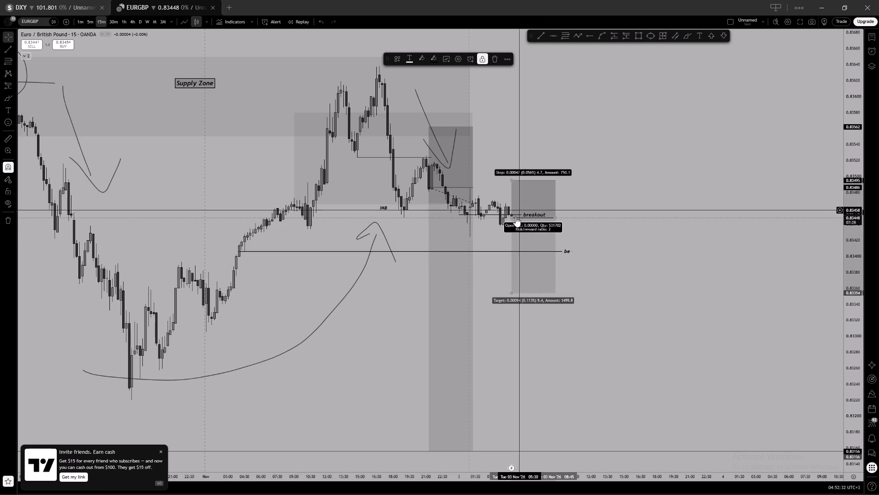
left_click(488, 217)
left_click(490, 214)
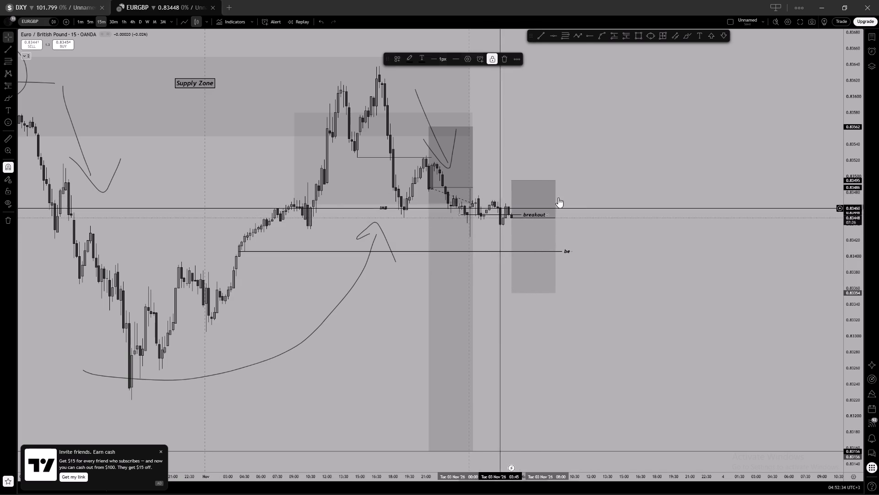
left_click(548, 233)
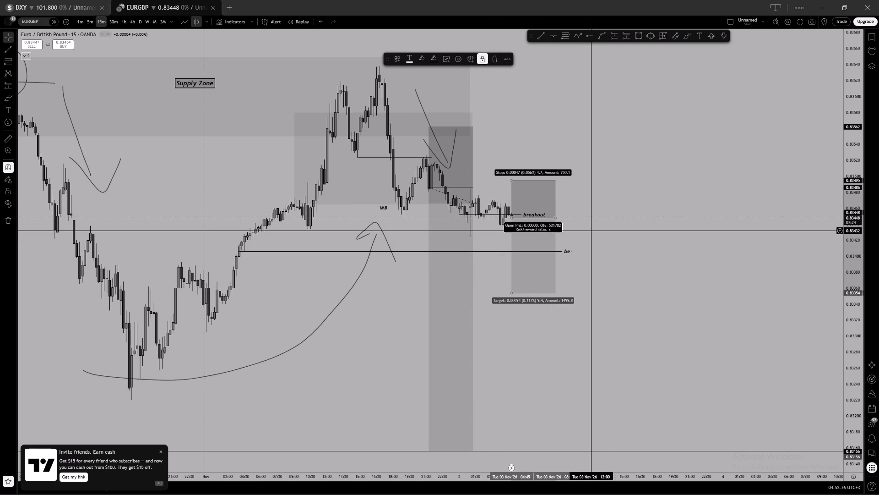
left_click(597, 232)
left_click(503, 253)
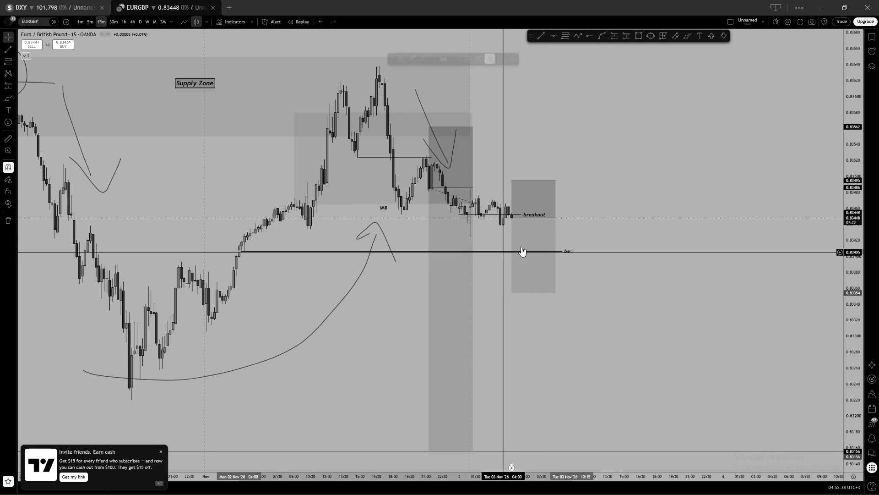
left_click(607, 230)
left_click(636, 229)
scroll(679, 237, "down", 1)
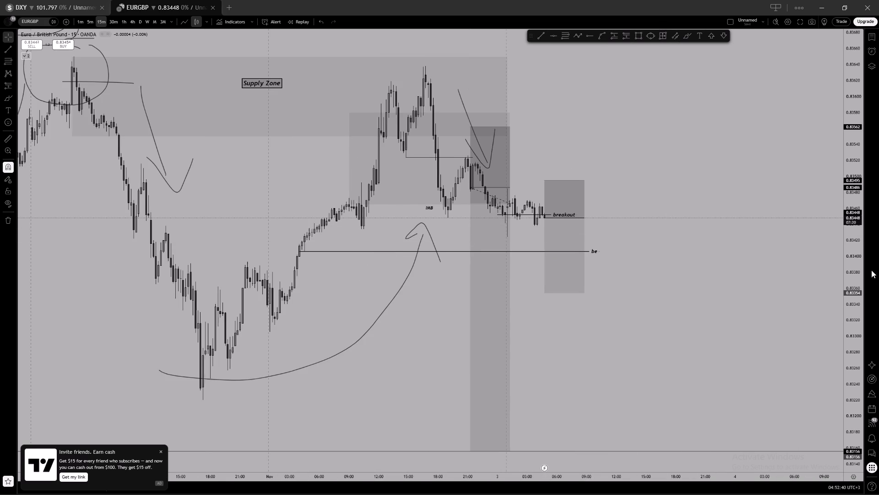
scroll(863, 267, "down", 4)
scroll(680, 223, "up", 1)
left_click_drag(678, 214, 678, 232)
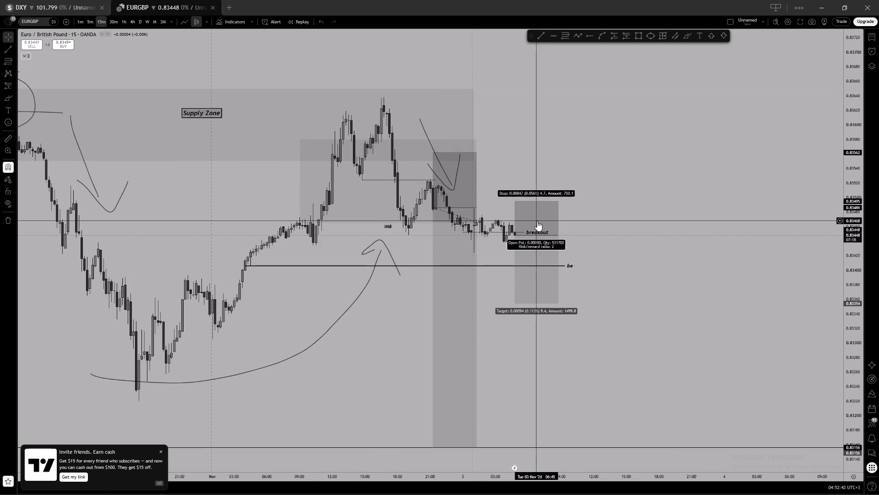
left_click(537, 221)
left_click(586, 207)
left_click(467, 260)
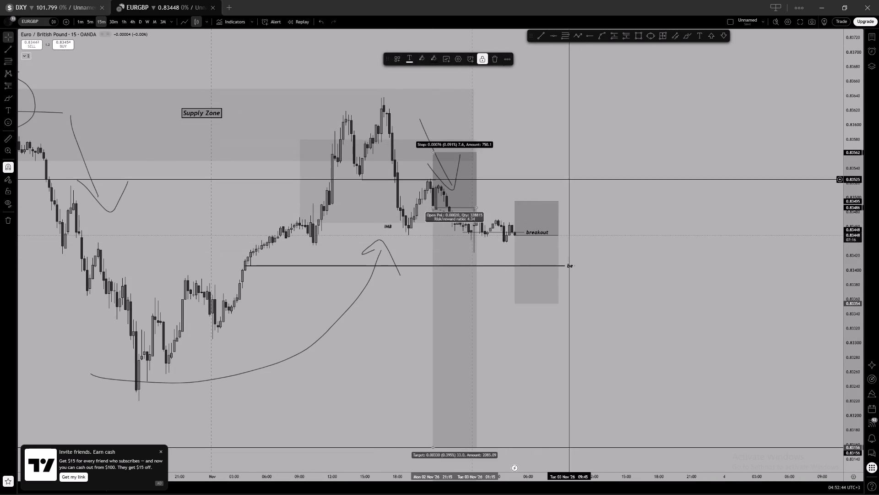
left_click(602, 160)
Open the saved Unnamed chart layout in an additional chart tab.
left_click(92, 4)
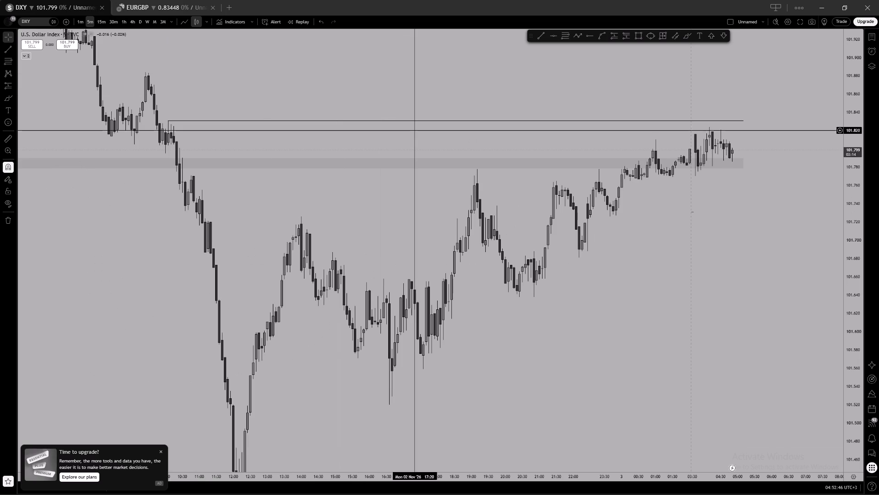
left_click(230, 5)
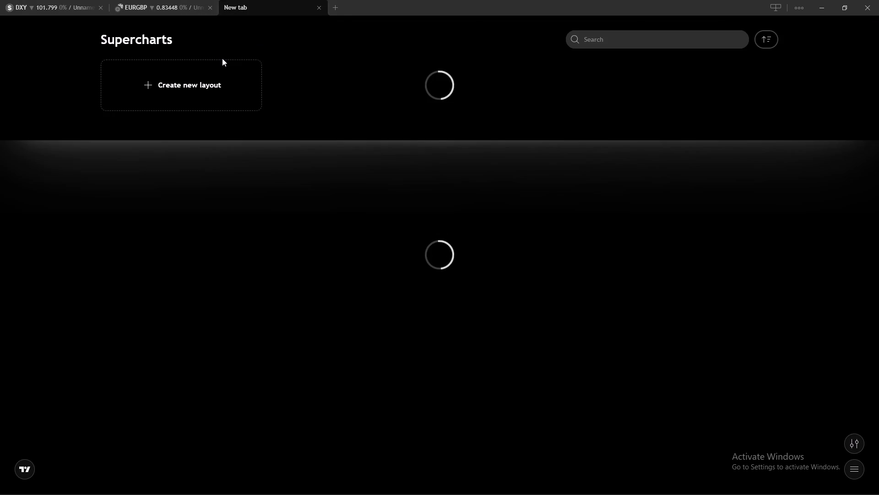
left_click(309, 102)
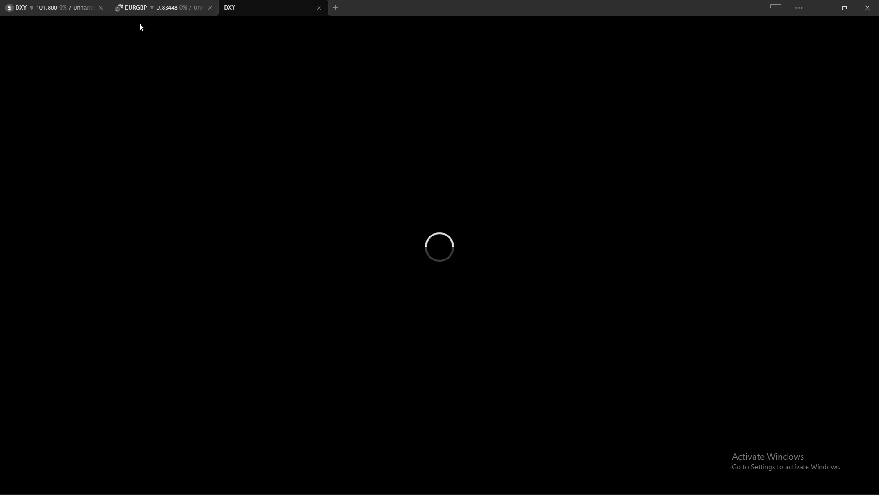
left_click(58, 6)
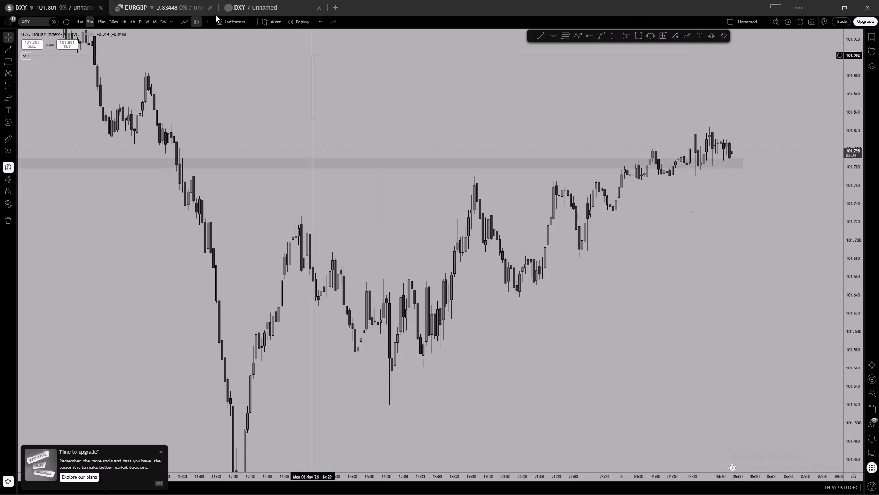
left_click(260, 10)
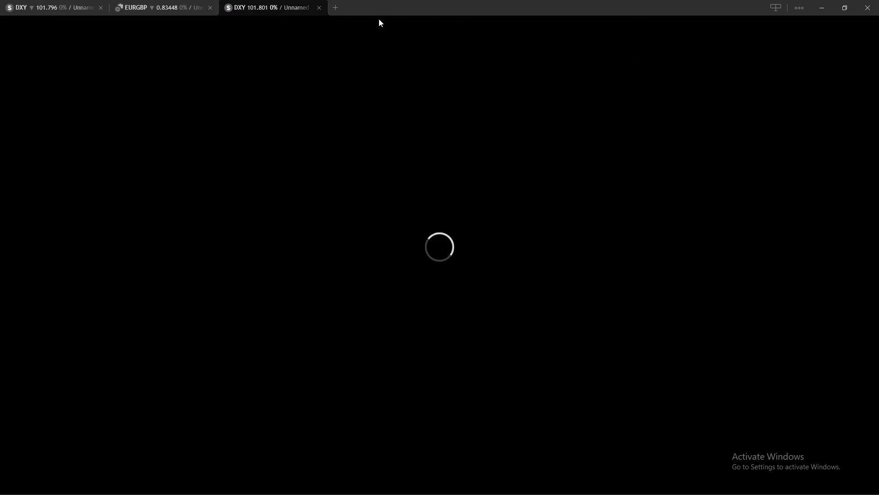
Examine the U.S. Dollar Index 5-minute candles between the grey zone and the horizontal line above it.
left_click(70, 2)
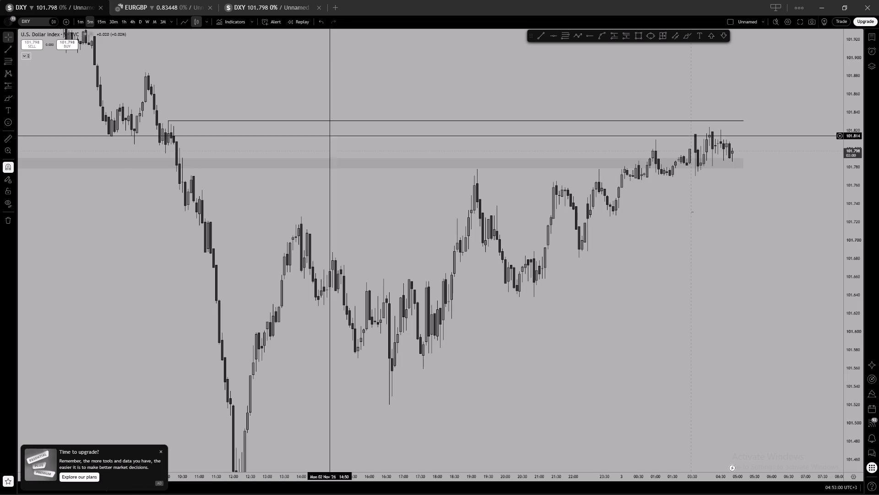
scroll(546, 165, "up", 2)
scroll(610, 161, "down", 6)
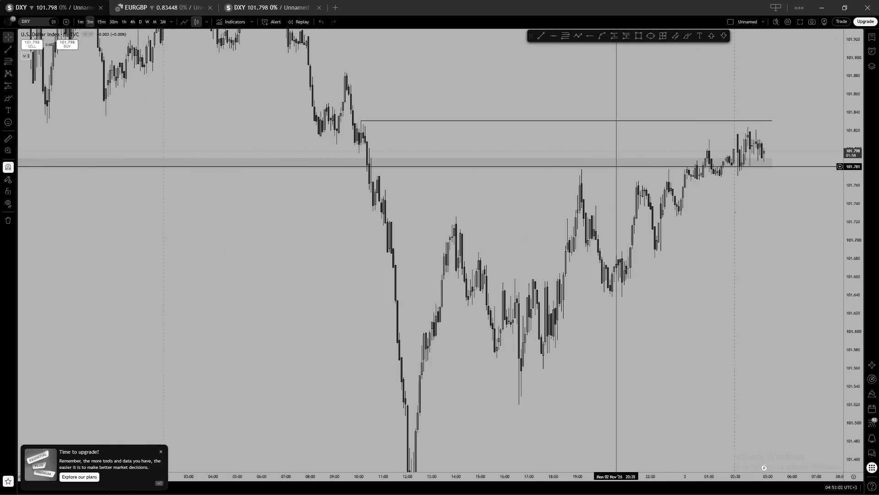
left_click_drag(645, 103, 643, 110)
scroll(643, 111, "up", 3)
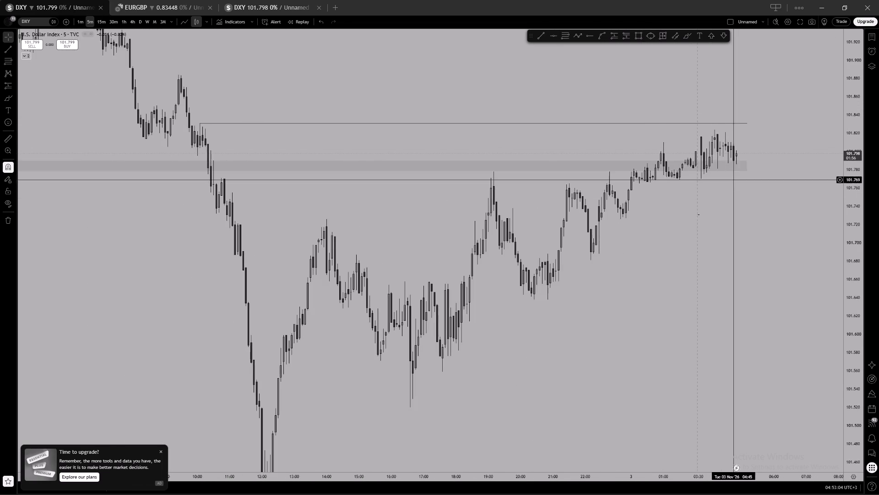
Show the watchlist in the new chart tab and load the EURUSD chart from it.
left_click(270, 6)
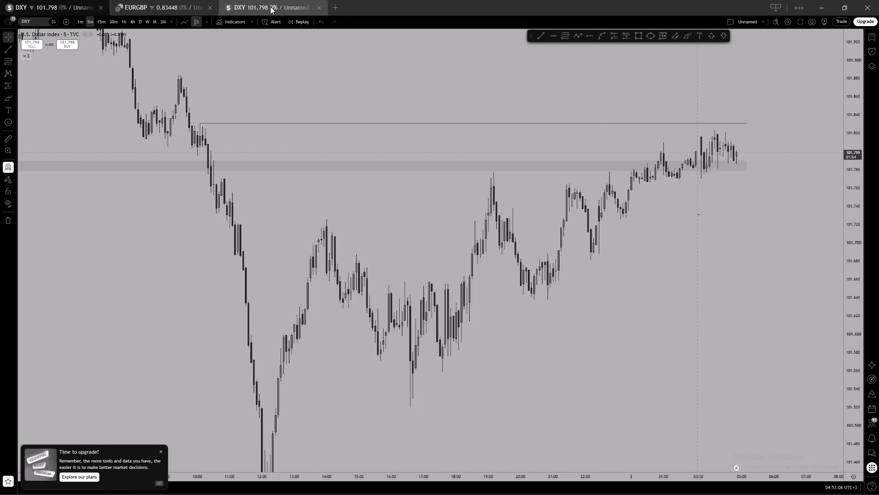
left_click(876, 37)
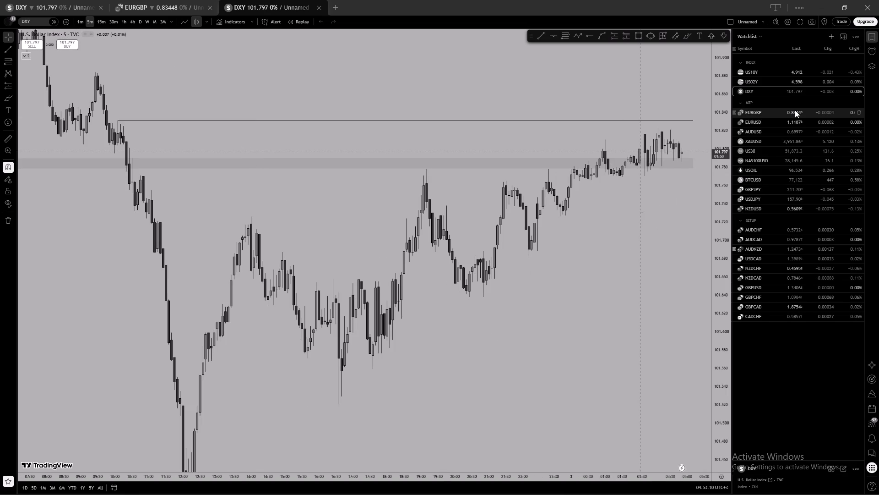
left_click(794, 110)
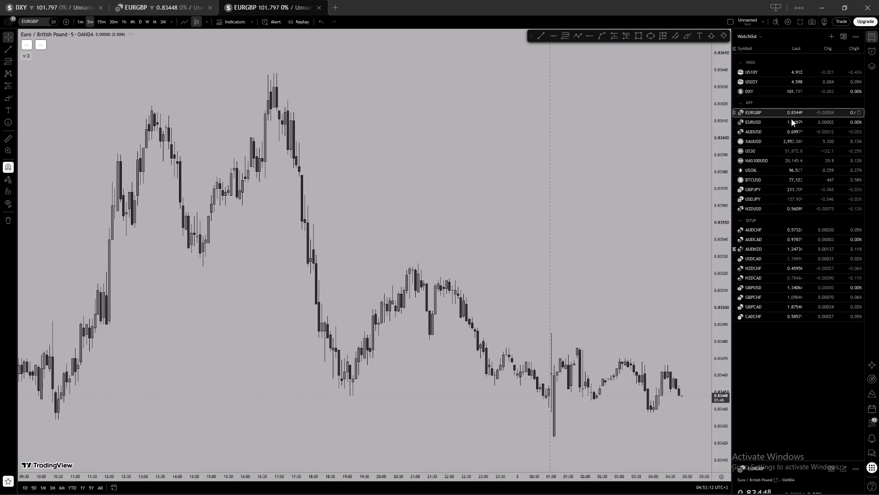
left_click(791, 119)
Examine recent EURUSD 5-minute price action around the line at 1.11872.
scroll(456, 296, "up", 2)
left_click_drag(465, 308, 391, 122)
scroll(447, 150, "down", 10)
left_click_drag(539, 196, 521, 140)
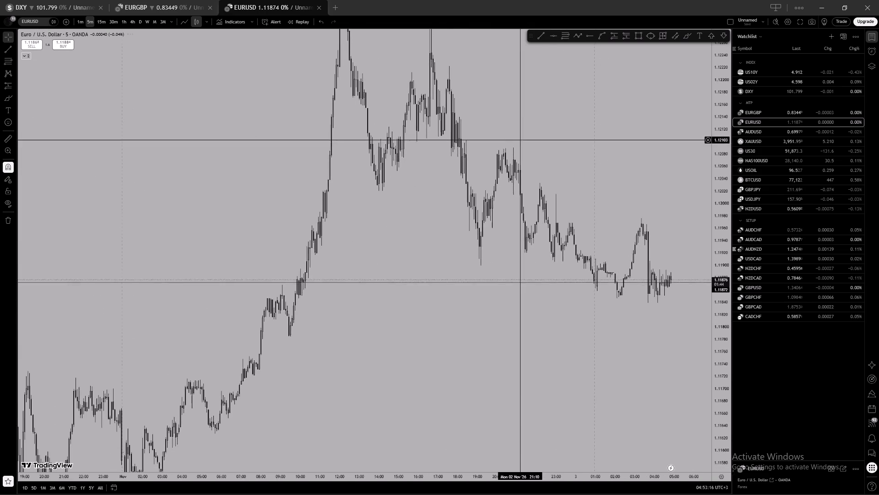
scroll(518, 162, "up", 11)
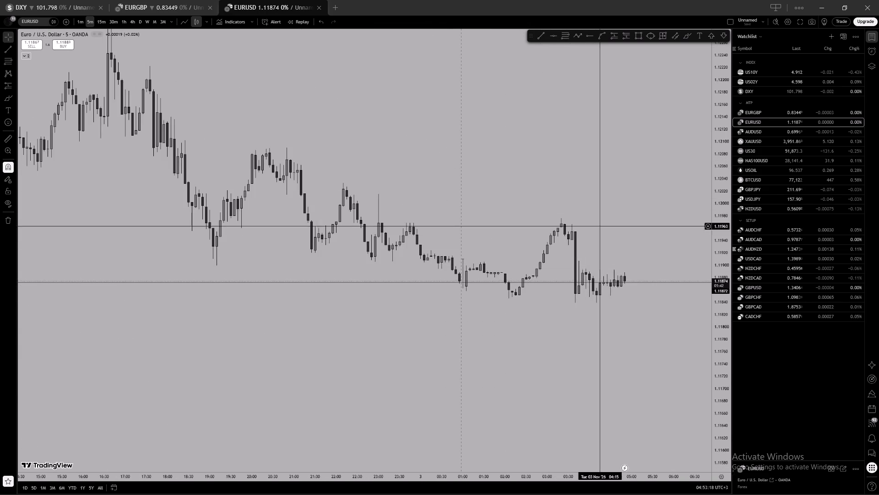
scroll(627, 255, "up", 1)
left_click_drag(627, 267, 582, 183)
scroll(576, 182, "down", 3)
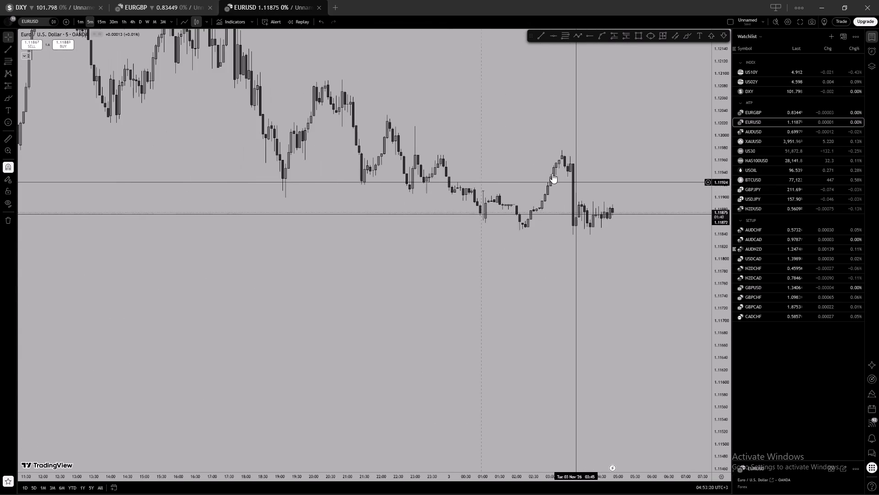
Switch the EURUSD chart to the 4-hour timeframe and examine price around the 1.11872 line and the grey zones below.
left_click(131, 19)
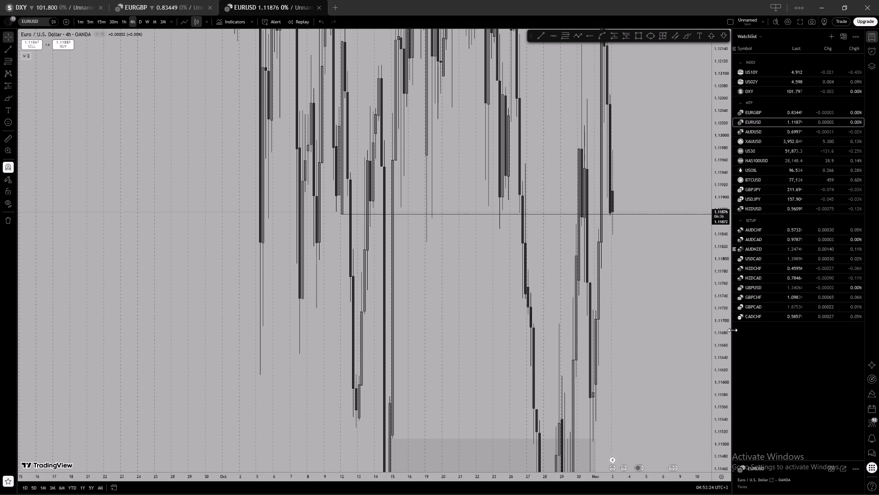
scroll(732, 330, "down", 11)
scroll(725, 332, "down", 20)
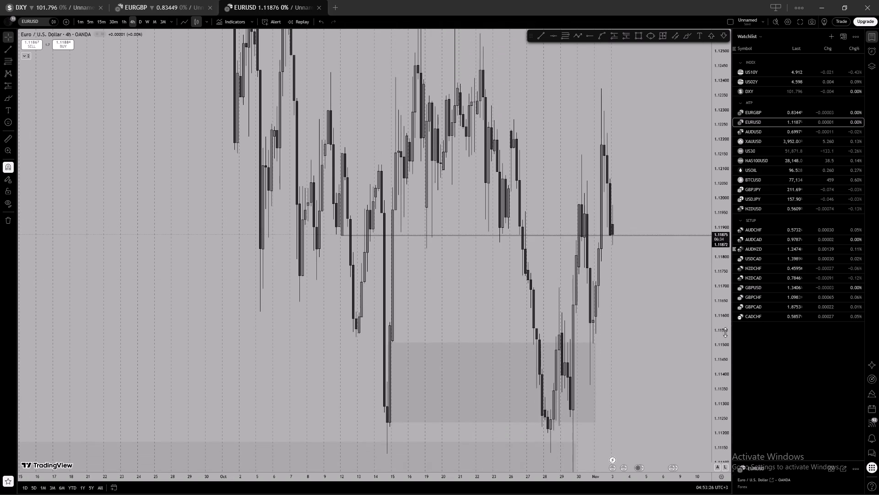
scroll(725, 332, "down", 14)
scroll(499, 316, "up", 4)
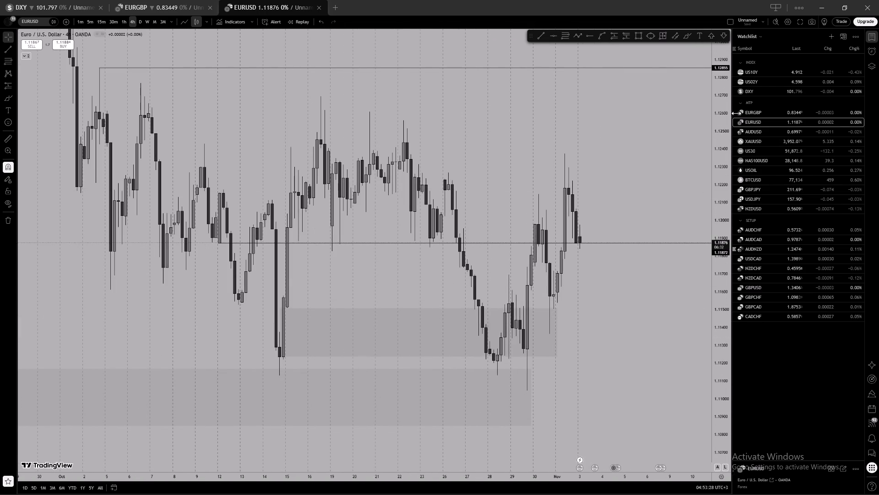
Load US10Y from the watchlist and examine its 4-hour decline against the marked levels.
left_click(766, 71)
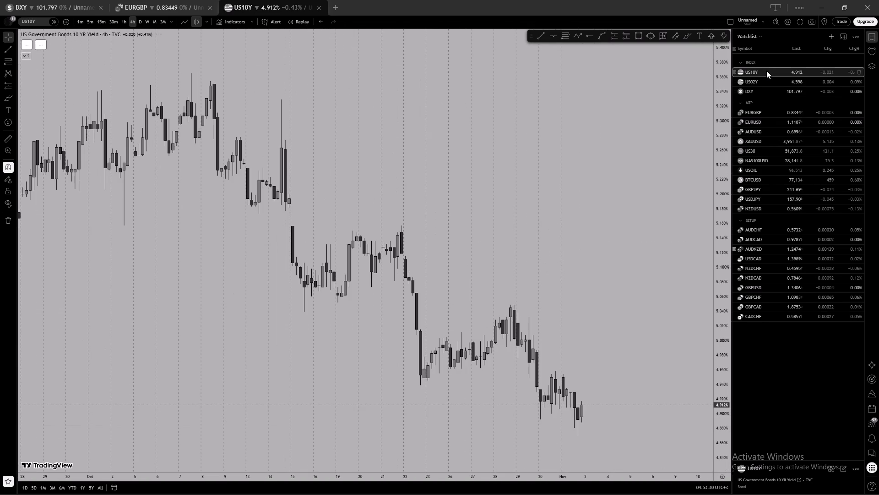
scroll(640, 208, "down", 2)
left_click_drag(646, 241, 537, 151)
scroll(561, 189, "down", 3)
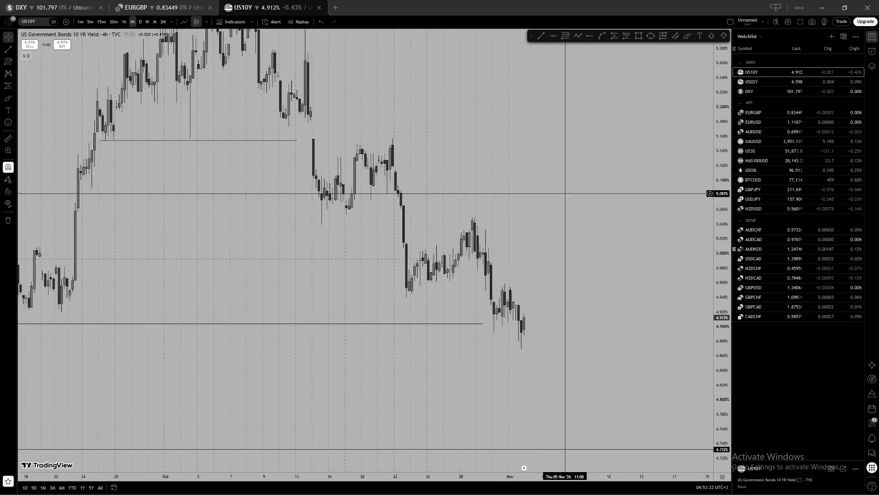
Load US02Y from the watchlist and compare its 4-hour and daily structure around the marked zones.
left_click(754, 80)
scroll(668, 124, "up", 3)
scroll(633, 168, "up", 2)
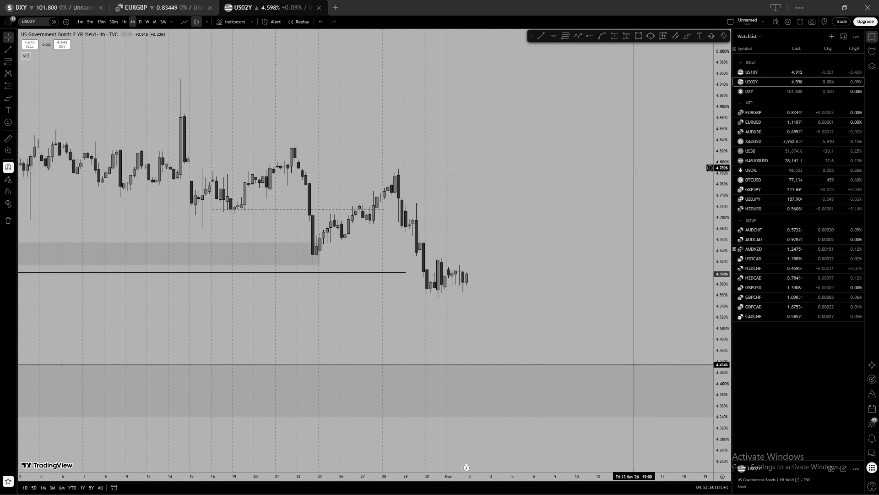
left_click(141, 19)
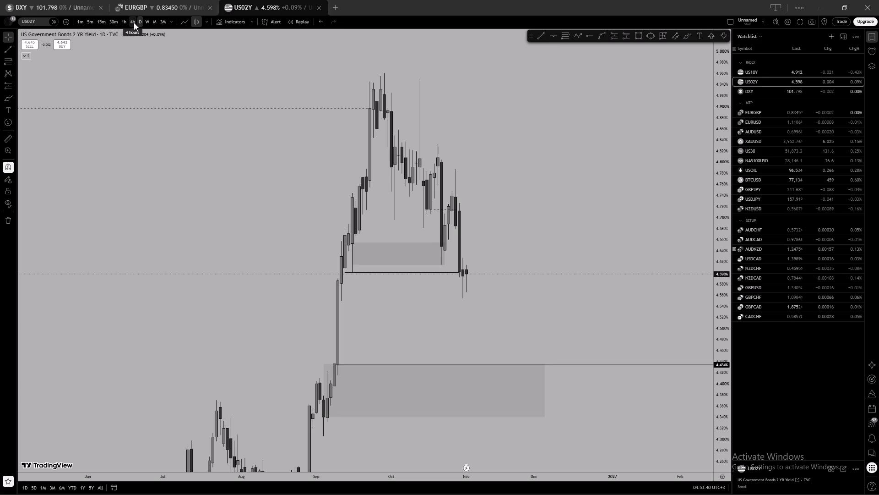
left_click(134, 22)
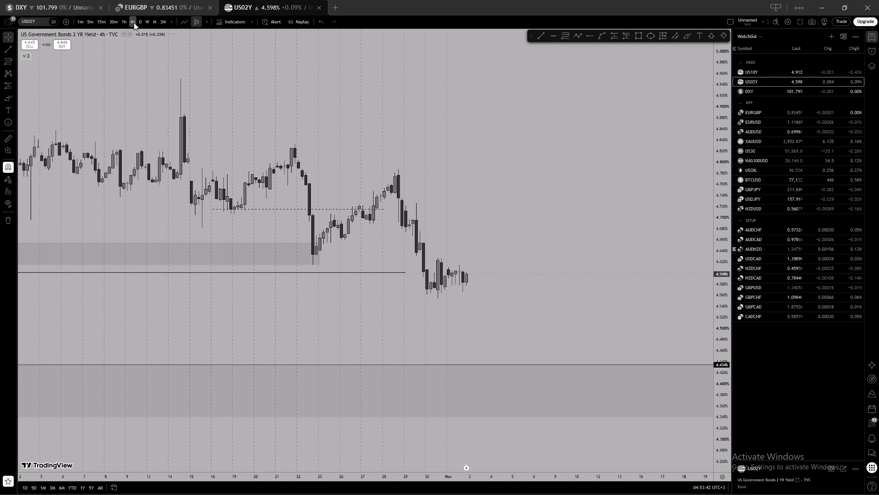
Load EURGBP from the watchlist and view its 4-hour supply zone and breakout markings.
left_click(764, 107)
left_click(766, 111)
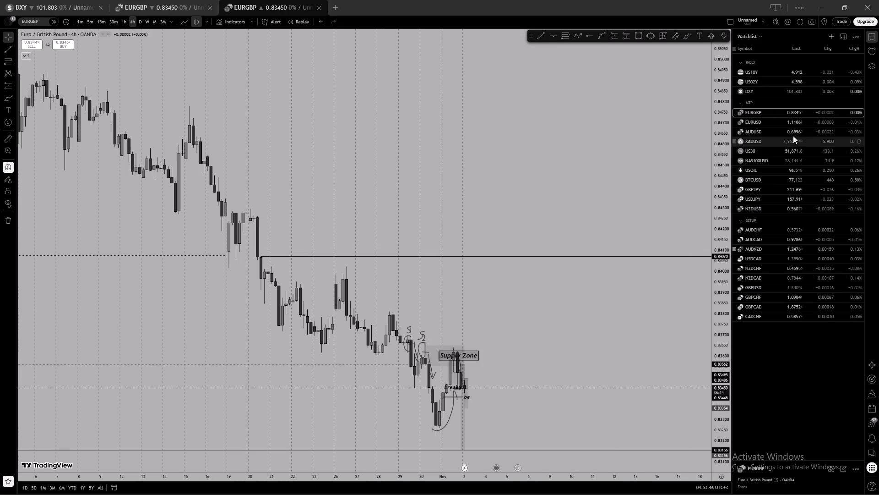
On the EURUSD 4-hour chart, draw and lock a level trend line at 1.12314 from 22 Oct 20:00 to 30 Oct 16:00.
left_click(779, 125)
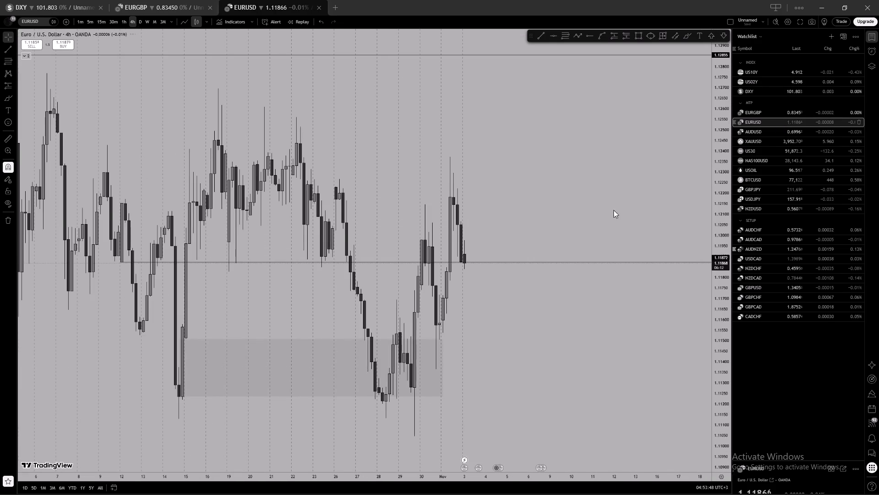
scroll(561, 235, "up", 1)
left_click_drag(541, 217, 636, 145)
scroll(607, 149, "up", 2)
left_click_drag(586, 159, 664, 164)
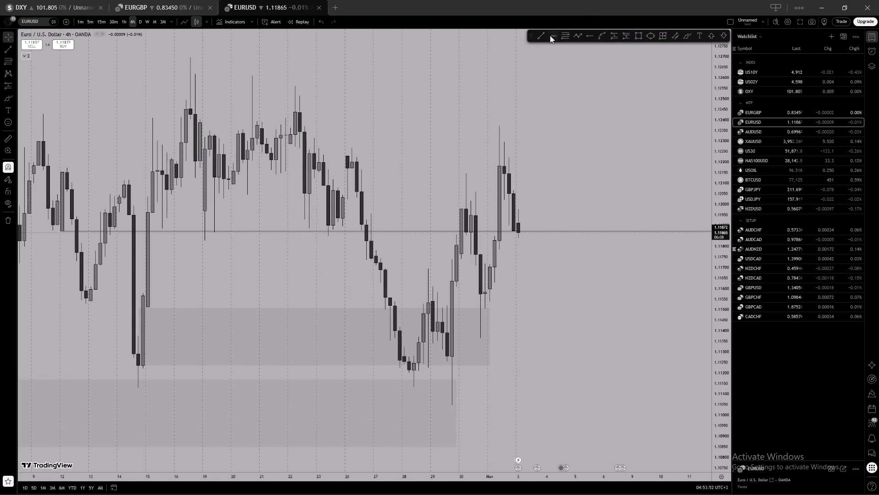
left_click(542, 35)
left_click(352, 143)
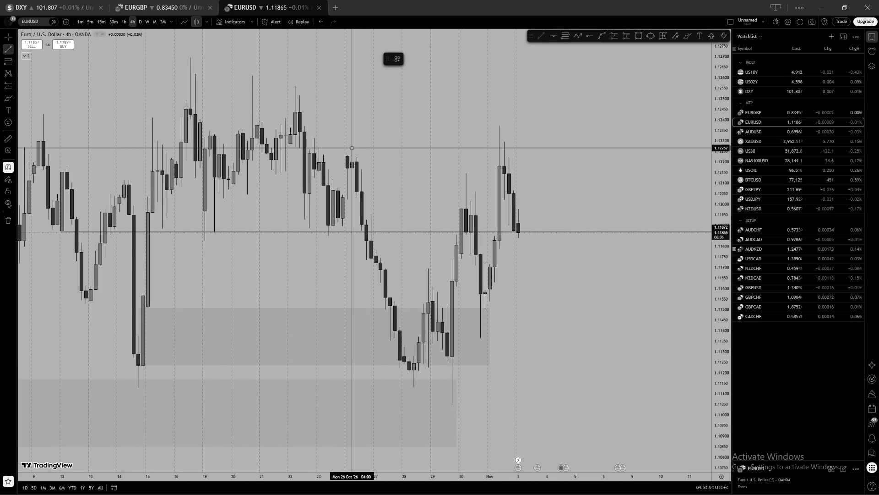
left_click(313, 130)
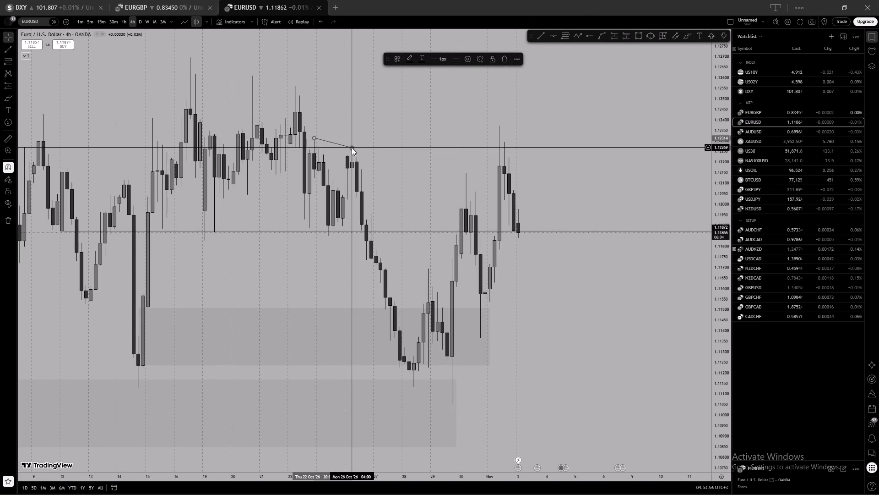
left_click_drag(352, 148, 481, 145)
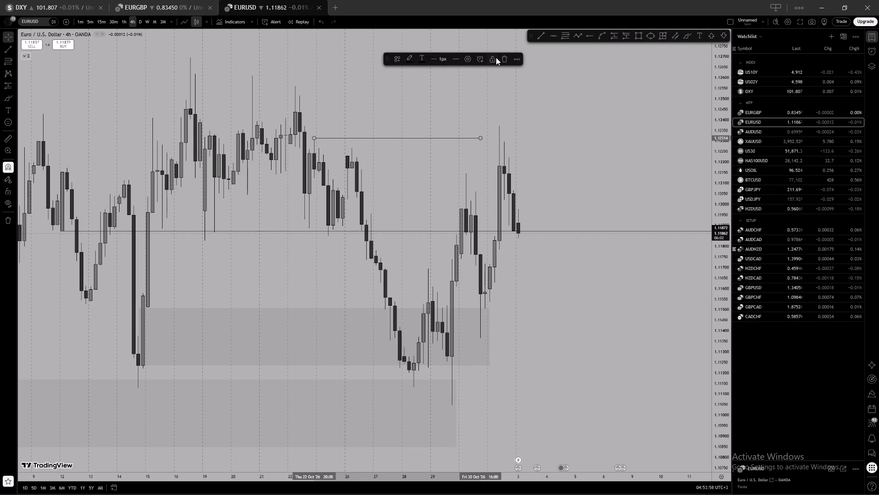
left_click(495, 58, "shift")
left_click(527, 119)
left_click_drag(553, 142, 512, 142)
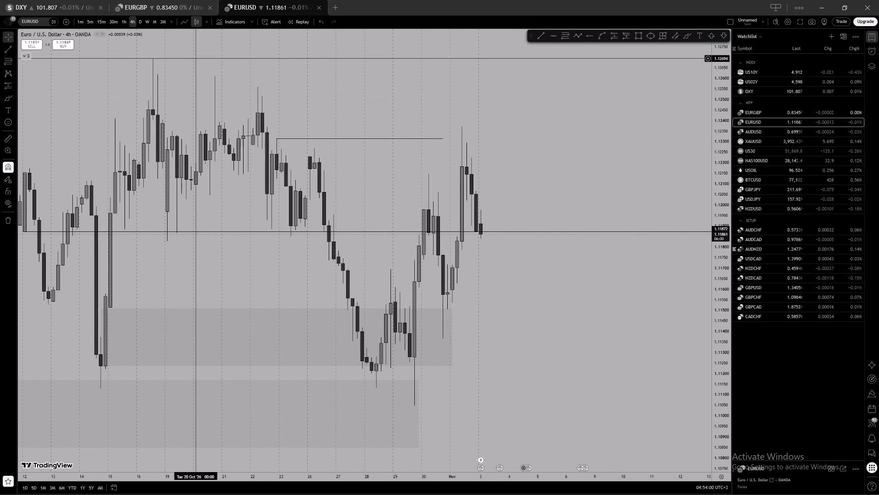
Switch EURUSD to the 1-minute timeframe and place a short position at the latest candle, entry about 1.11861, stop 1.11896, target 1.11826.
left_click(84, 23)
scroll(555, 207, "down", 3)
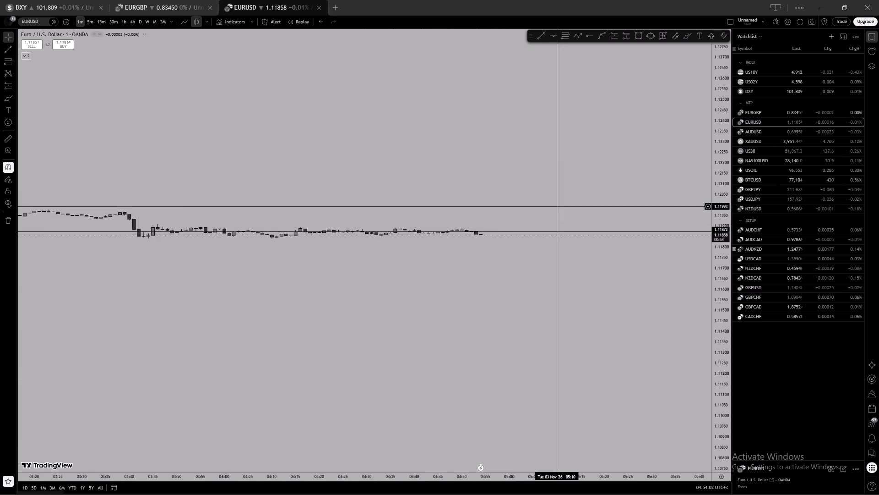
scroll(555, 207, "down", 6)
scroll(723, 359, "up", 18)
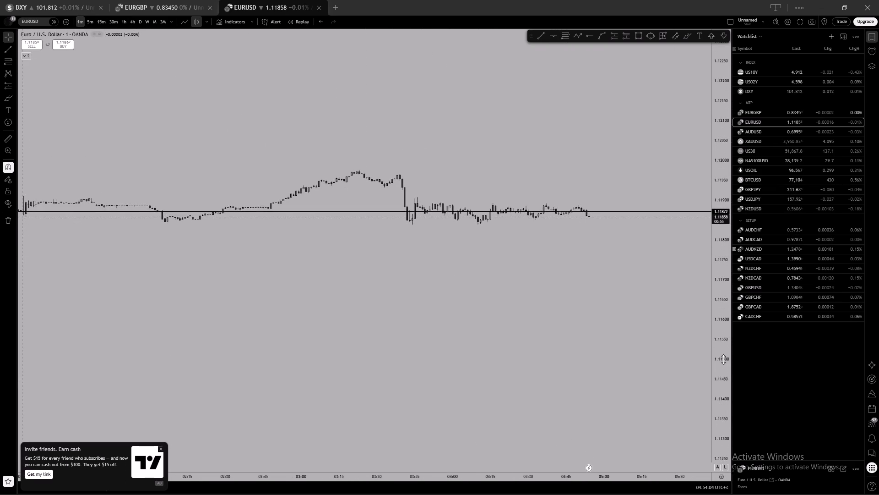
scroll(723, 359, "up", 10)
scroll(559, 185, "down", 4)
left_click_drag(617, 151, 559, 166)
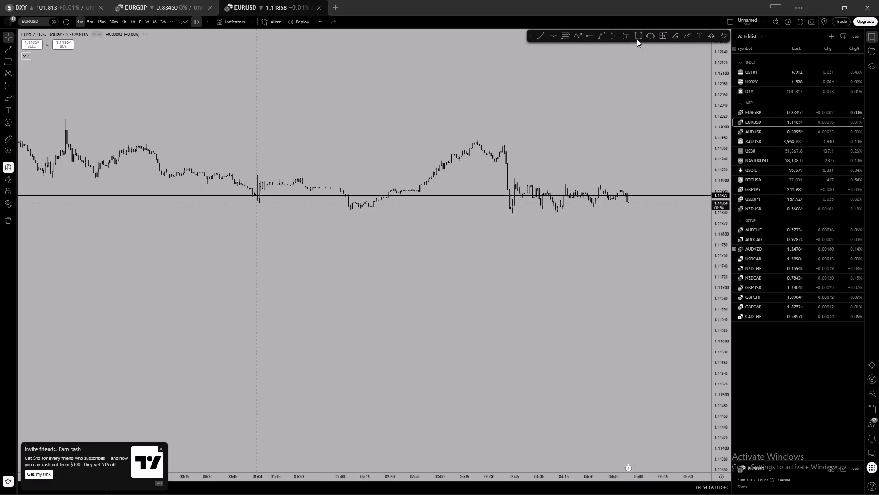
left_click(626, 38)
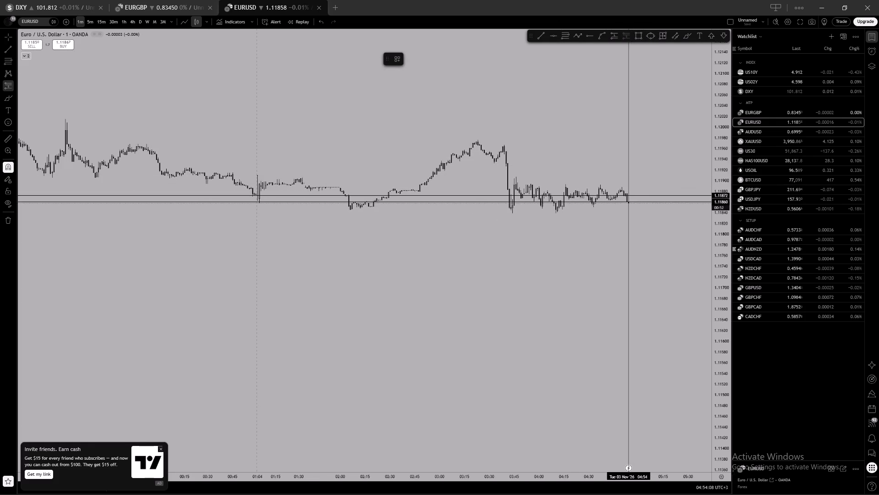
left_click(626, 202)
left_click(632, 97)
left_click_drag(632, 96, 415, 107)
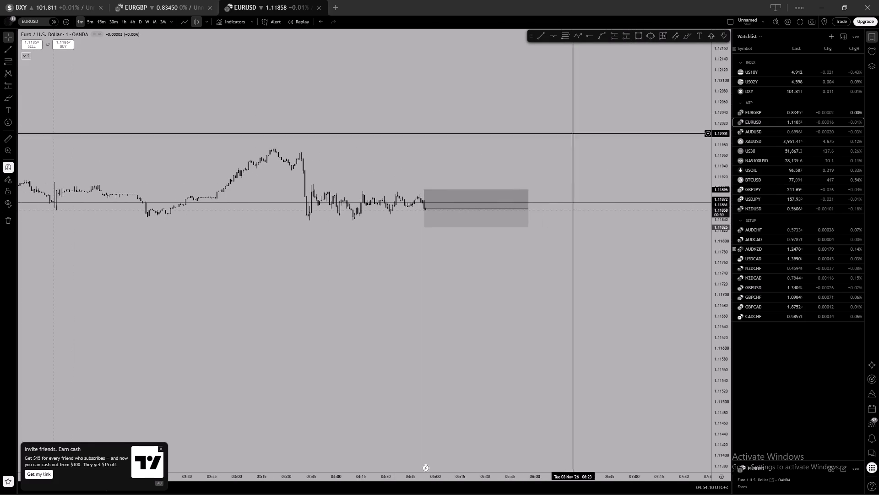
Examine the EURUSD 1-minute price action leading into the short position box.
scroll(726, 309, "up", 17)
scroll(725, 297, "up", 5)
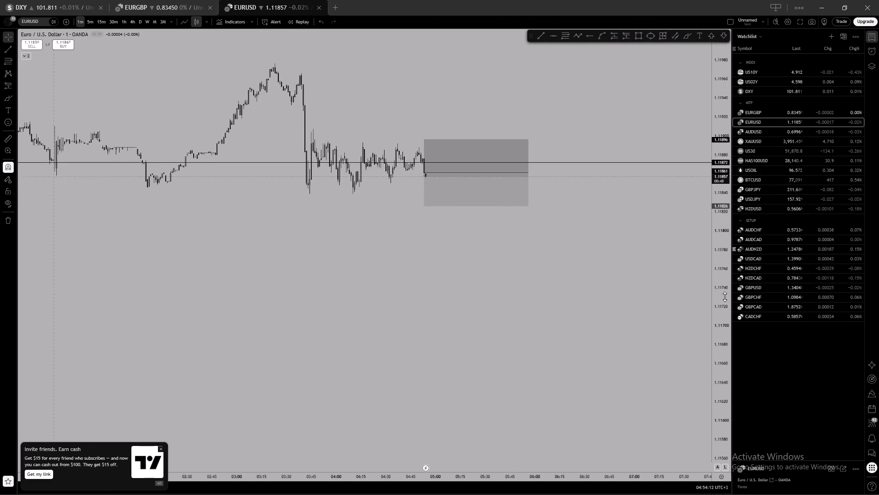
scroll(725, 297, "up", 12)
scroll(511, 83, "up", 3)
left_click_drag(514, 86, 676, 142)
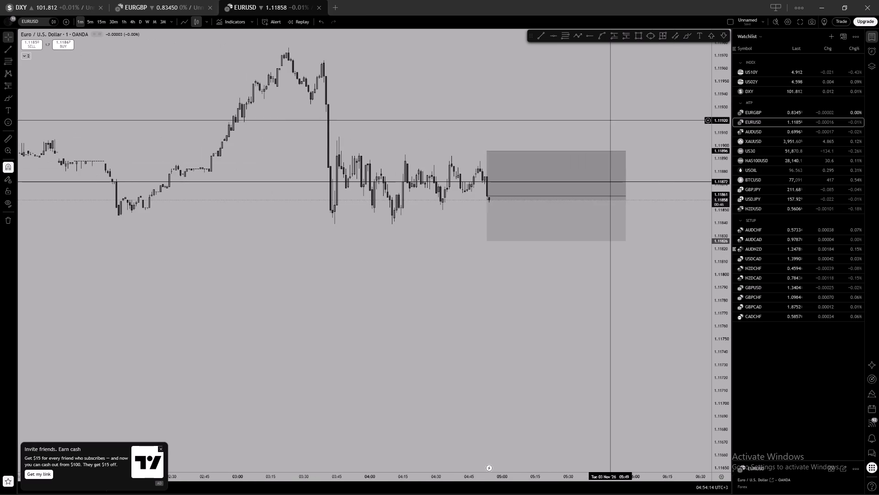
left_click_drag(611, 108, 498, 103)
left_click(502, 112)
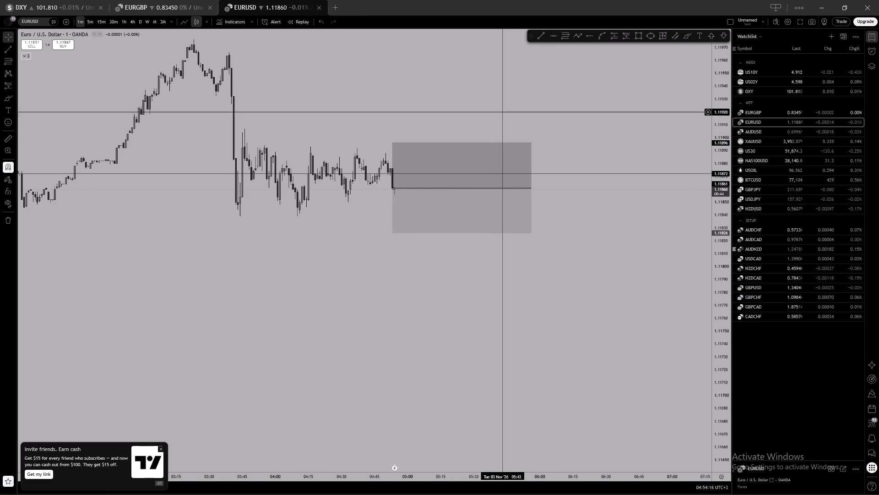
scroll(501, 94, "down", 5)
scroll(518, 103, "up", 1)
left_click_drag(518, 103, 526, 107)
scroll(527, 107, "up", 2)
left_click(513, 116)
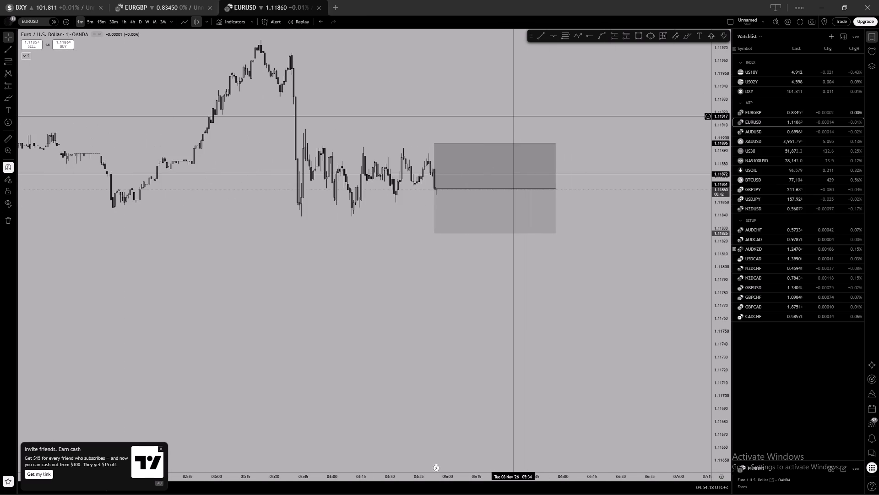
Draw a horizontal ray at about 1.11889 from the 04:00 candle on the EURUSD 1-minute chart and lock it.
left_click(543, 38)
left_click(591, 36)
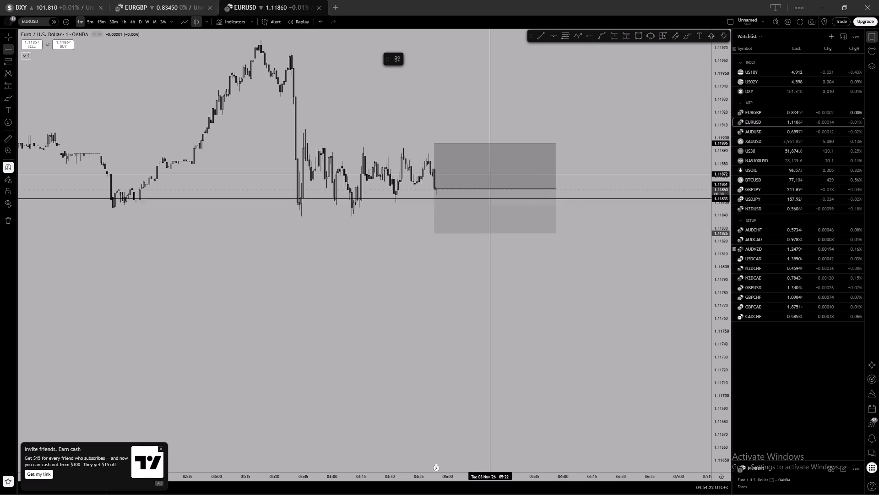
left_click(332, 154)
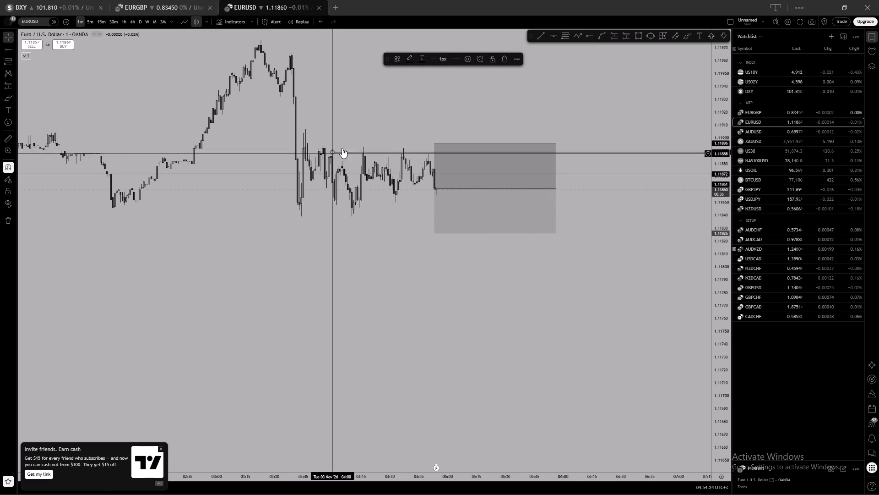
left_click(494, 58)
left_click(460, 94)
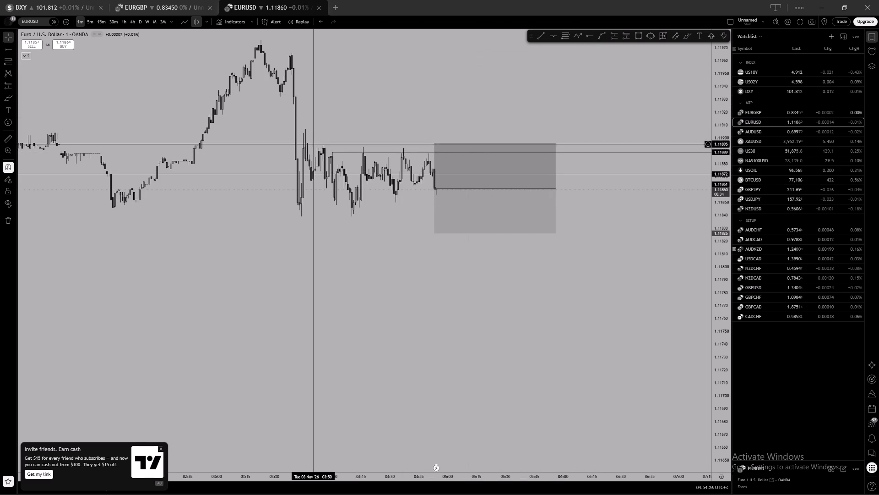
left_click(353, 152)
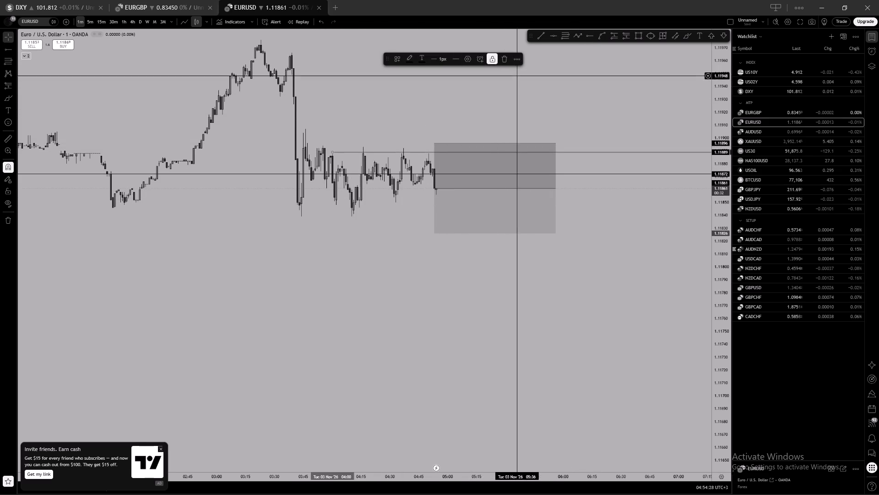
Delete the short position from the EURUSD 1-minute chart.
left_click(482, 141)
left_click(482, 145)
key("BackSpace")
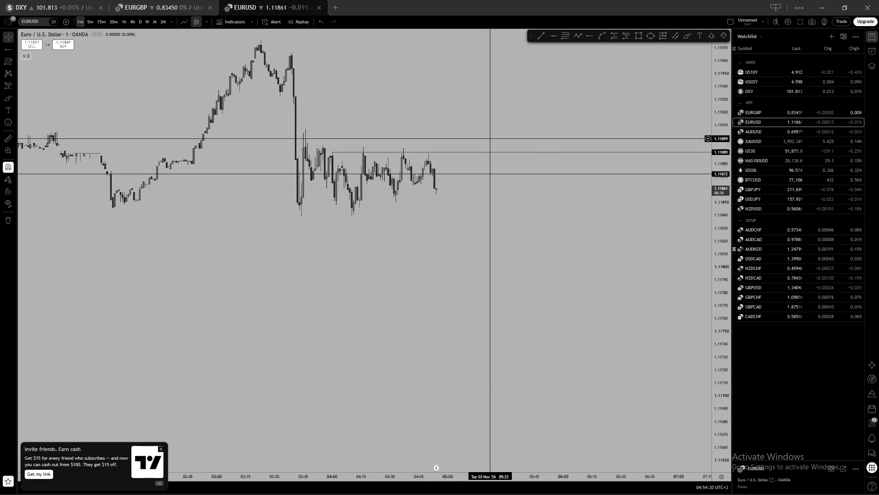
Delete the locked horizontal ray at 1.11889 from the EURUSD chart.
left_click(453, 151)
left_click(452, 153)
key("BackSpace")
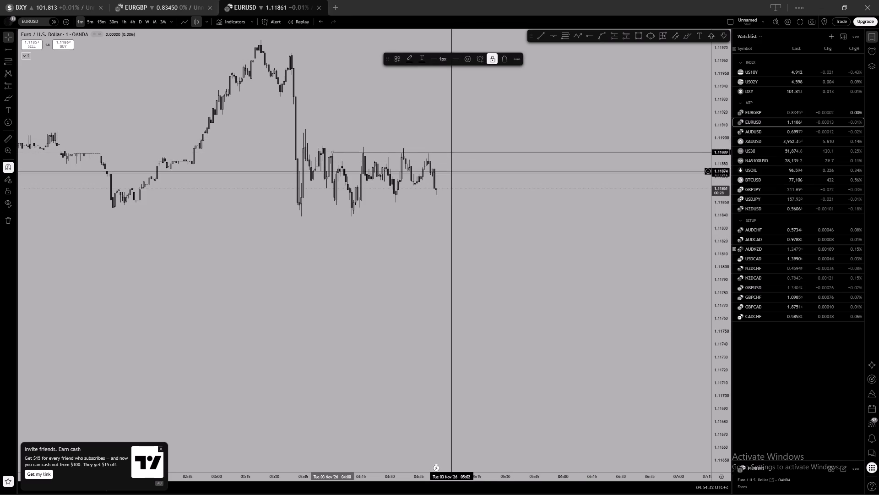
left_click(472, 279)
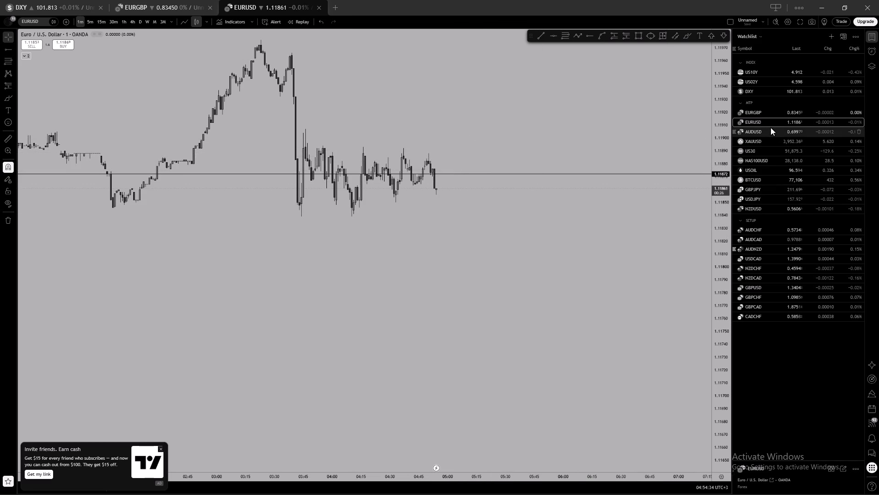
Load EURGBP from the watchlist and view its 1-minute price action near the breakout level.
left_click(769, 110)
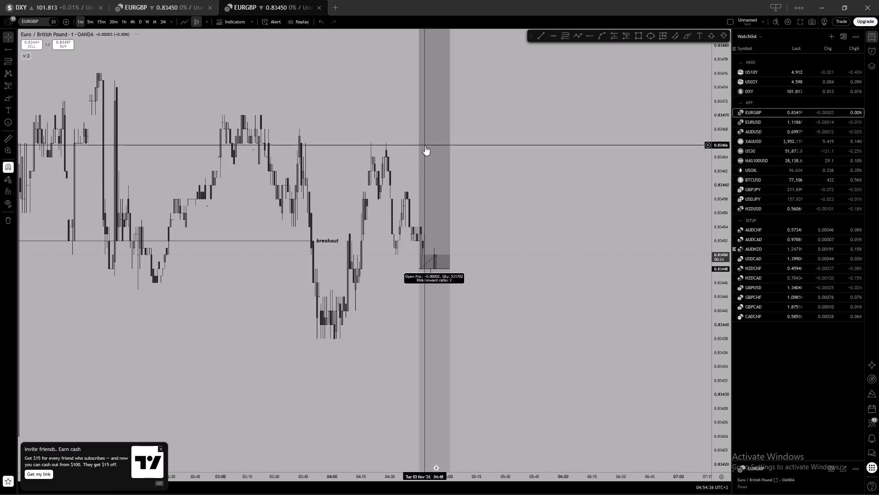
scroll(372, 173, "down", 1)
Return to the EURGBP 15-minute chart in the middle chart tab and switch it to the 1-hour timeframe.
left_click(159, 2)
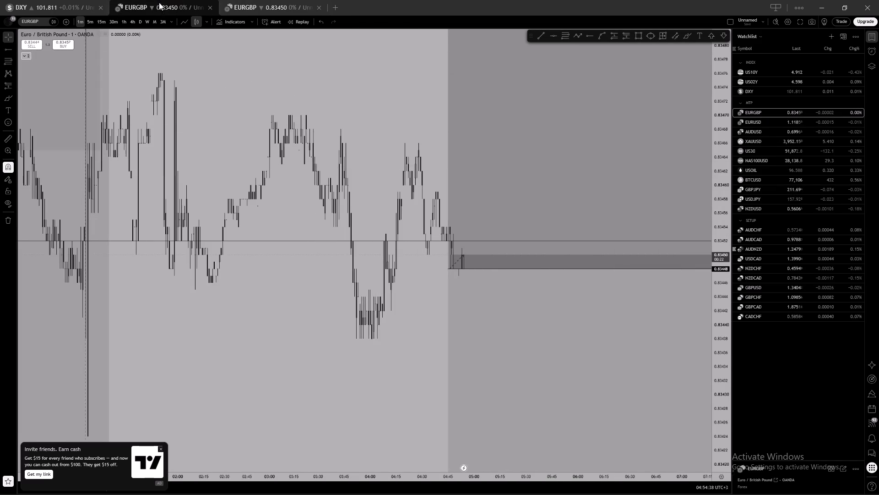
left_click(659, 198)
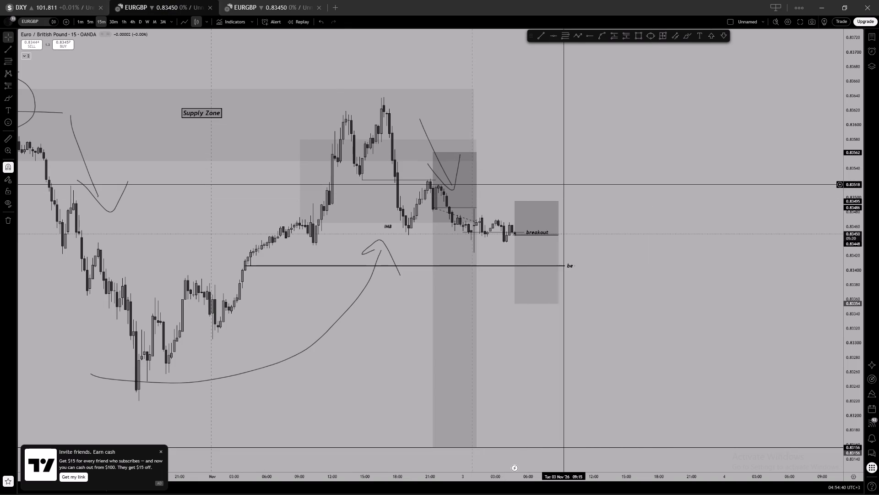
double_click(583, 182)
left_click(126, 22)
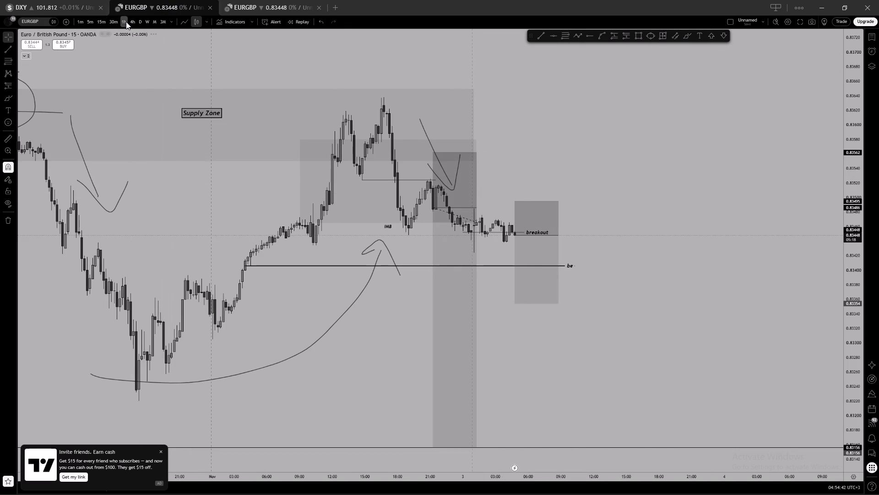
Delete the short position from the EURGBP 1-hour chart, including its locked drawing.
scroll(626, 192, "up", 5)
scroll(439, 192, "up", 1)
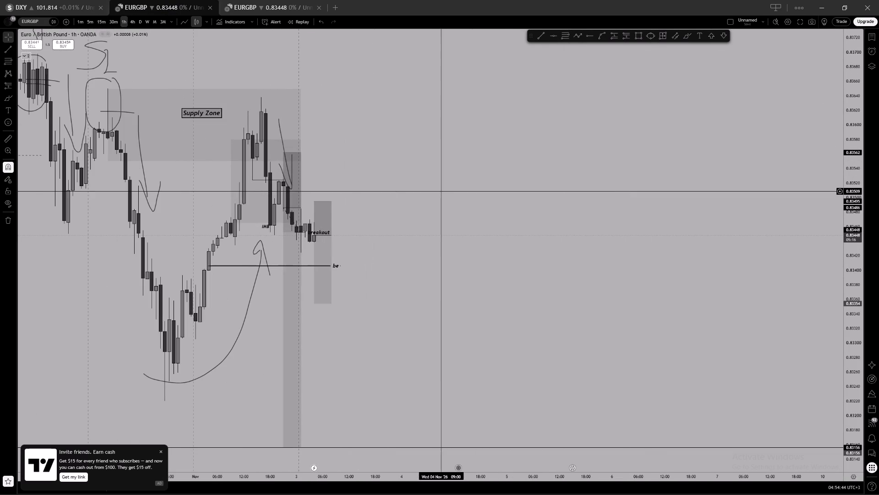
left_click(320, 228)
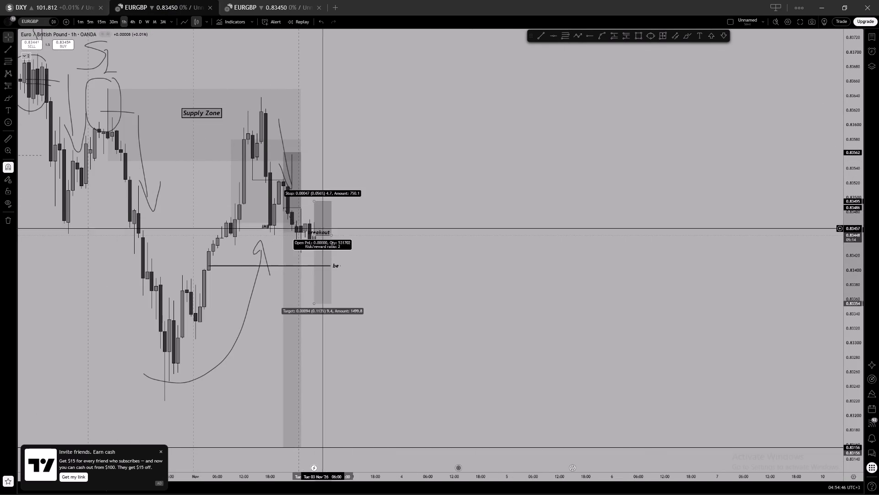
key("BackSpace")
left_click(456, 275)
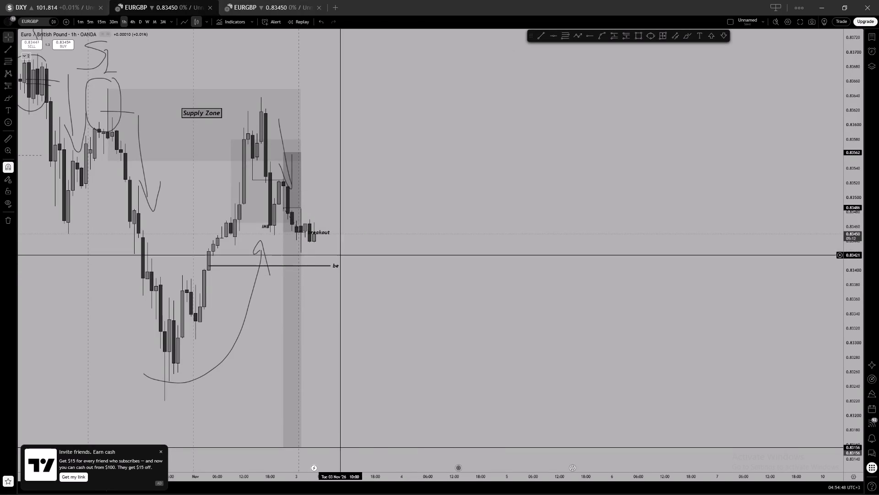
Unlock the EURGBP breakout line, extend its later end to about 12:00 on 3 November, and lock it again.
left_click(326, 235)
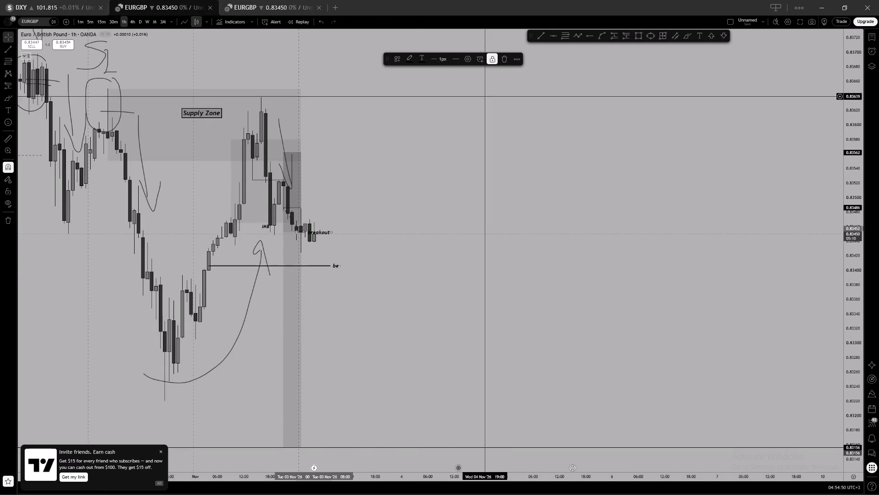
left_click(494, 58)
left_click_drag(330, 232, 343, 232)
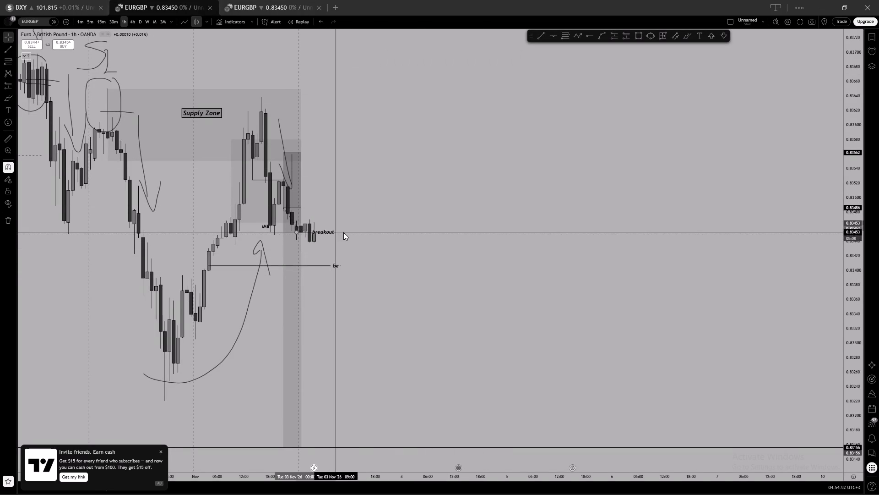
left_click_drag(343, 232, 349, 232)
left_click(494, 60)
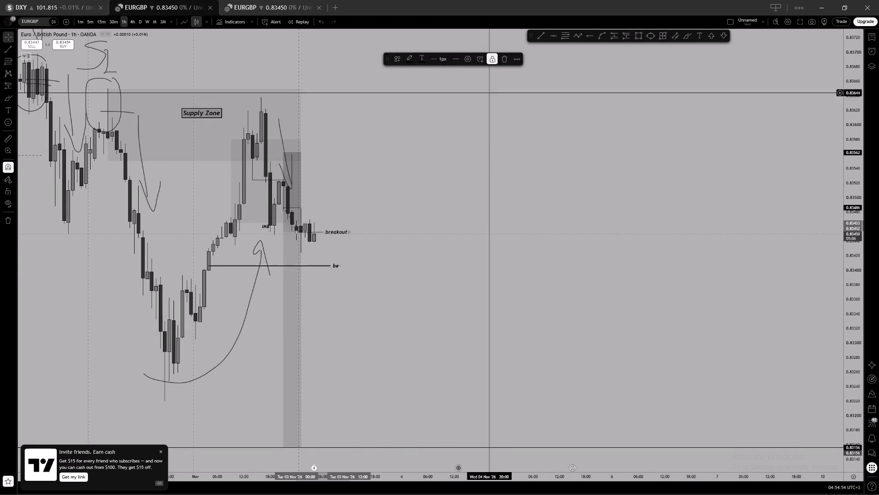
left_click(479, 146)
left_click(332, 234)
Switch EURGBP to the 15-minute timeframe and examine price around the extended breakout line.
scroll(472, 208, "down", 3)
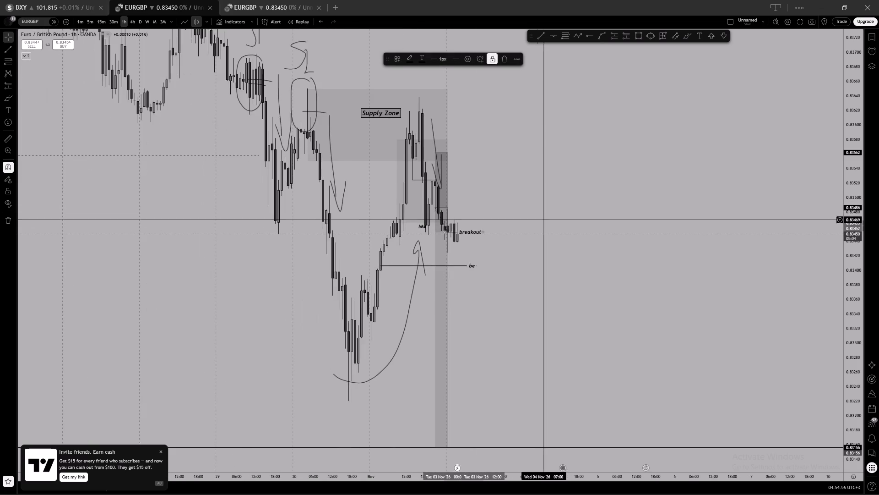
scroll(541, 220, "up", 2)
left_click_drag(516, 234, 592, 222)
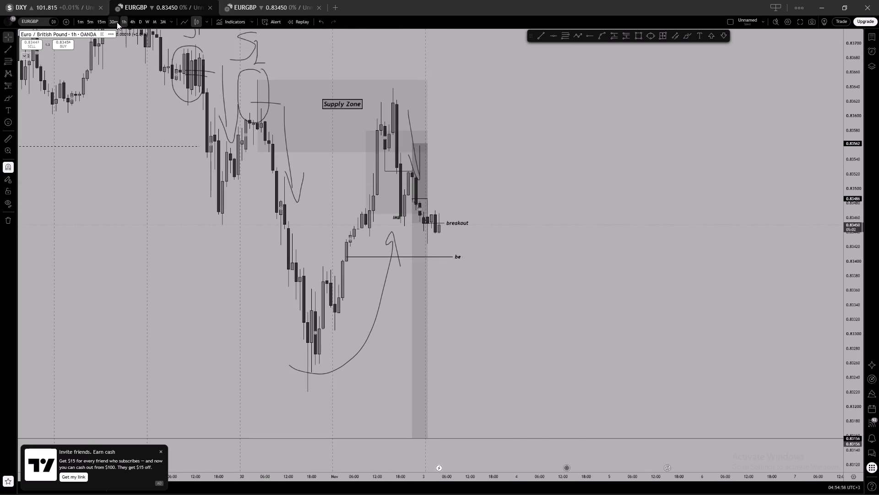
left_click(103, 20)
scroll(524, 171, "down", 7)
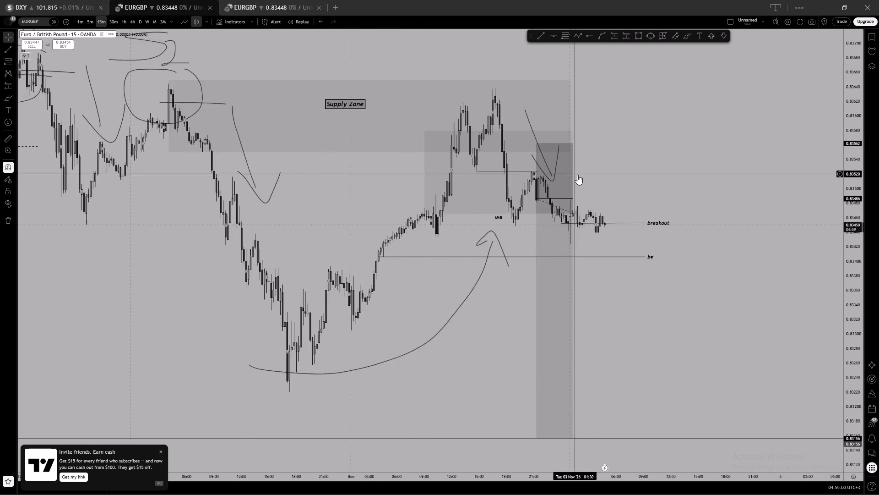
left_click_drag(619, 179, 473, 192)
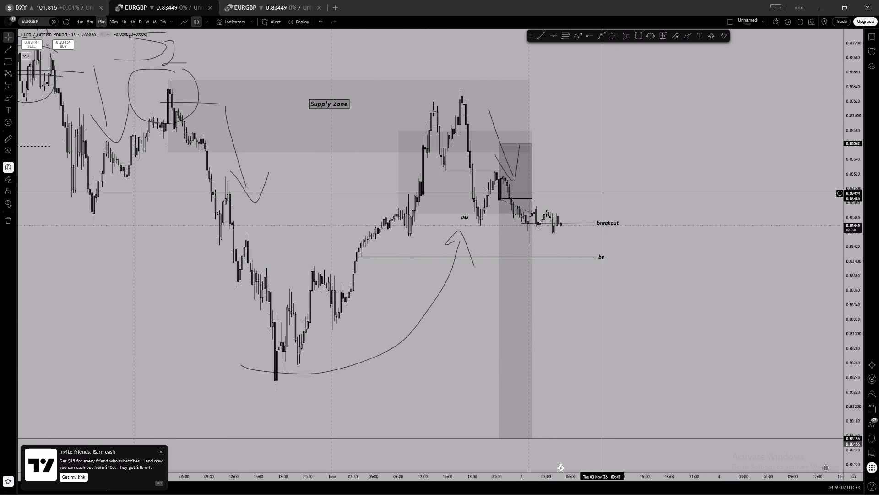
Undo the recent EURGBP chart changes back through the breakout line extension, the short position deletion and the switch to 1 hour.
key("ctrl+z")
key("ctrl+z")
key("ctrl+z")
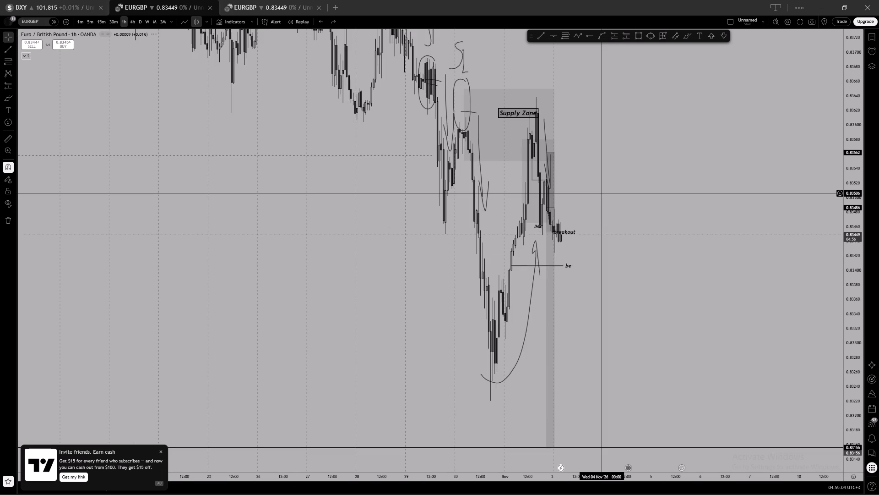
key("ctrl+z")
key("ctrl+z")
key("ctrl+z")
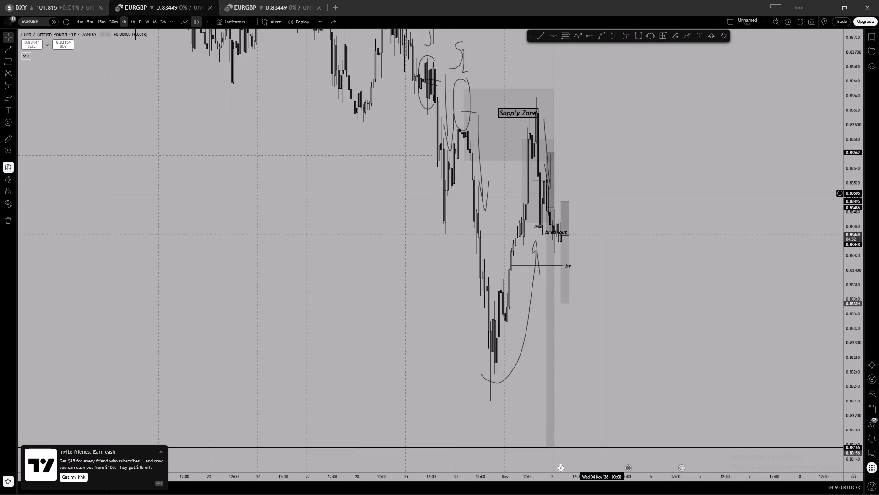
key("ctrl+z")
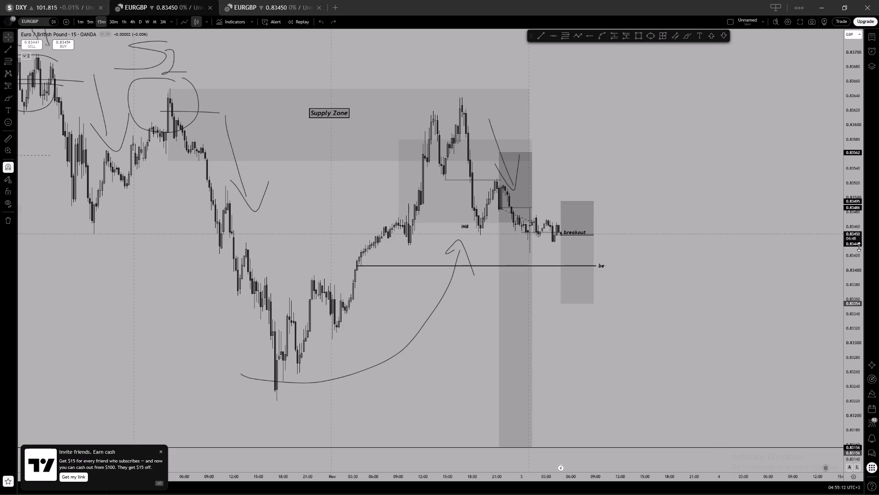
Examine the short position and the price action around the breakout line on the EURGBP 15-minute chart.
scroll(858, 247, "down", 4)
left_click(770, 231)
scroll(668, 154, "up", 1)
left_click_drag(664, 161, 695, 163)
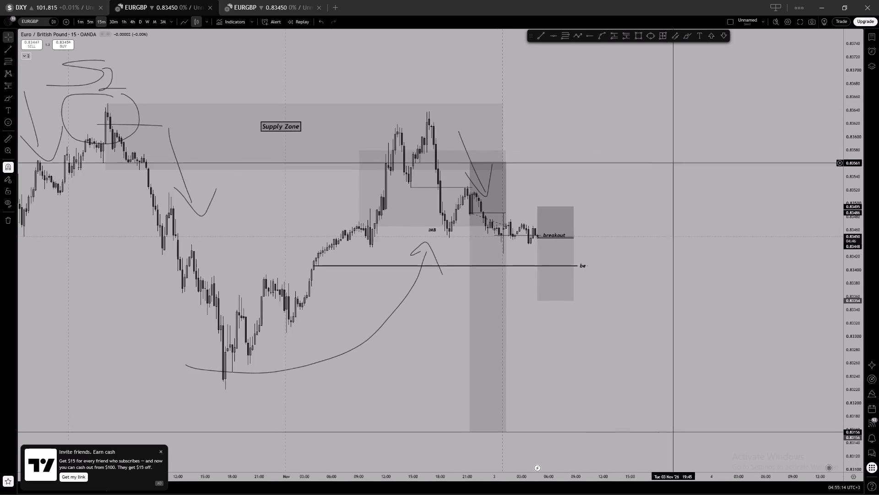
scroll(650, 165, "down", 1)
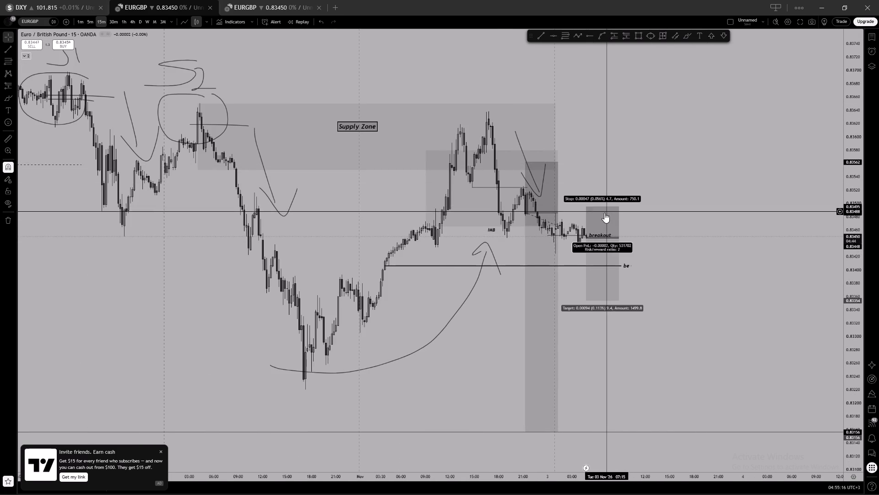
left_click(604, 213)
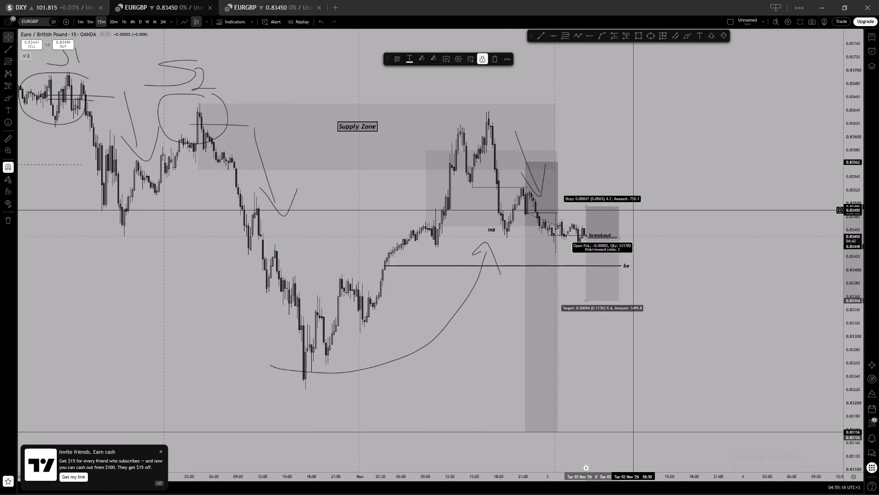
left_click(696, 229)
left_click(707, 229)
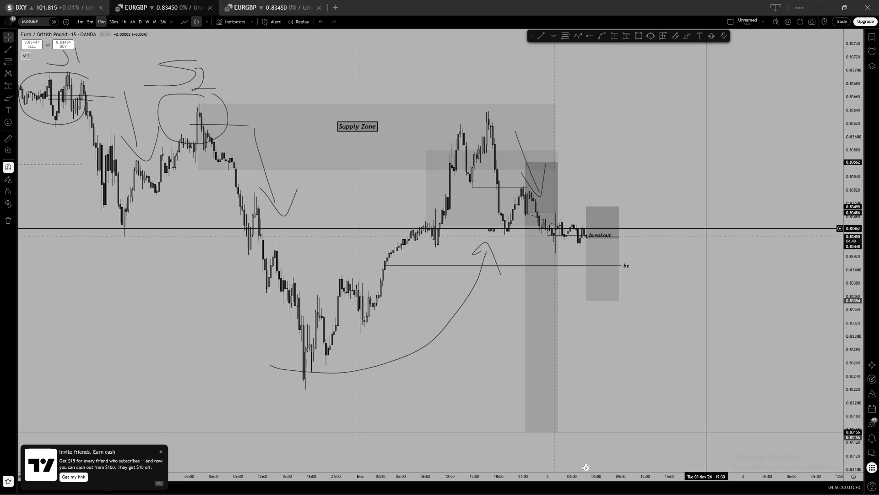
left_click(737, 243)
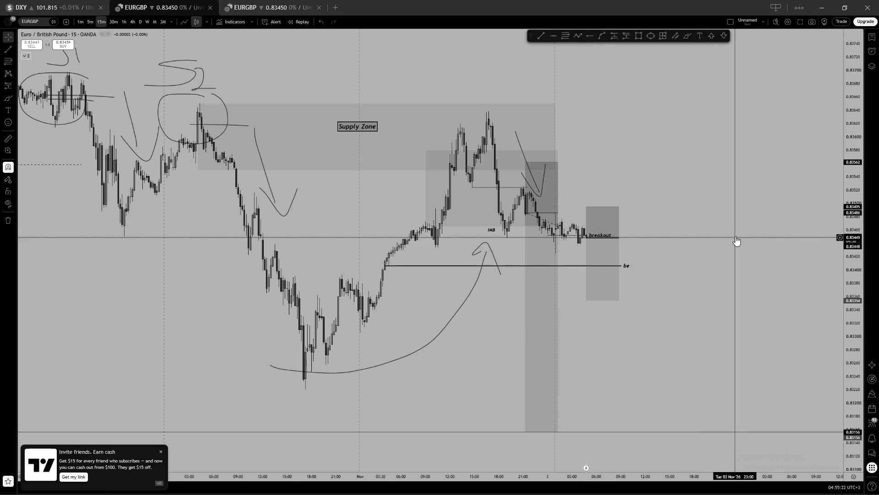
left_click_drag(676, 205, 684, 220)
Load EURUSD from the watchlist in the third chart tab and examine its 4-hour price action around the 1.11872 level.
left_click(271, 10)
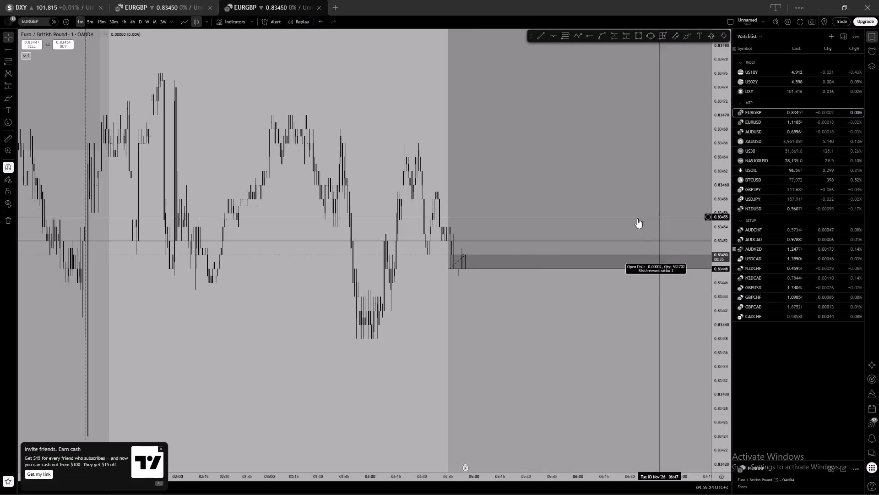
left_click(776, 121)
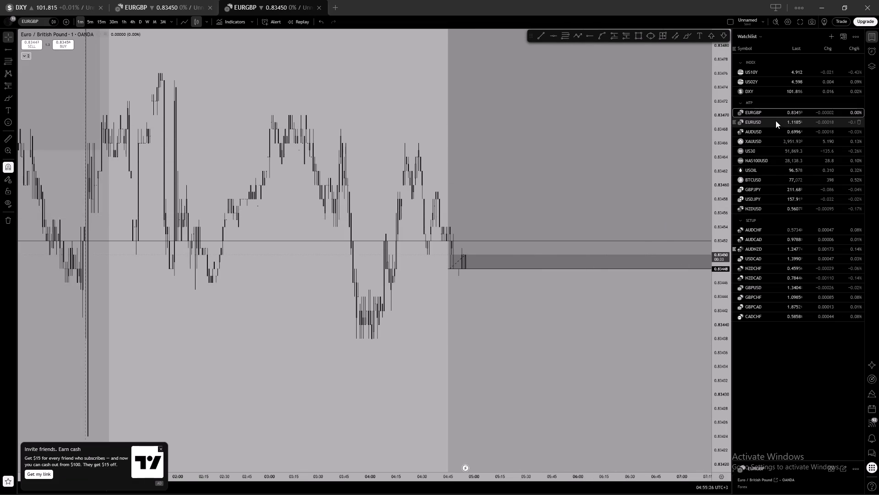
left_click(135, 23)
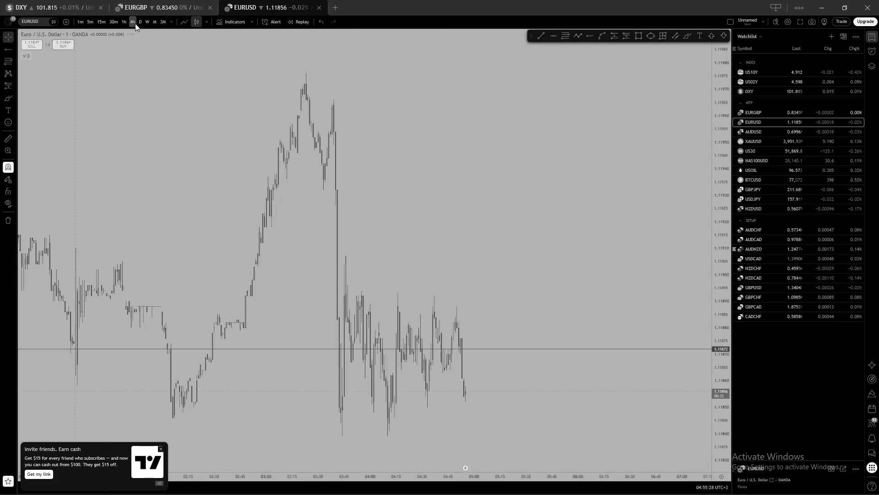
scroll(719, 284, "down", 17)
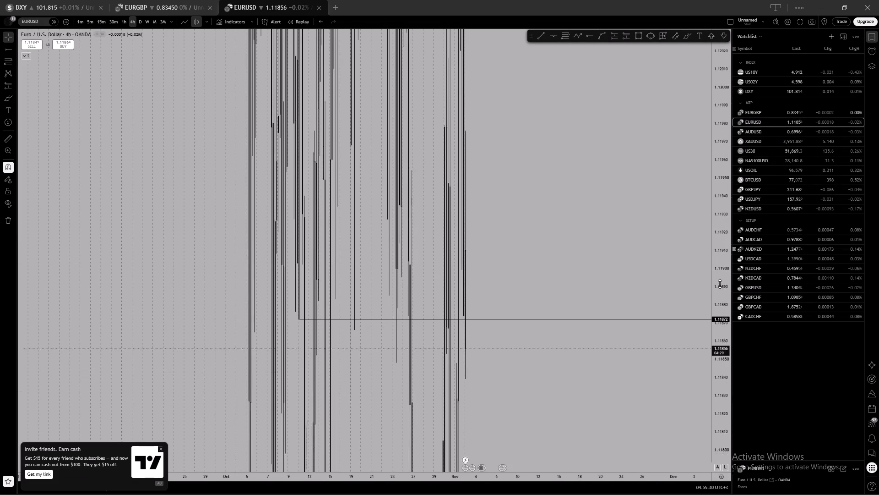
scroll(720, 284, "down", 20)
scroll(720, 284, "down", 14)
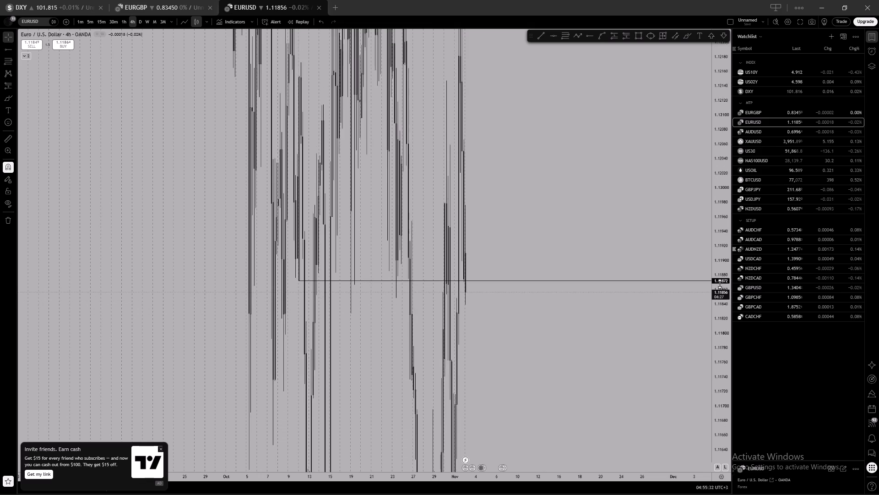
scroll(720, 284, "down", 14)
scroll(720, 284, "down", 12)
scroll(441, 232, "up", 10)
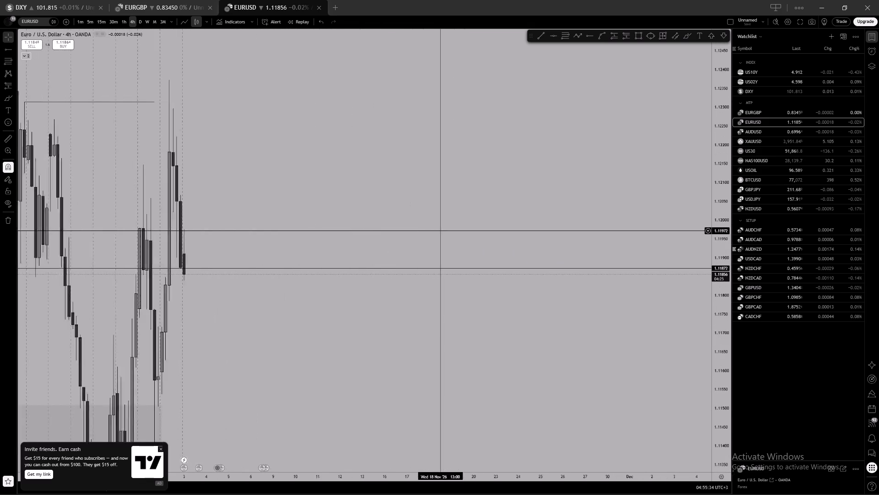
left_click_drag(342, 231, 745, 211)
Load AUDUSD from the watchlist and view its 4-hour price action around the shaded zone.
left_click(776, 132)
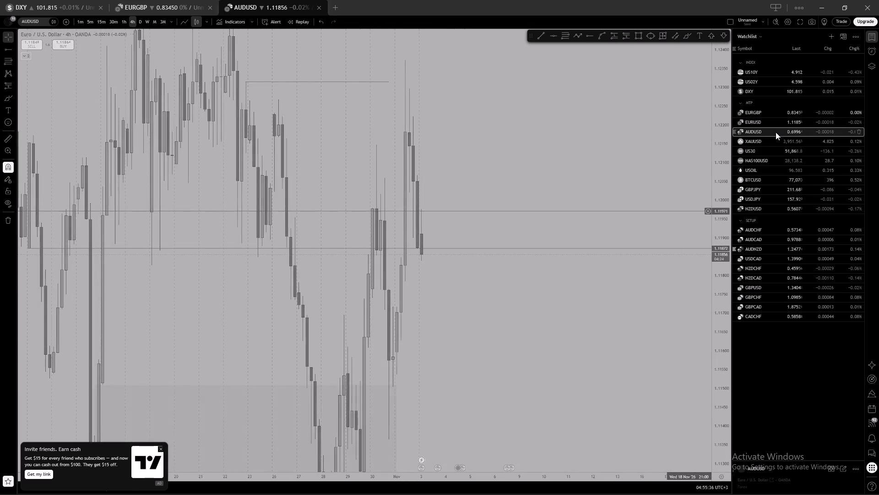
scroll(568, 191, "down", 5)
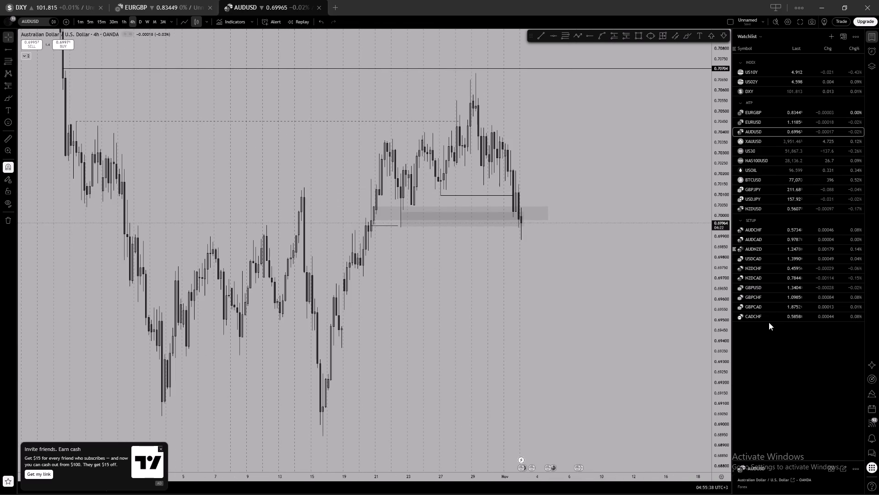
scroll(650, 199, "up", 2)
Return to EURUSD and examine its price structure on the 4-hour, daily and weekly timeframes.
left_click(773, 122)
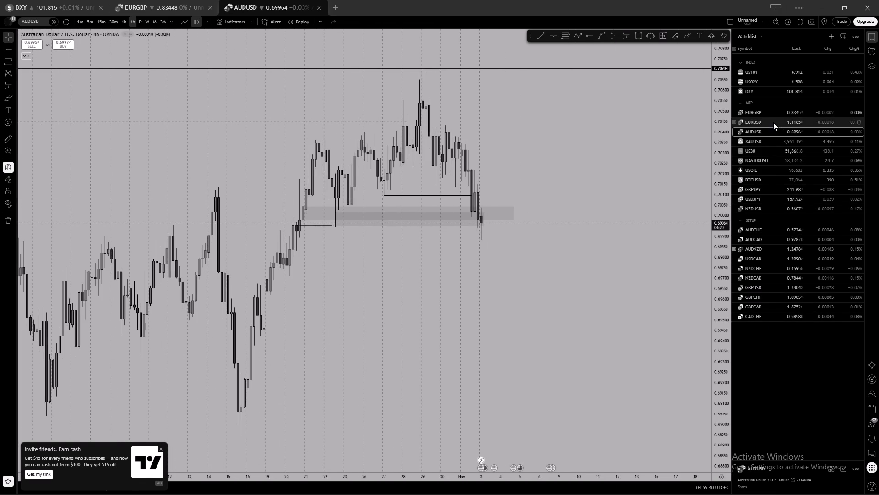
scroll(643, 280, "up", 2)
left_click_drag(597, 295, 639, 209)
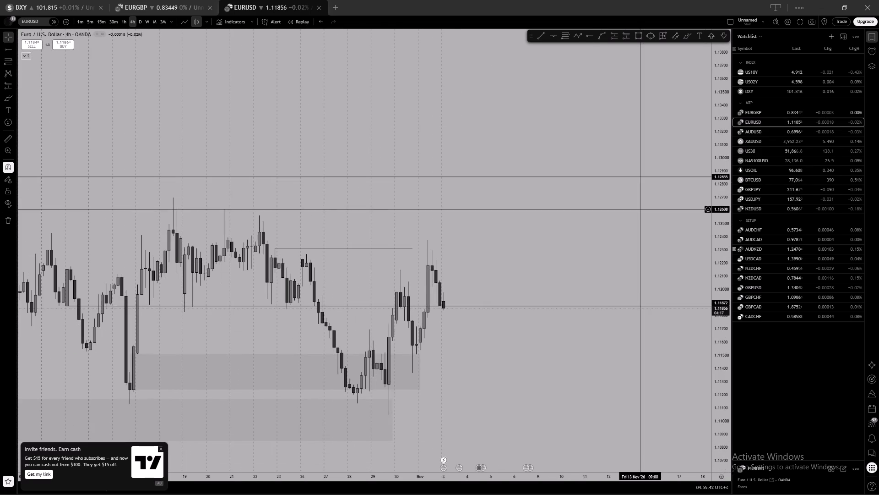
left_click(140, 20)
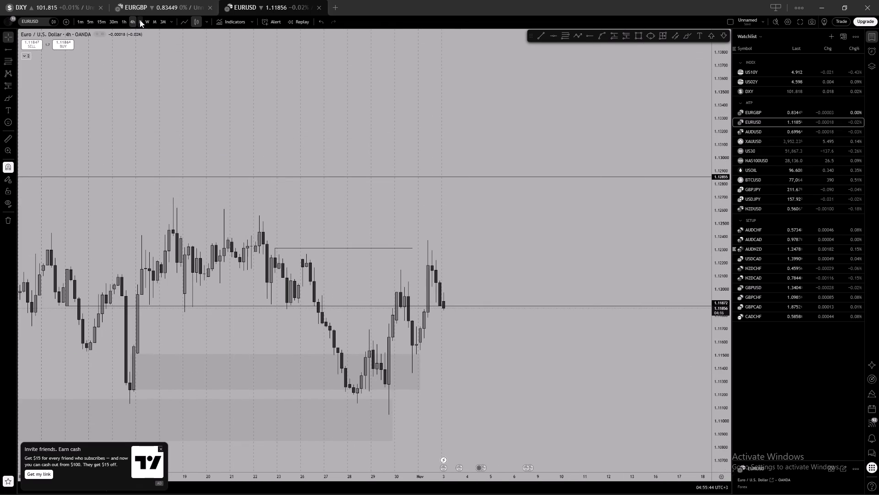
scroll(505, 275, "up", 4)
left_click_drag(433, 278, 472, 269)
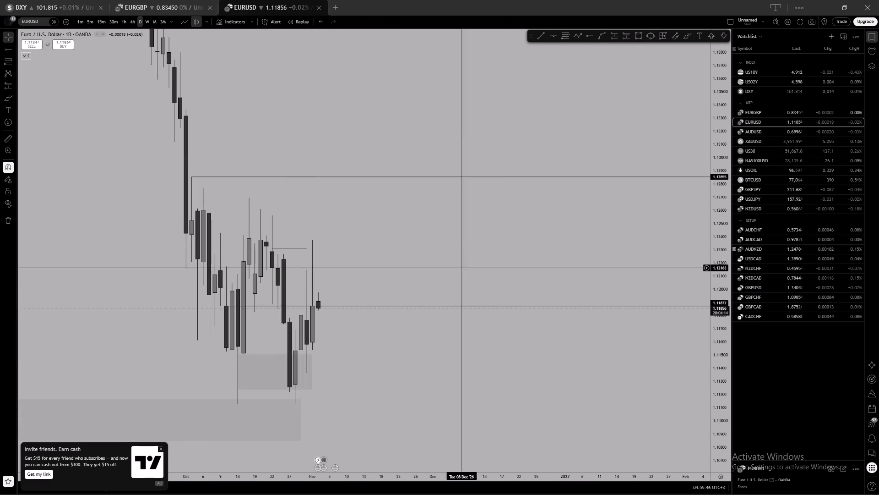
left_click(146, 23)
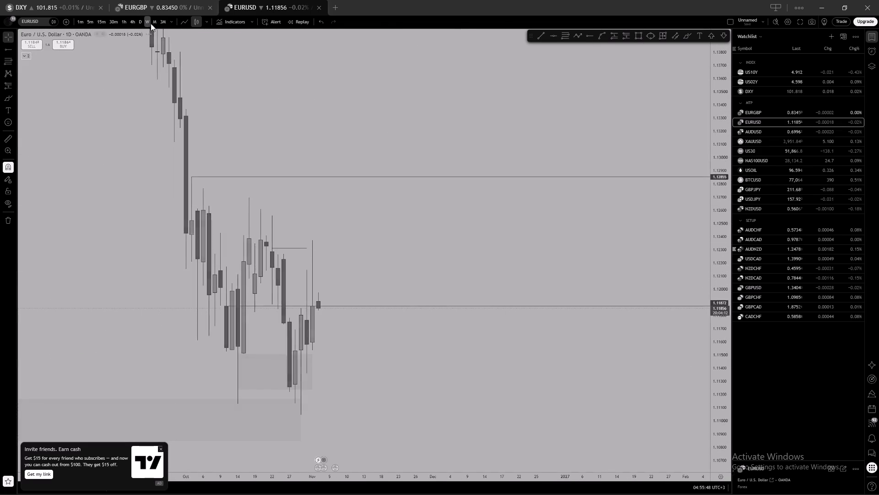
scroll(360, 256, "up", 2)
left_click_drag(357, 258, 477, 189)
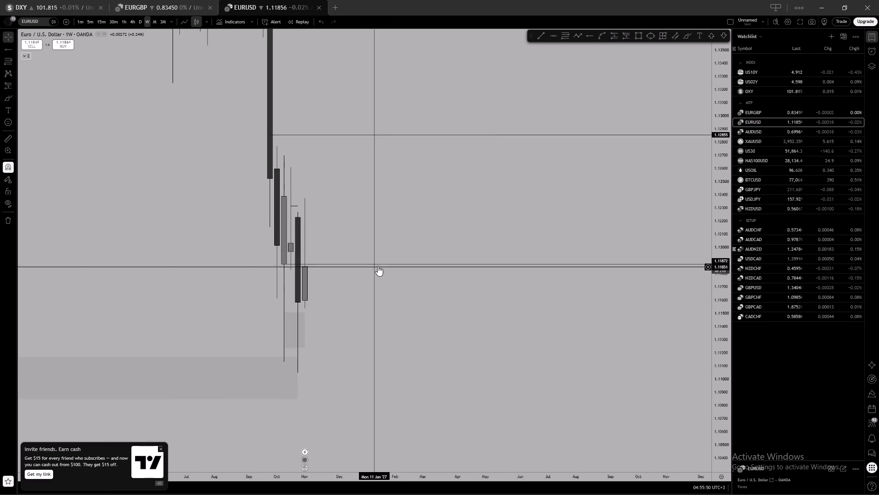
Delete the locked horizontal ray at 1.11872 from the EURUSD weekly chart.
left_click(380, 264)
key("BackSpace")
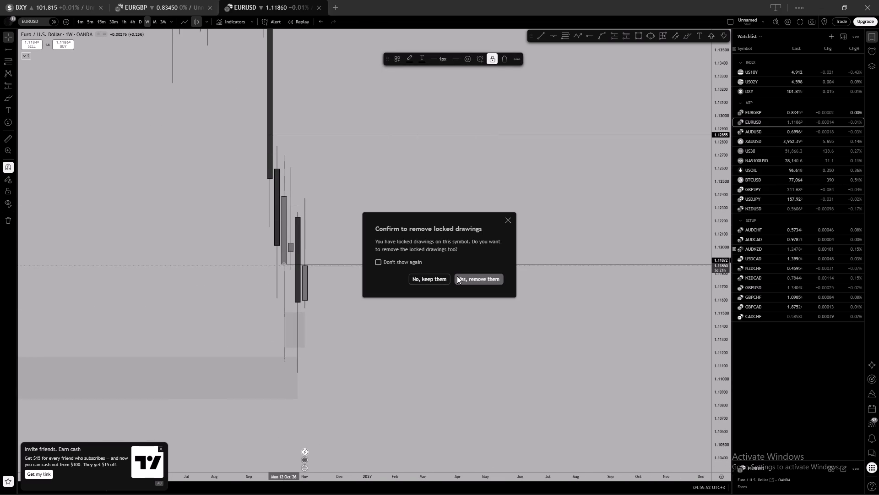
left_click(457, 276)
Draw a horizontal trend line at 1.11872 from 12 Oct to 9 Nov on the EURUSD weekly chart and lock it.
left_click(536, 38)
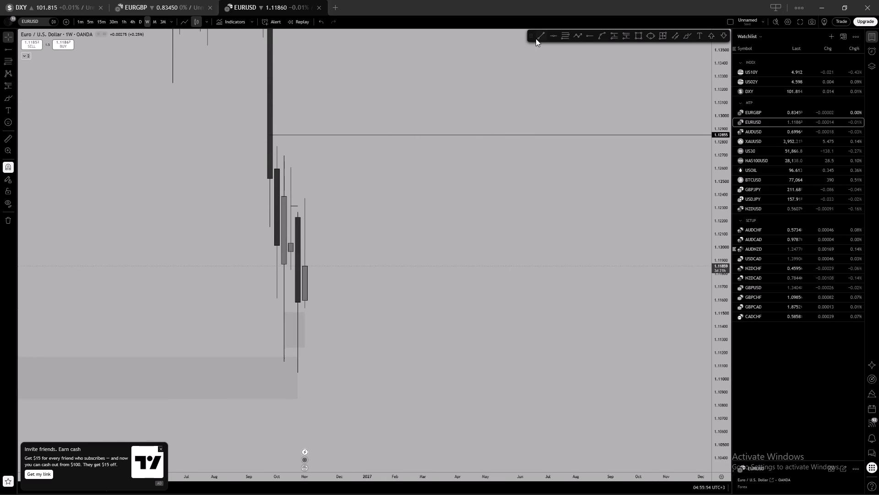
left_click(282, 260)
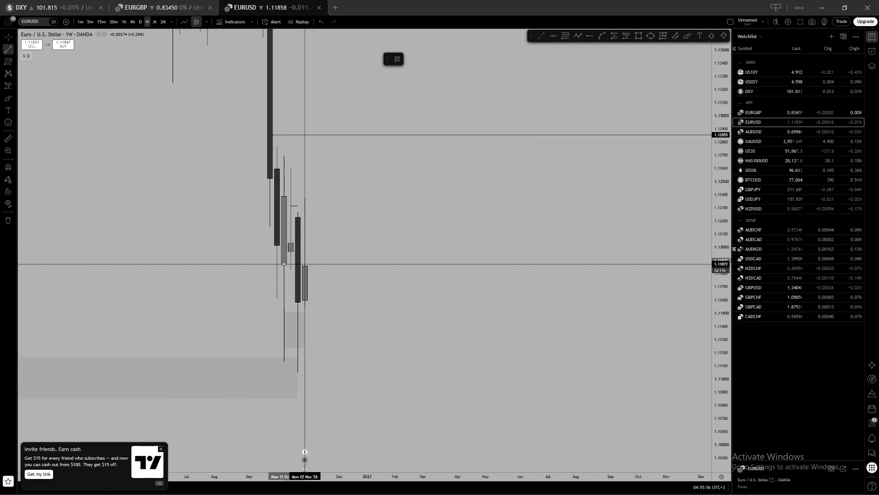
left_click(309, 265, "shift")
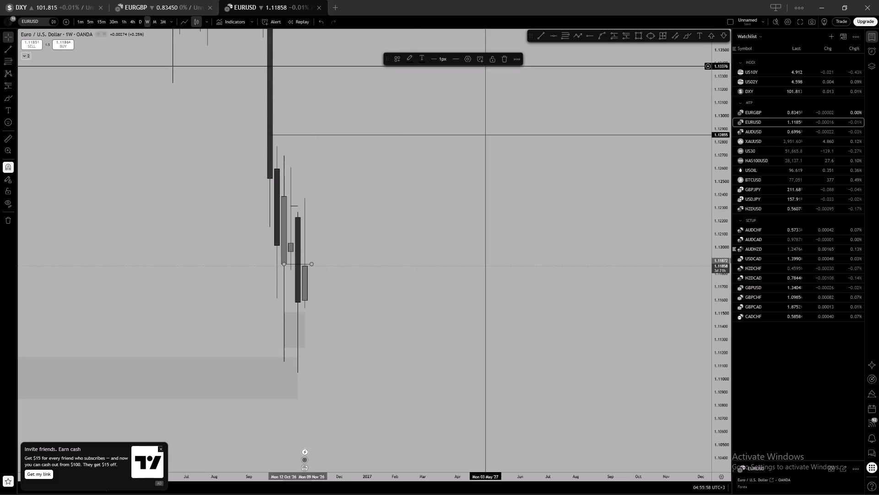
left_click(490, 62, "shift")
Examine EURUSD price action around the new 1.11872 line on the daily and 4-hour timeframes.
left_click(140, 23)
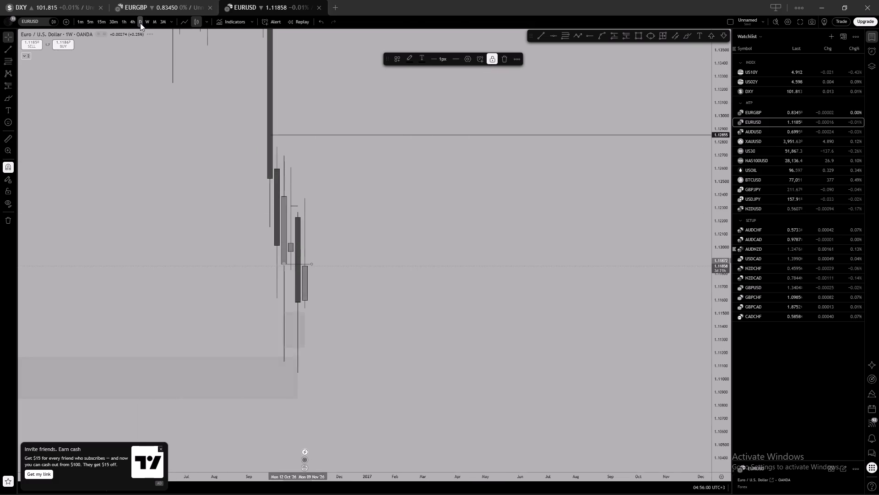
left_click(358, 238)
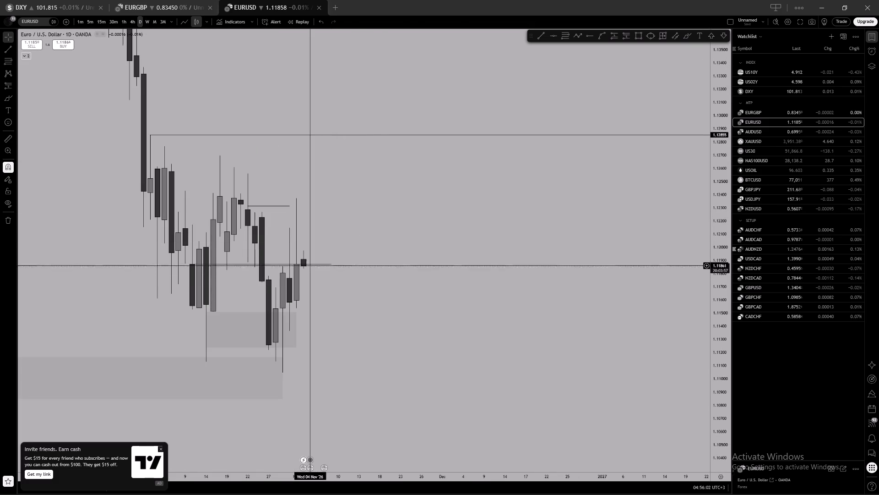
left_click(313, 264)
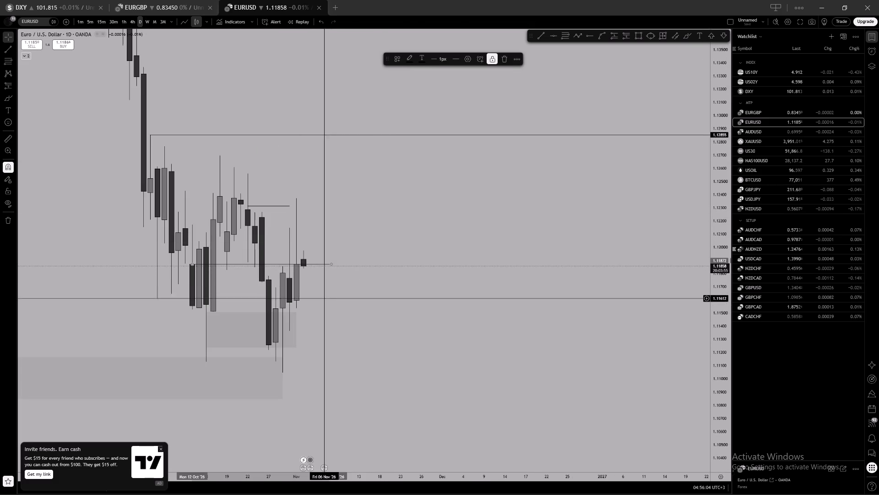
left_click(320, 303)
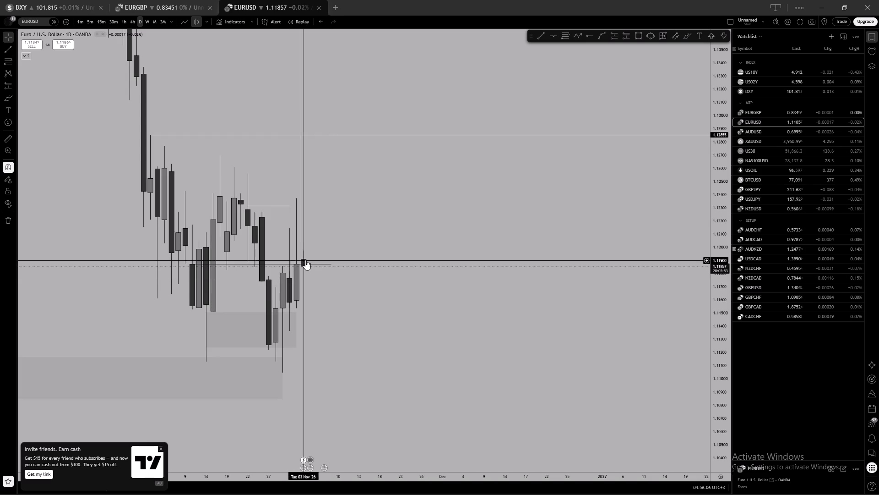
left_click(131, 23)
scroll(372, 210, "down", 6)
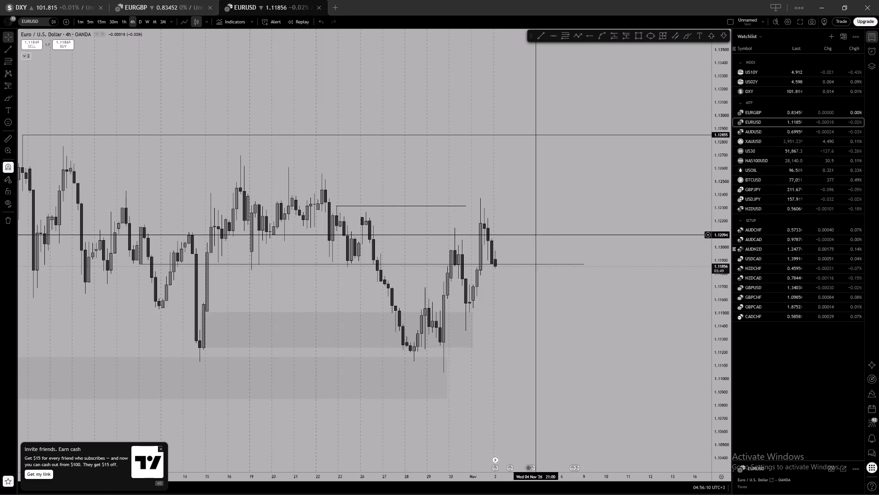
left_click_drag(560, 234, 484, 238)
scroll(482, 237, "down", 3)
left_click_drag(541, 243, 455, 238)
scroll(464, 242, "up", 1)
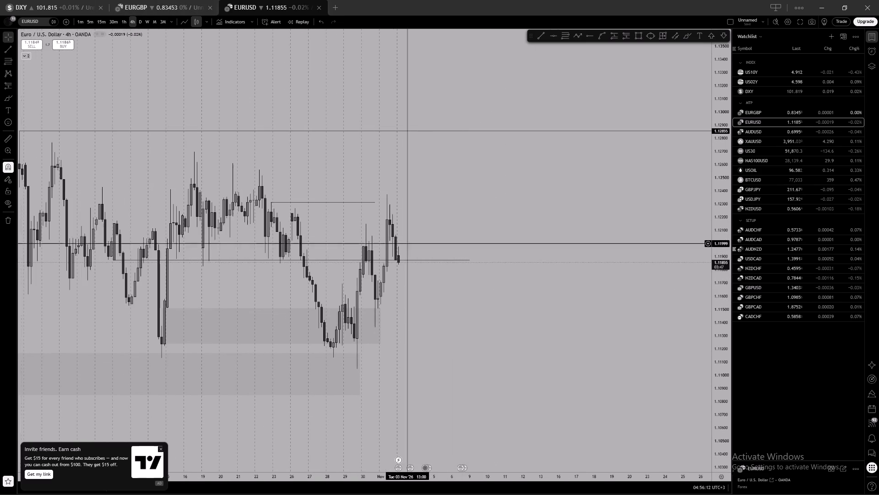
left_click_drag(344, 186, 357, 213)
left_click(445, 222)
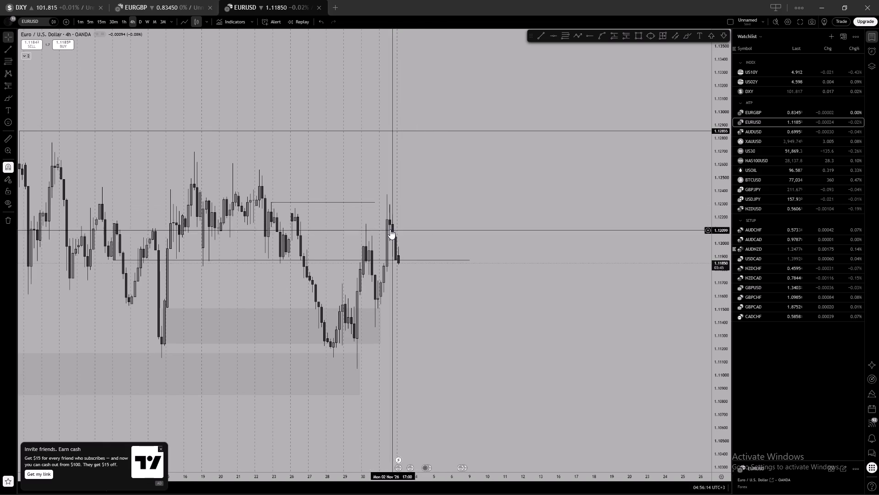
scroll(409, 255, "up", 1)
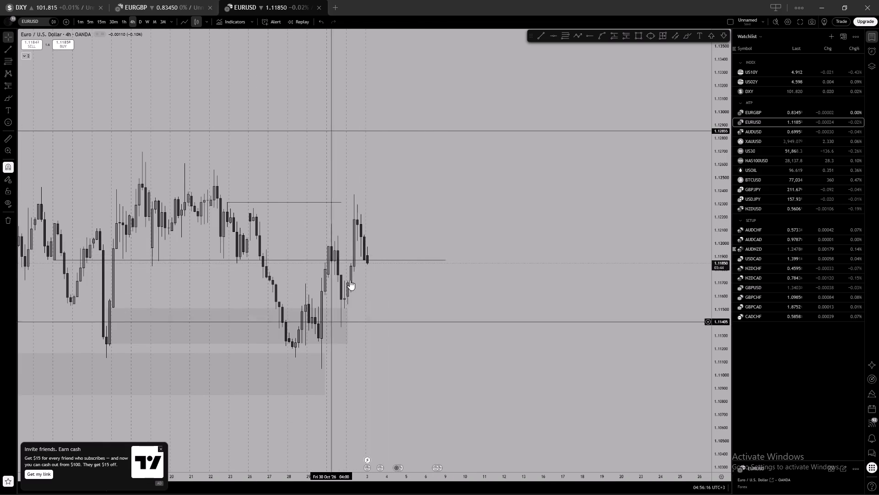
On the 1-hour chart, draw a short horizontal trend line at about 1.11933 over the latest candles and lock it.
left_click(126, 22)
scroll(409, 212, "down", 5)
left_click_drag(509, 218, 445, 217)
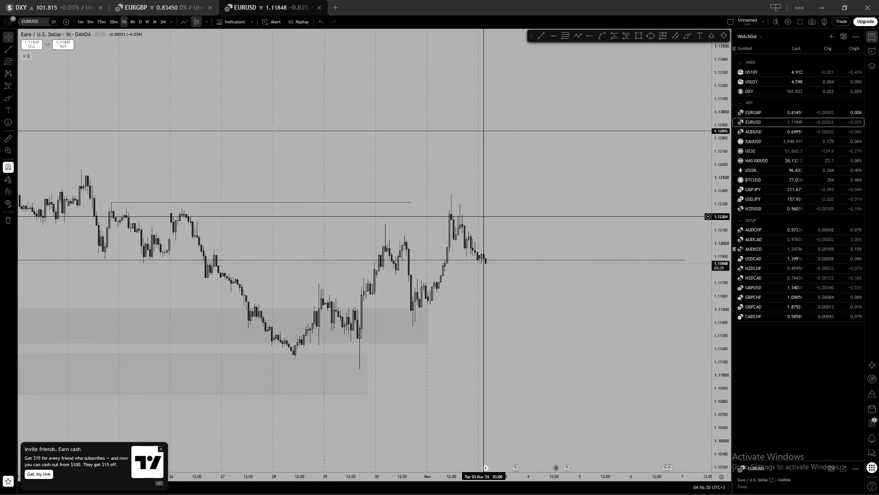
left_click_drag(445, 217, 414, 215)
scroll(716, 349, "up", 16)
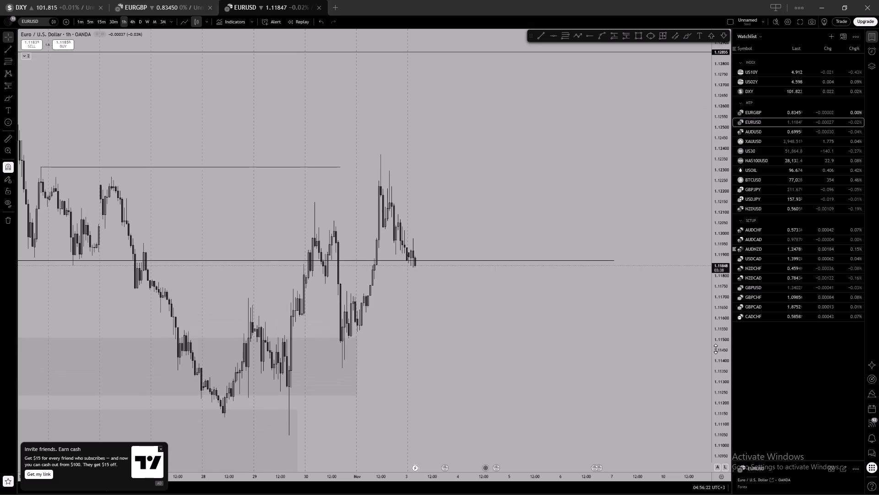
scroll(716, 349, "up", 12)
left_click_drag(408, 231, 602, 261)
scroll(433, 248, "up", 3)
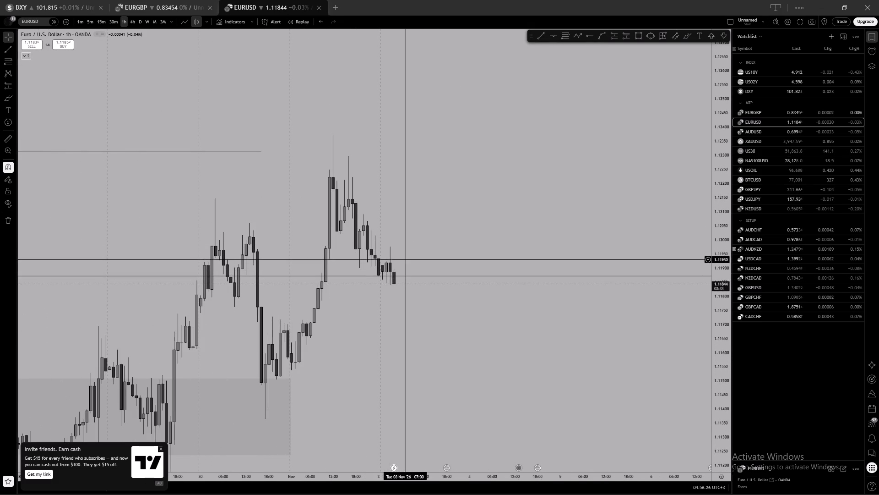
left_click(539, 34)
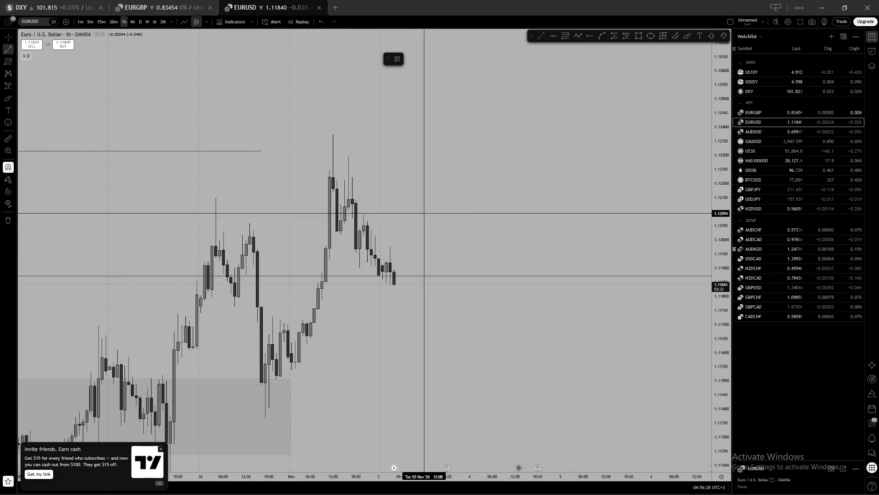
left_click(379, 256)
left_click(392, 260, "shift")
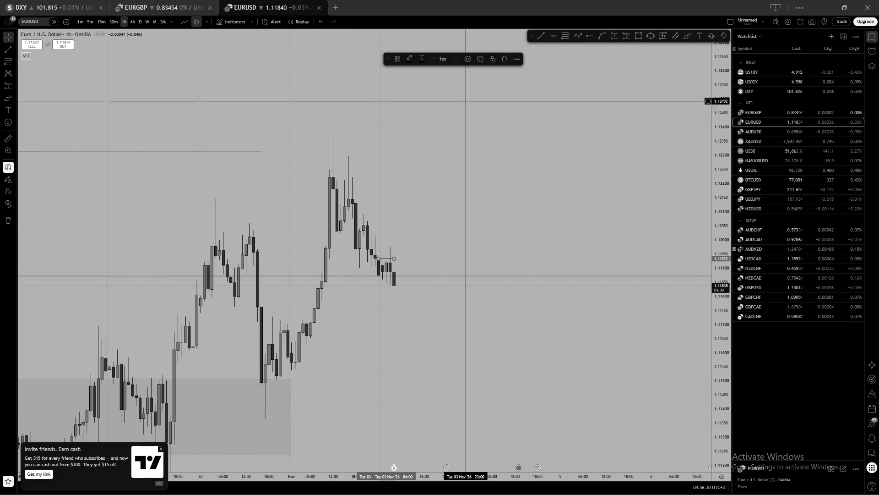
left_click(491, 57, "shift")
left_click(502, 146)
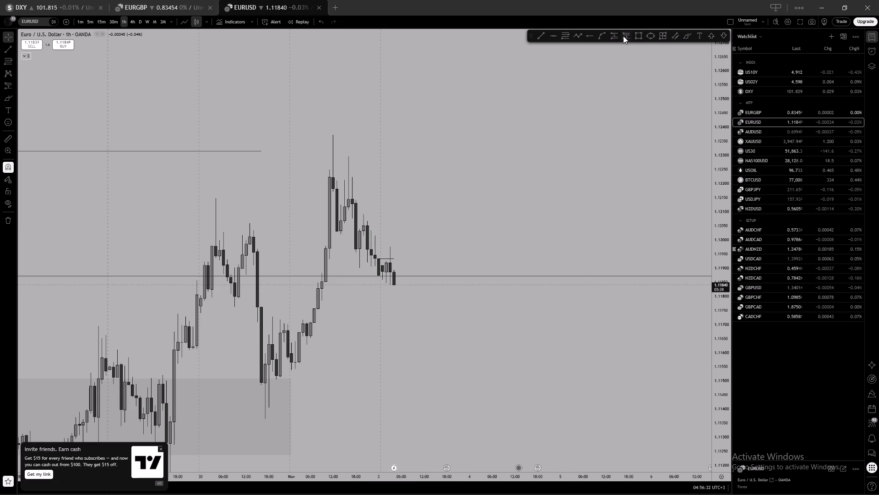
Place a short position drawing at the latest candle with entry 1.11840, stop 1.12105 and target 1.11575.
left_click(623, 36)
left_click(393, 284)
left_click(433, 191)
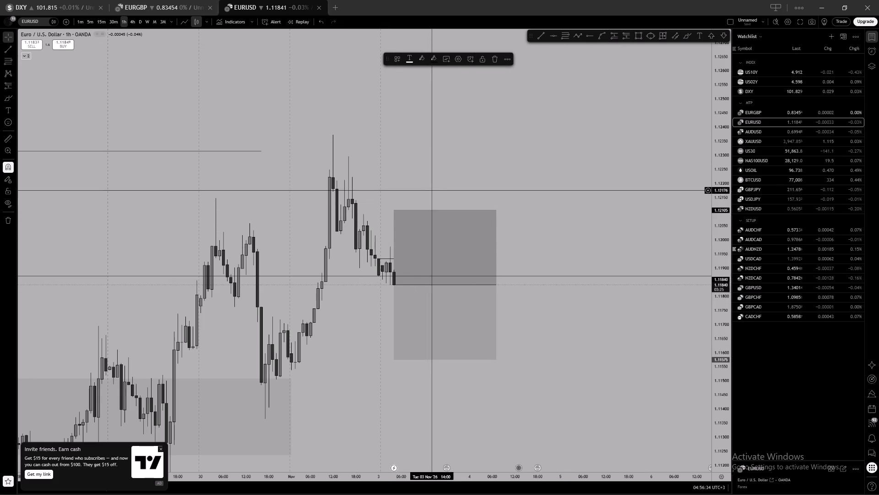
Measure the price range from the recent 1.11976 high down to 1.11839 and remove the measurement.
left_click(662, 35)
left_click(392, 246)
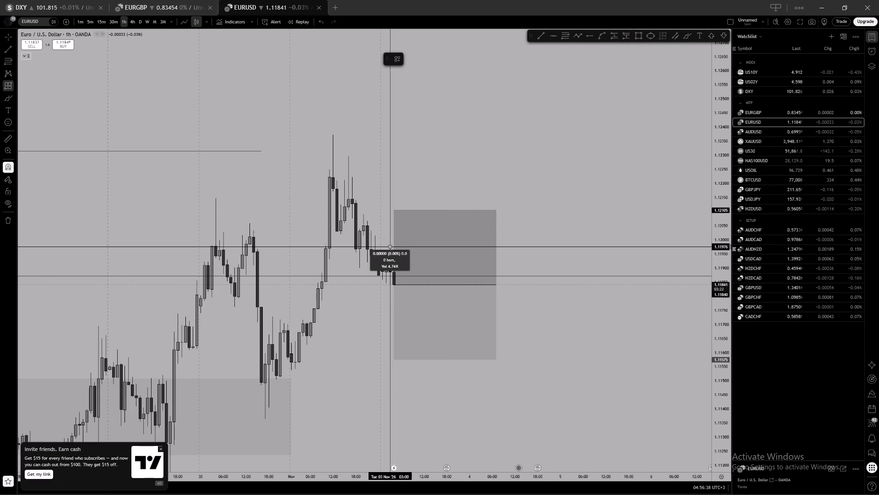
left_click(388, 291)
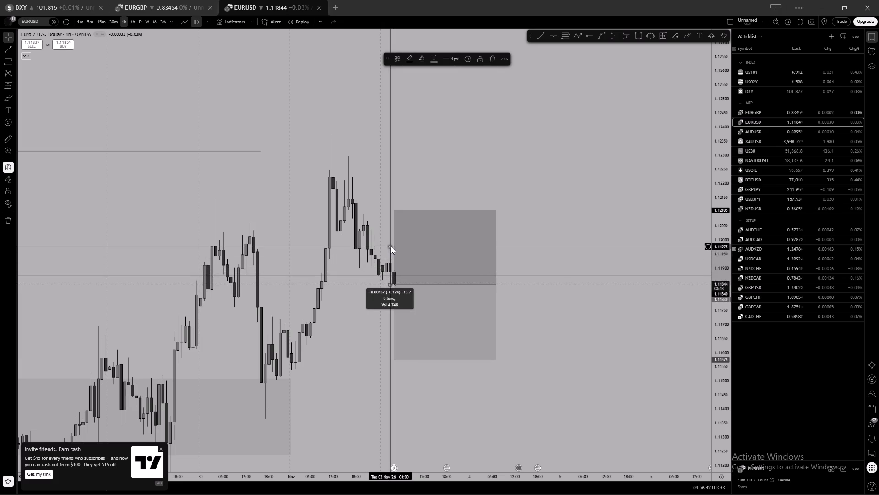
left_click(390, 246)
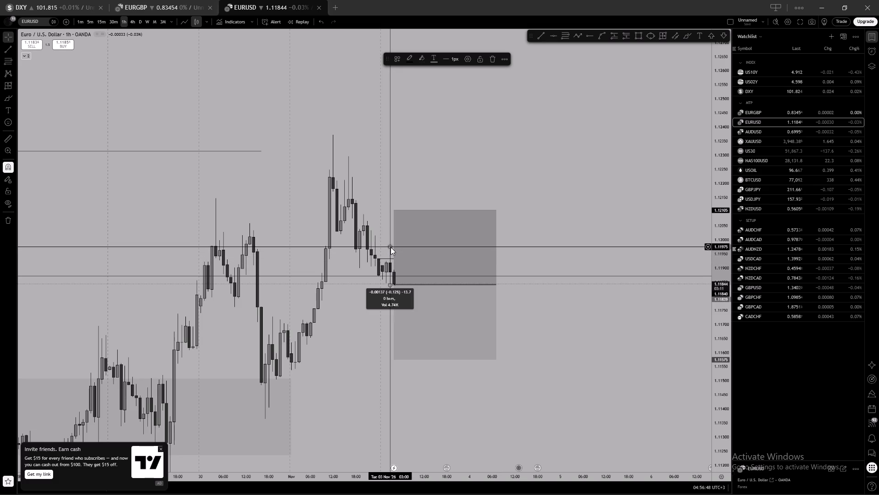
left_click(391, 247)
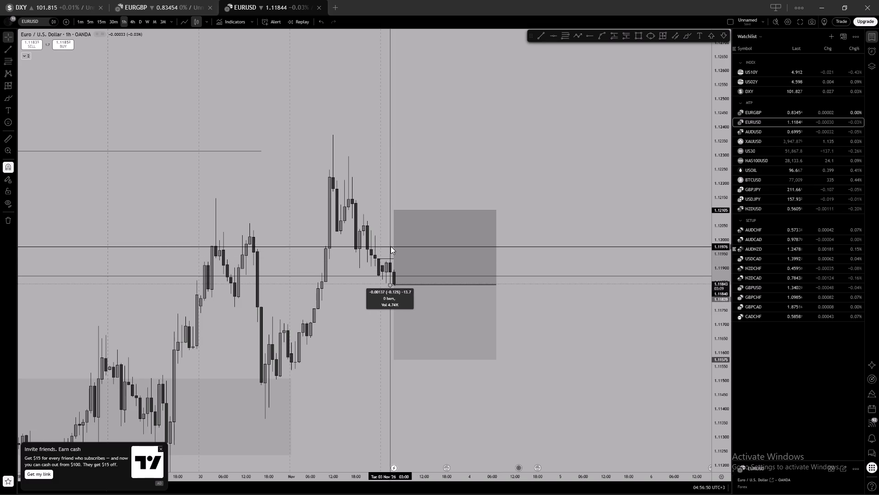
key("BackSpace")
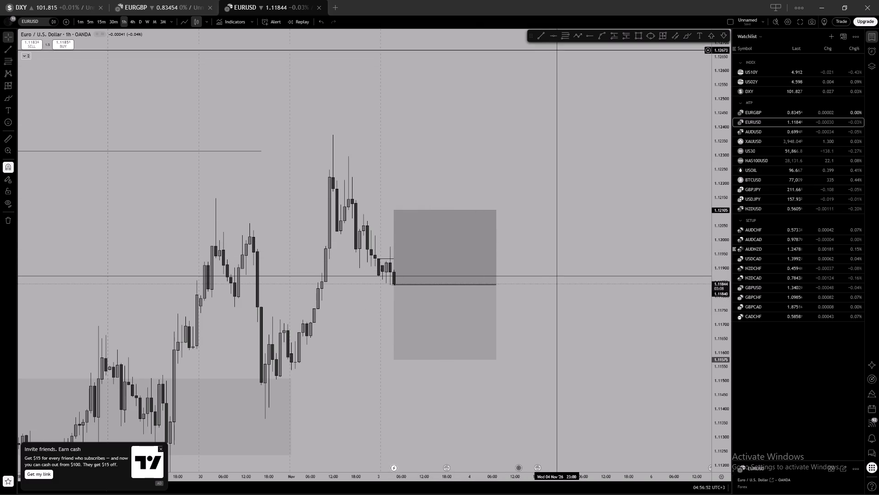
Draw a rectangle between 1.11976 and 1.11839 from the 3 Nov 03:00 candle and extend it to 13:00.
left_click(641, 33)
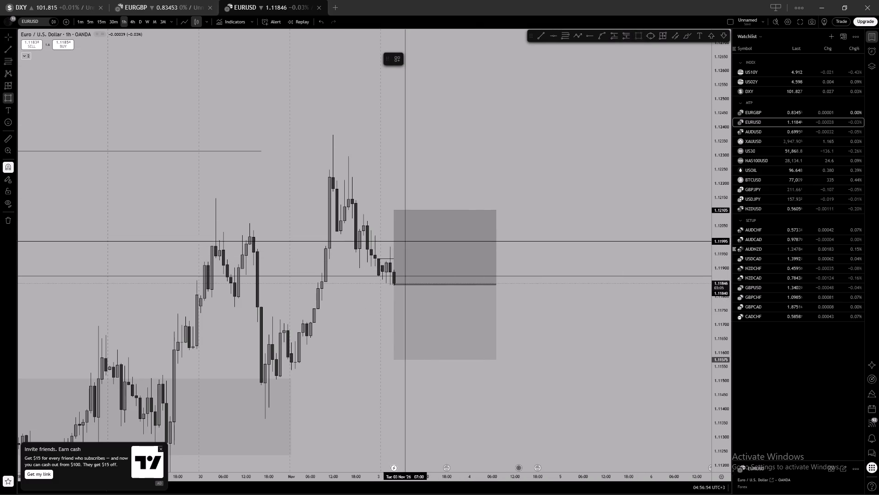
left_click(390, 242)
left_click(391, 283)
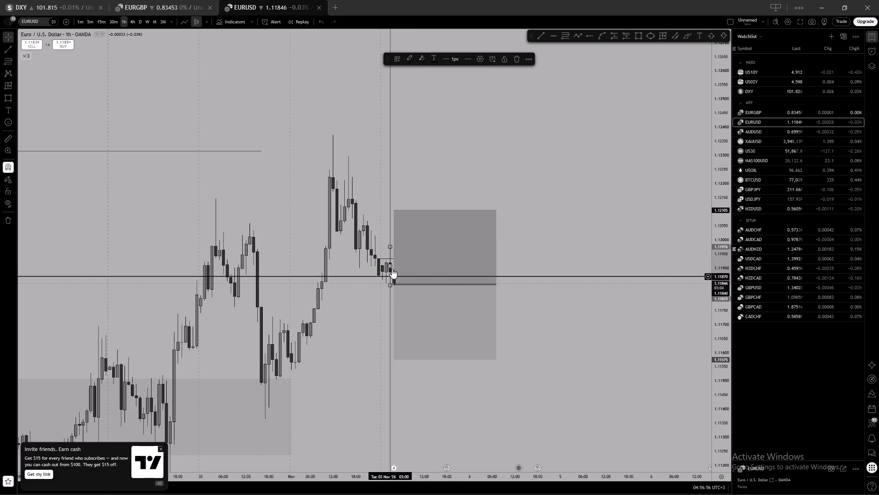
left_click_drag(391, 265, 429, 270)
left_click(512, 251)
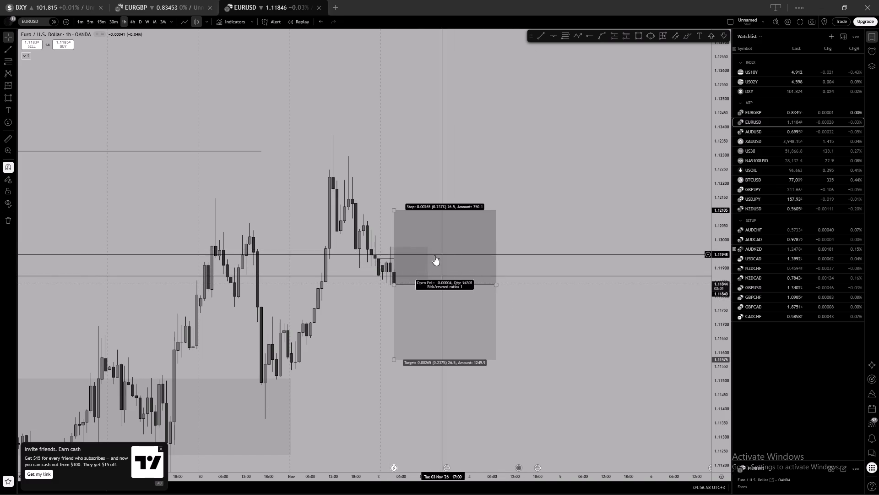
Enable the middle line in the new rectangle's style settings.
left_click(391, 247)
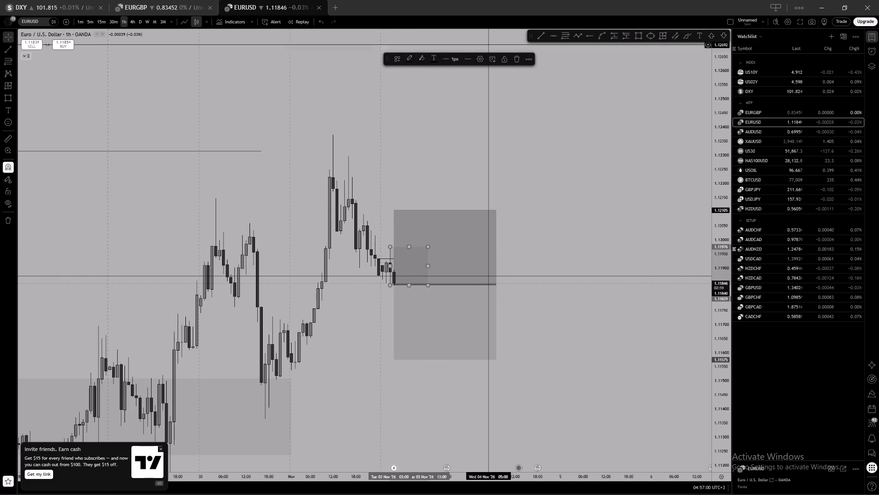
left_click(483, 59)
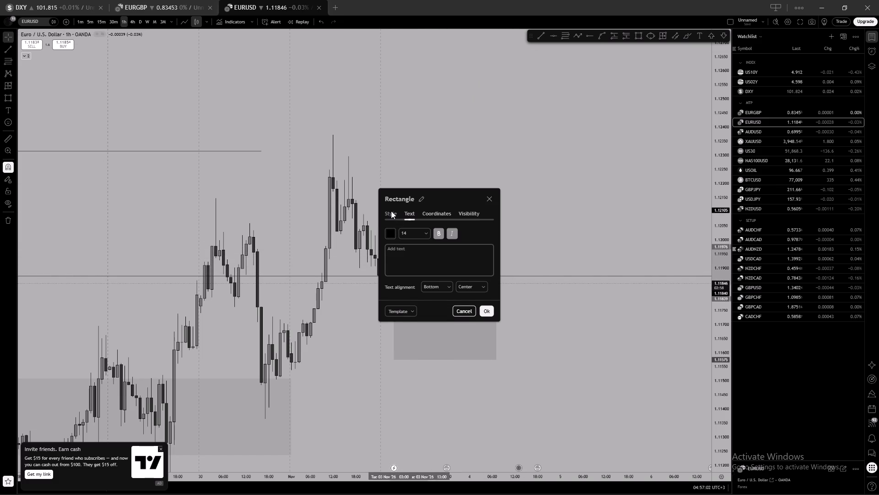
left_click(391, 211)
left_click(388, 263)
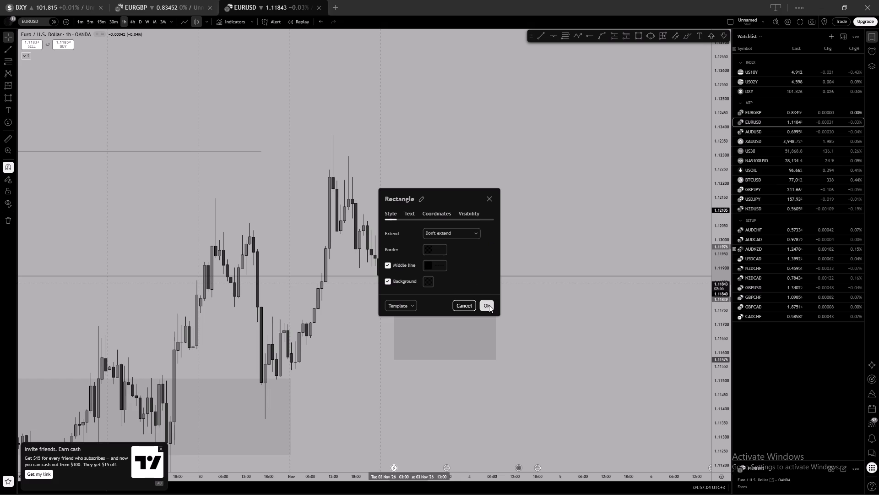
left_click(489, 305)
left_click(539, 215)
Examine EURUSD price action around the new rectangle and the short position on the 30-minute timeframe.
left_click_drag(545, 217, 538, 222)
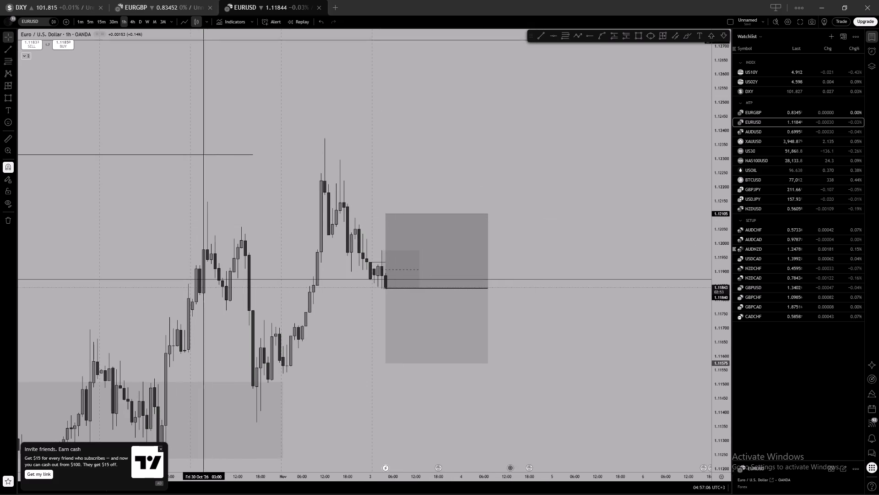
left_click(113, 19)
scroll(432, 154, "down", 2)
left_click_drag(494, 156, 467, 157)
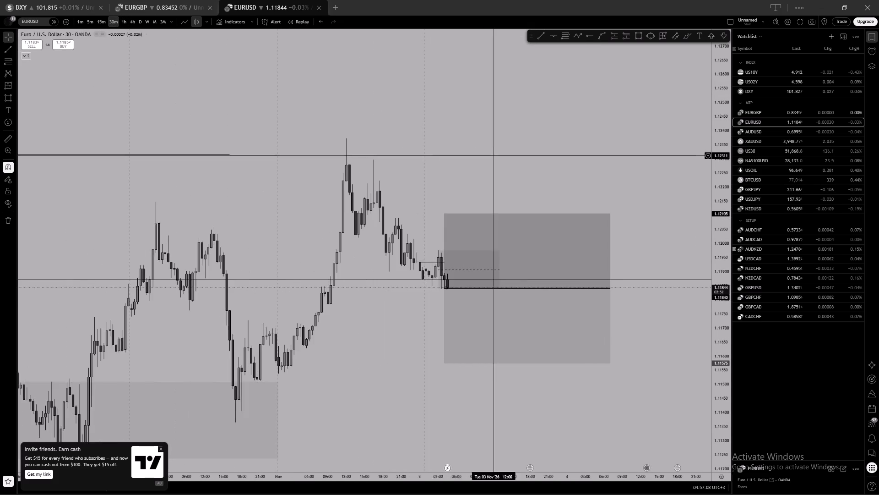
left_click_drag(467, 157, 374, 152)
left_click_drag(425, 166, 423, 129)
left_click(421, 201)
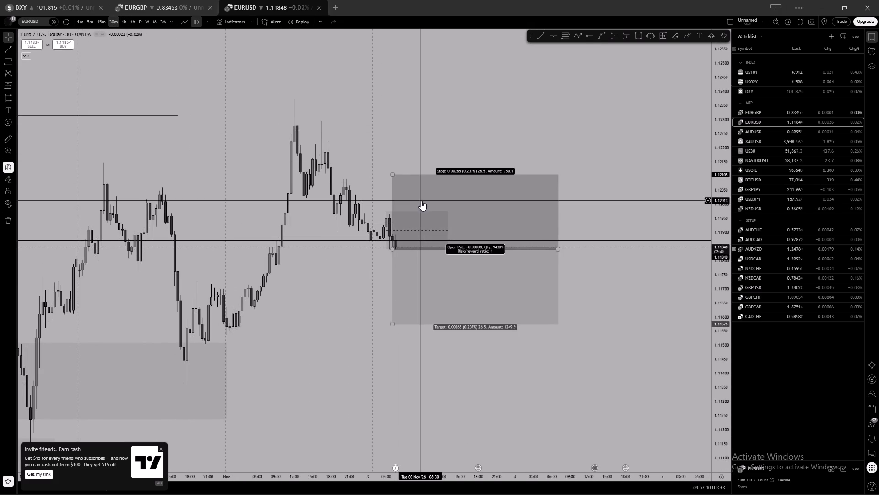
left_click_drag(465, 122, 456, 122)
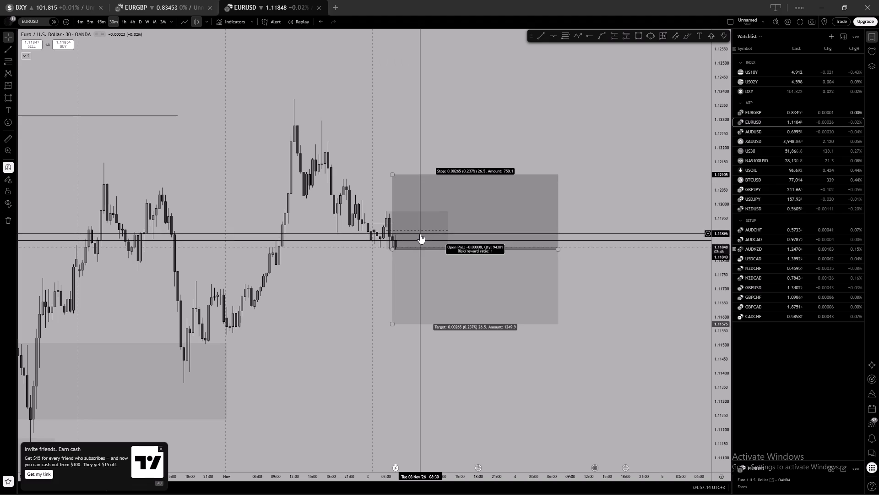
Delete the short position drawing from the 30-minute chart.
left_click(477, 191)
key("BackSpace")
Examine EURUSD 30-minute price action around the rectangle between 1.11976 and 1.11839.
scroll(475, 90, "down", 3)
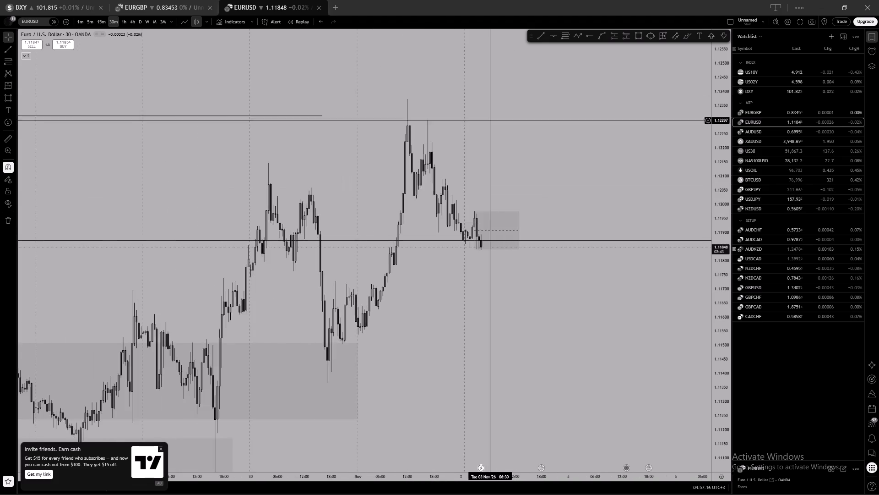
left_click_drag(517, 153, 450, 177)
scroll(451, 176, "up", 2)
left_click(399, 243)
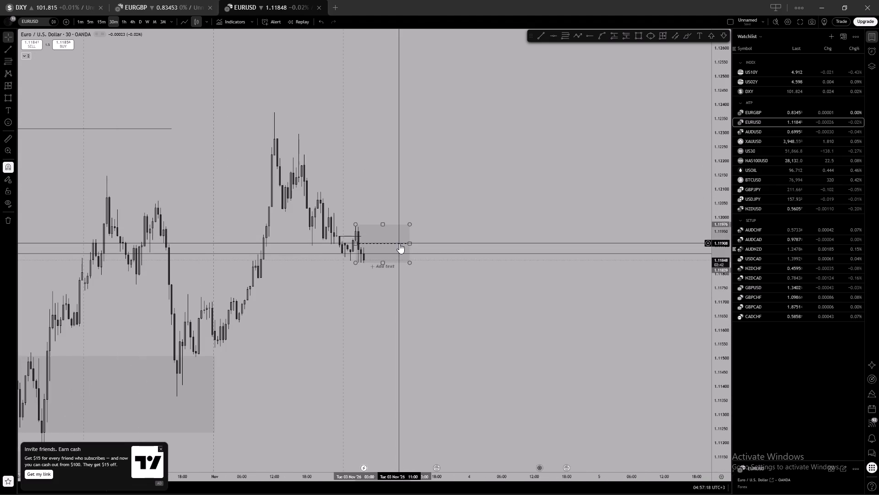
left_click(422, 206)
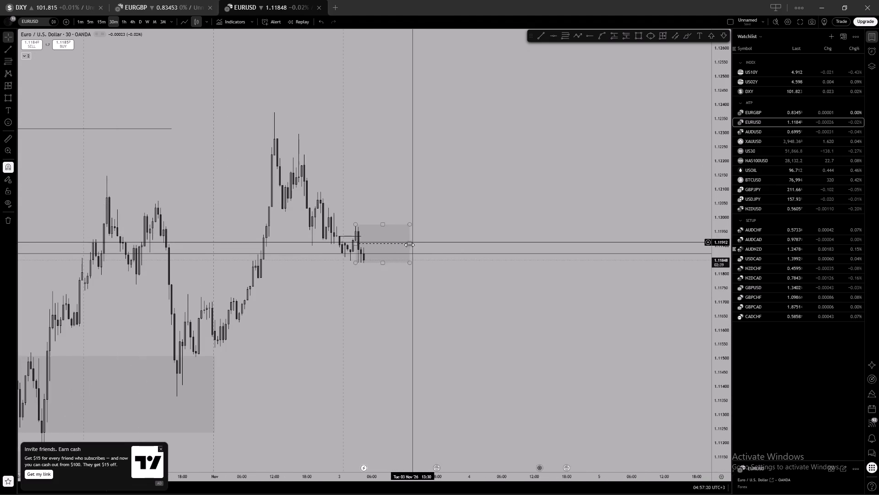
left_click(409, 245)
left_click(507, 61)
left_click_drag(494, 146, 498, 156)
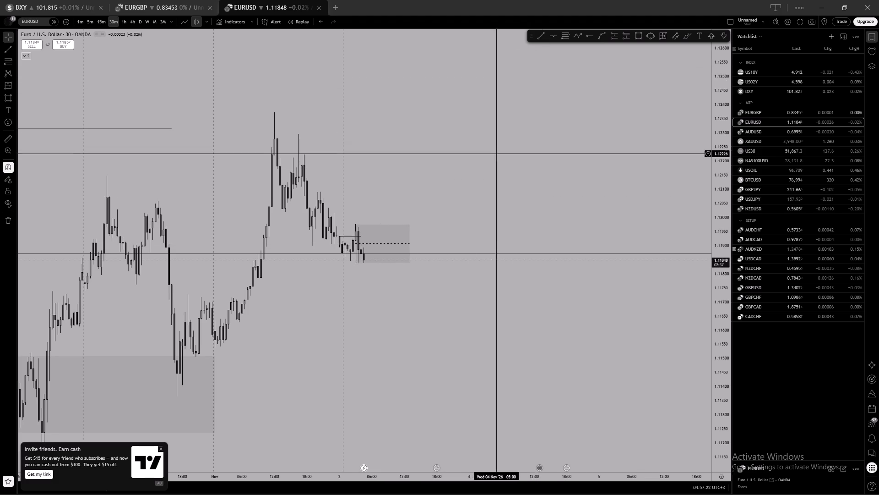
left_click_drag(484, 176, 485, 181)
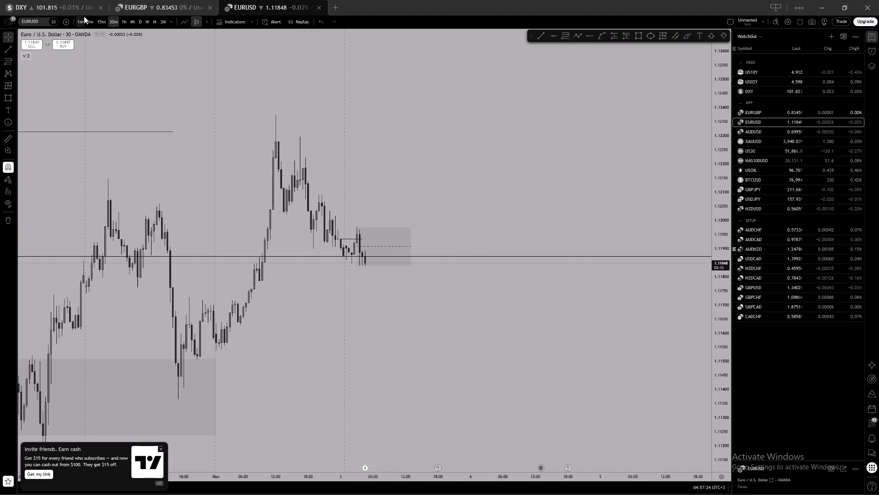
Examine EURUSD on the 5-minute timeframe, comparing the candles inside the rectangle with the preceding swings.
left_click(98, 22)
left_click(91, 21)
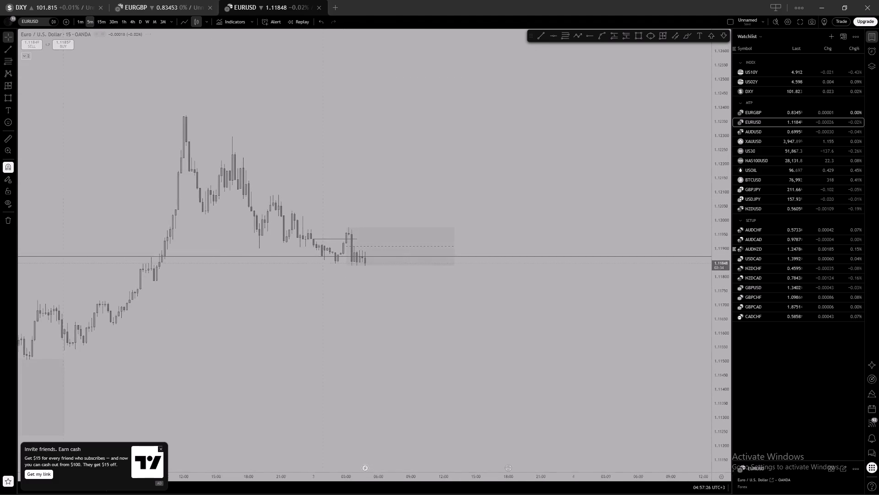
scroll(434, 206, "down", 10)
scroll(709, 406, "up", 4)
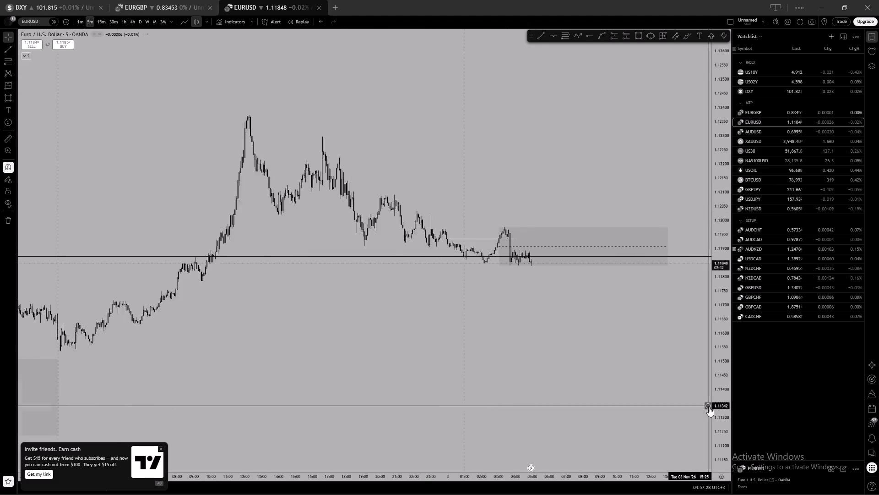
scroll(717, 423, "up", 6)
scroll(717, 423, "up", 20)
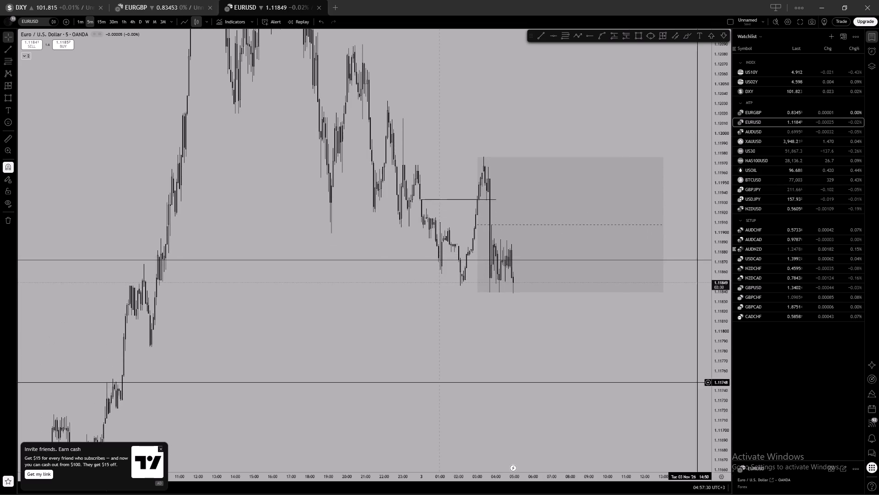
scroll(472, 161, "up", 7)
left_click_drag(491, 130, 498, 100)
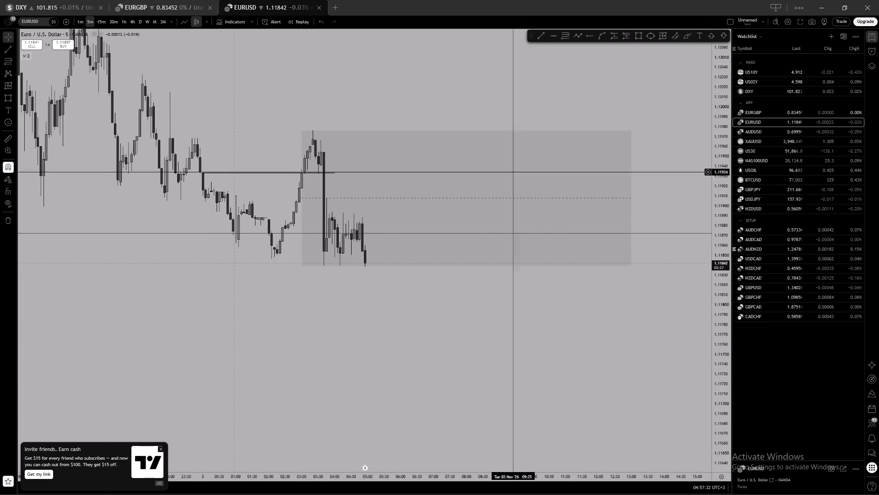
scroll(556, 146, "down", 3)
scroll(493, 285, "down", 5)
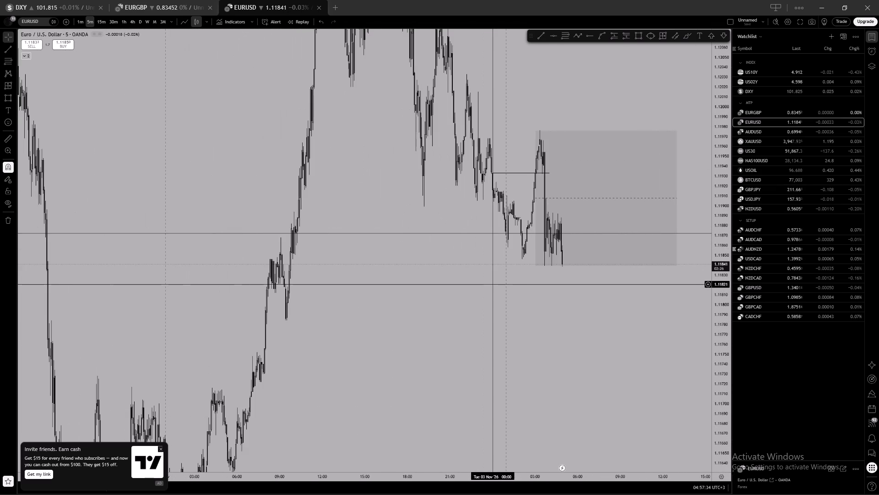
scroll(493, 285, "up", 11)
left_click_drag(446, 287, 536, 290)
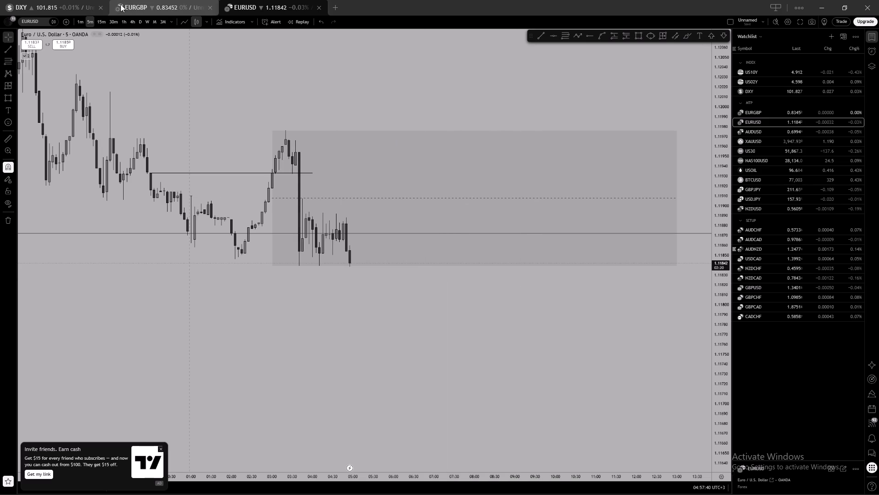
Restore the dollar index chart's connection and examine its 5-minute price action near the marked levels.
left_click(49, 5)
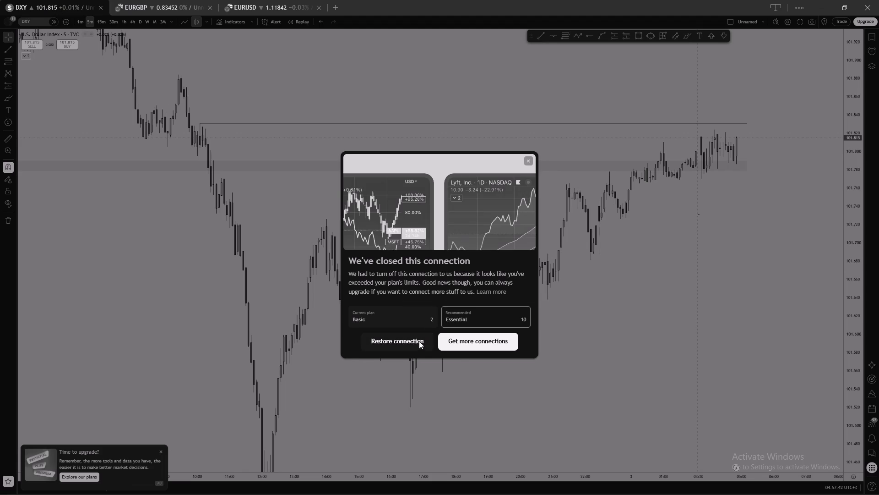
left_click(414, 340)
left_click_drag(572, 133, 491, 203)
scroll(526, 103, "up", 2)
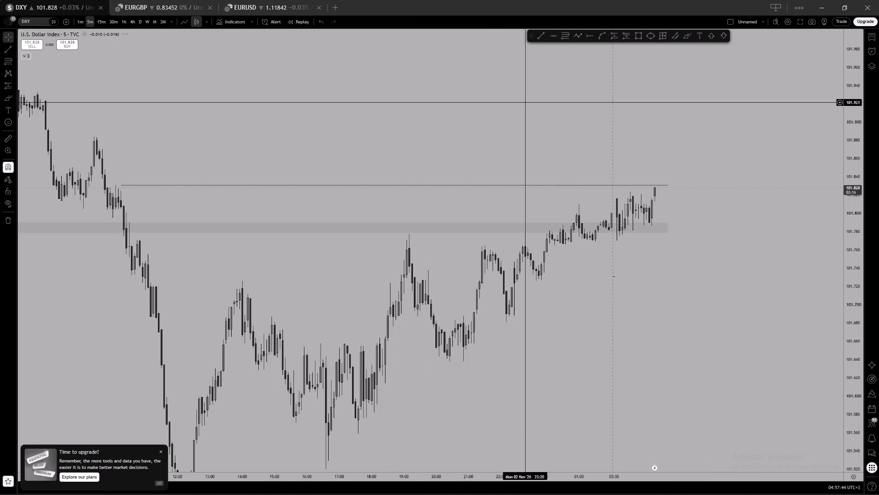
Place a short position on the EURUSD 5-minute chart at the 3 Nov 04:55 candle with entry at 1.11844.
left_click(270, 8)
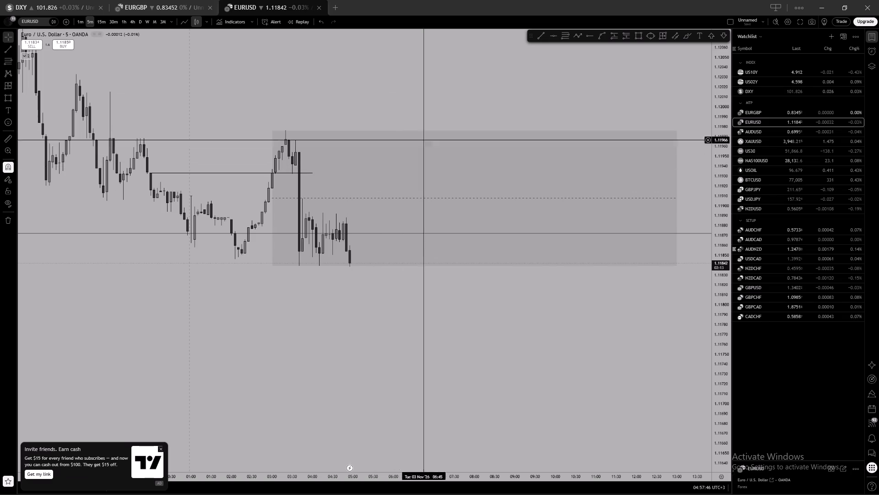
left_click(628, 37)
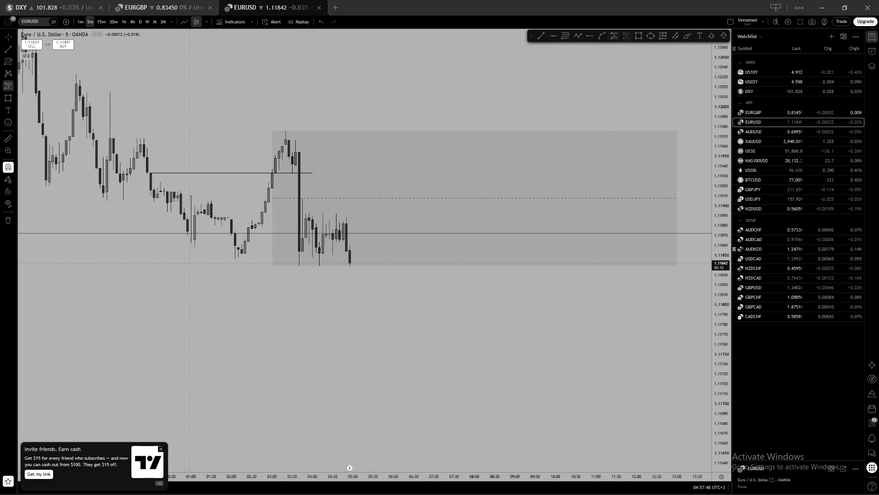
left_click(349, 262)
left_click(304, 86)
Raise the short position's stop level to 1.11953.
scroll(377, 103, "up", 2)
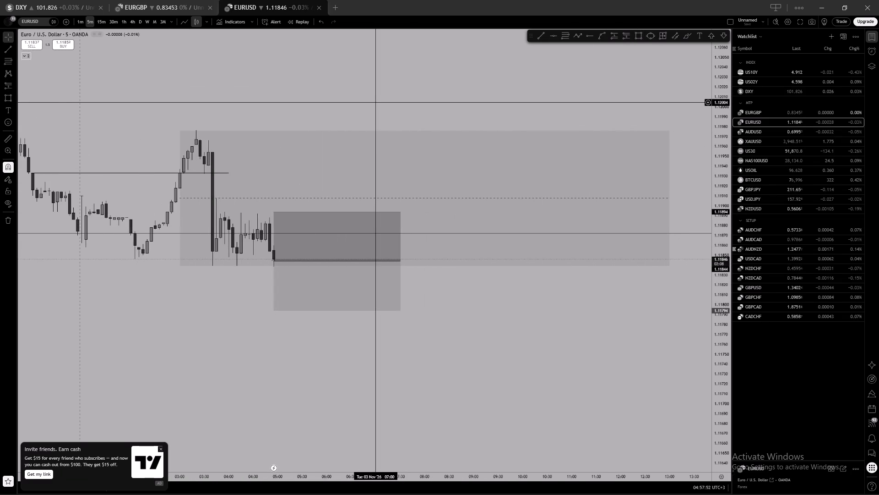
scroll(377, 103, "down", 1)
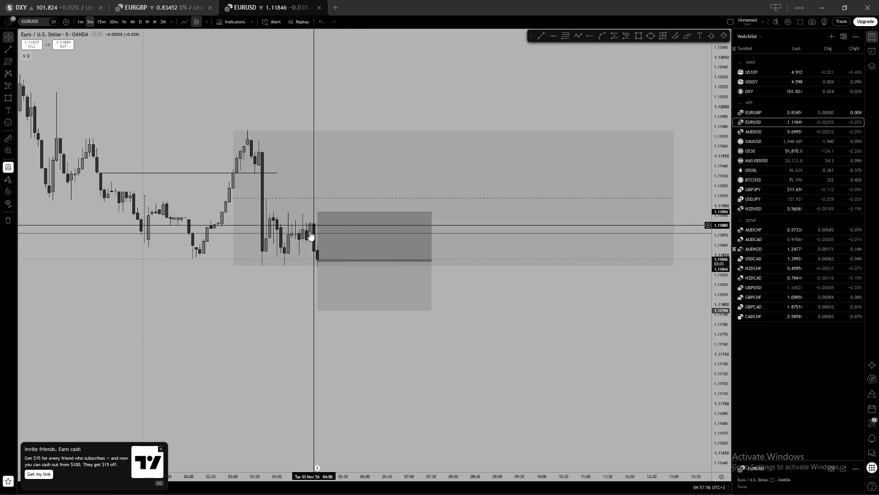
scroll(158, 201, "down", 4)
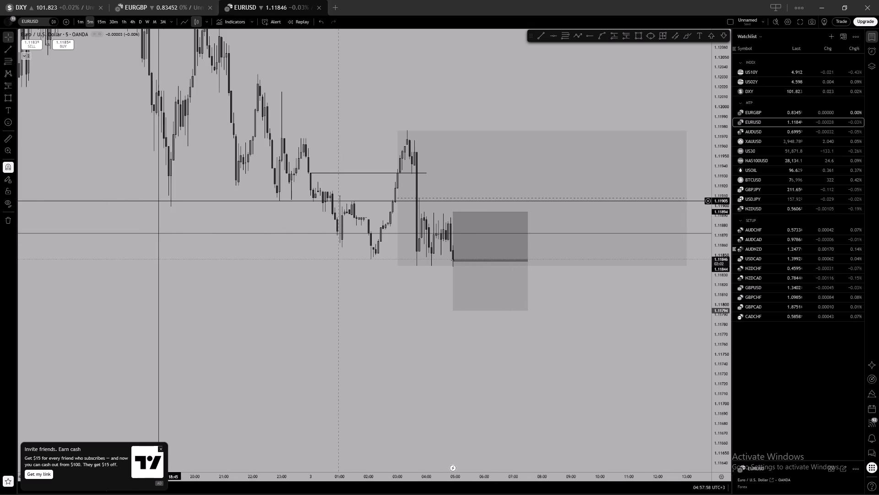
left_click(483, 241)
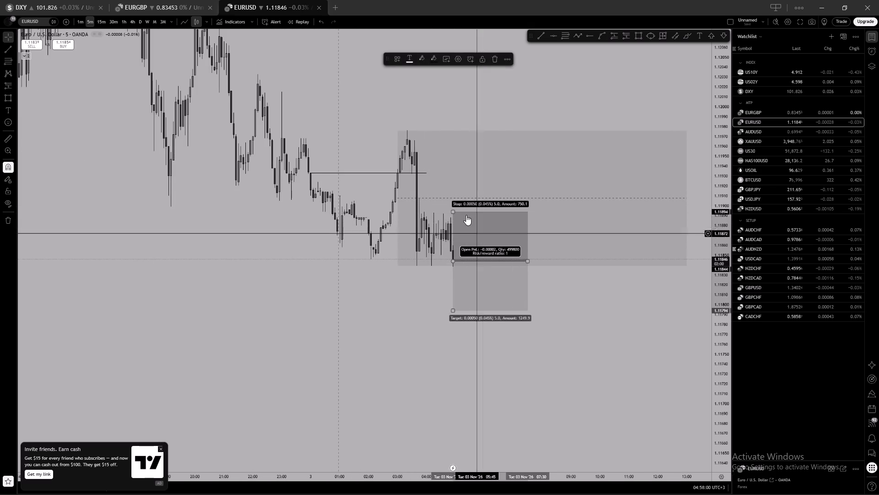
left_click_drag(451, 213, 429, 157)
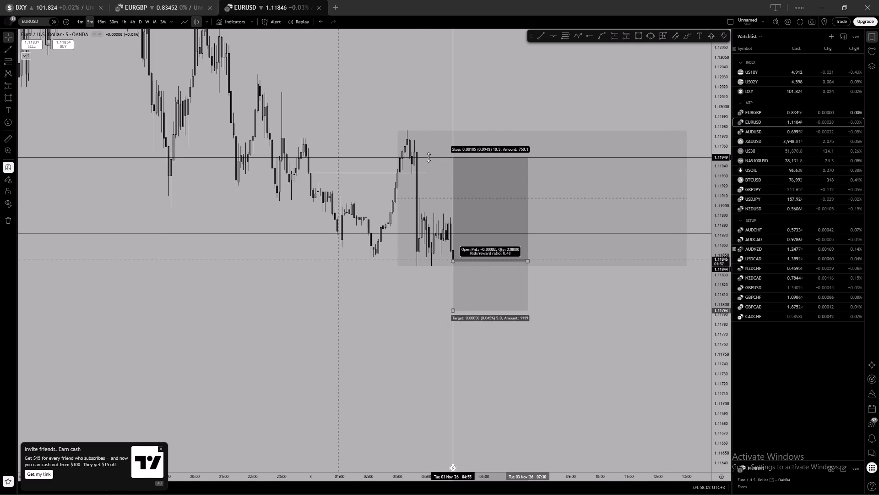
left_click_drag(429, 157, 426, 153)
left_click(467, 116)
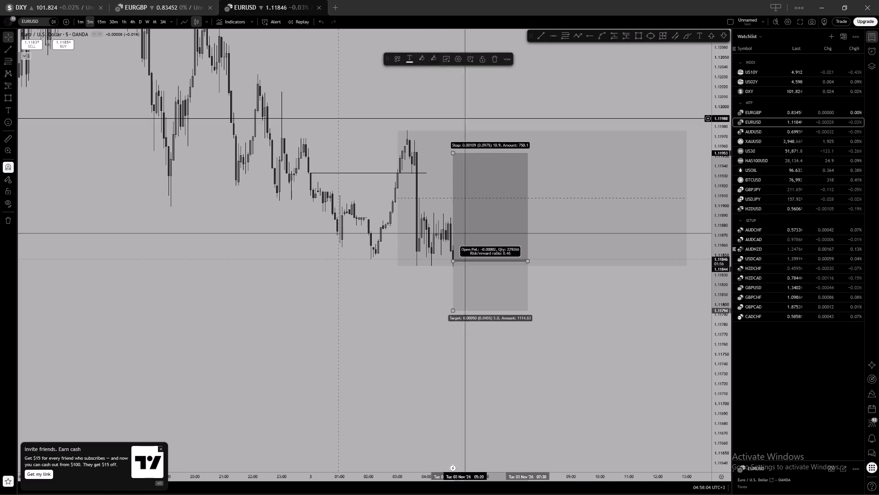
Extend the short position's end time to 3 Nov 09:20.
scroll(501, 112, "down", 4)
left_click_drag(444, 310, 404, 219)
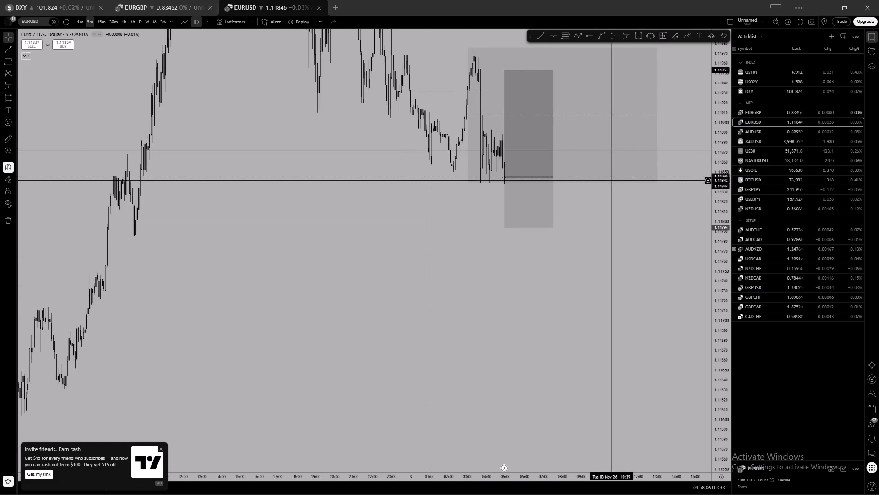
left_click(543, 187)
left_click_drag(554, 176, 587, 180)
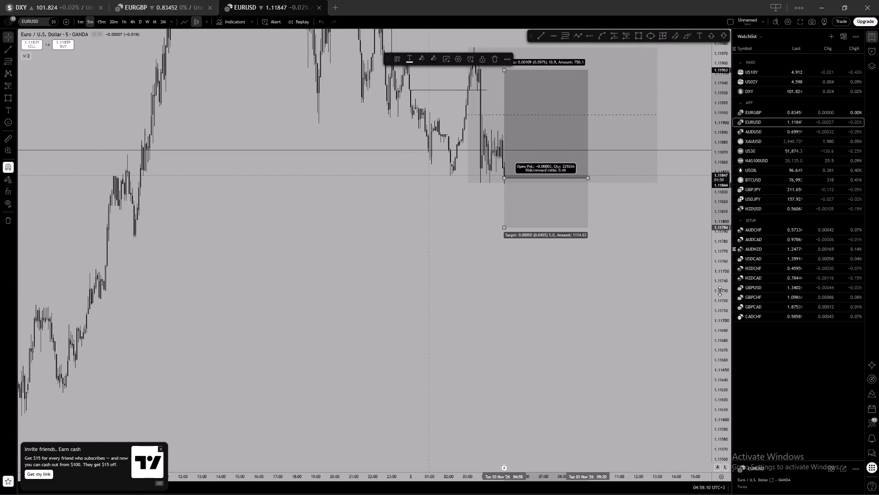
scroll(720, 291, "down", 10)
left_click(578, 230)
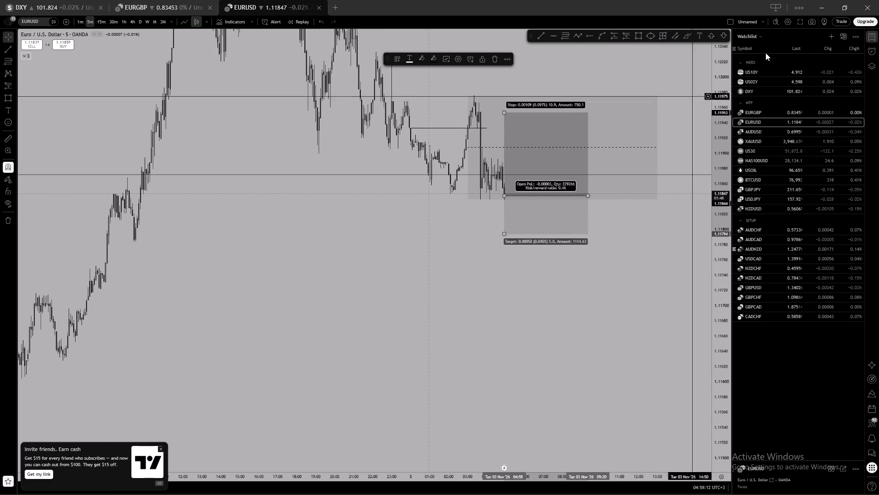
Check the dollar index's 5-minute chart against EURUSD price action around the short position.
left_click(47, 0)
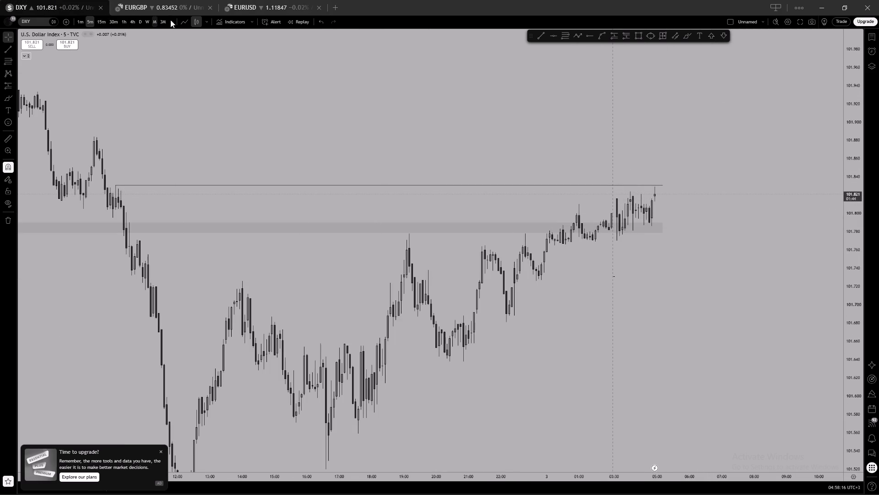
left_click(268, 9)
left_click(468, 233)
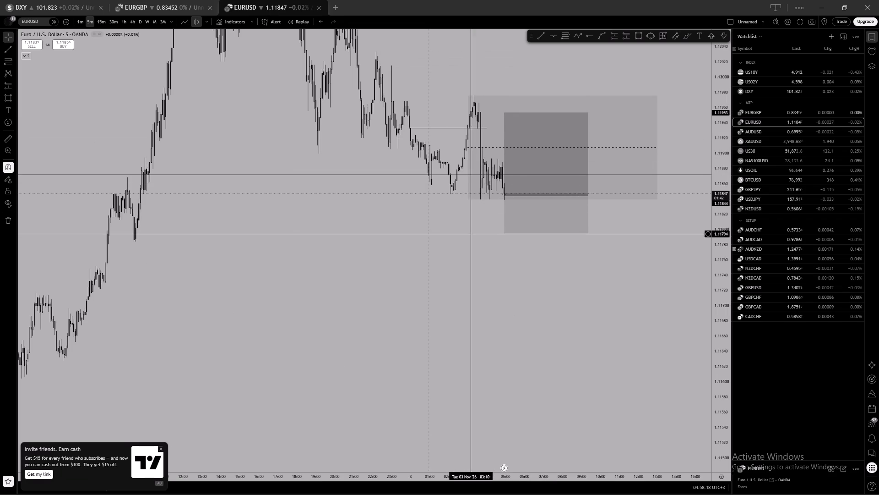
scroll(715, 291, "down", 14)
scroll(508, 285, "up", 2)
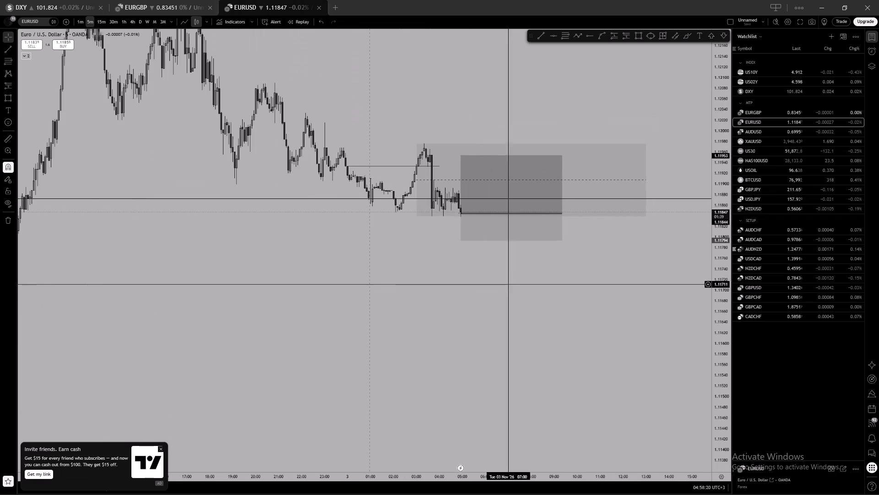
left_click(465, 288)
scroll(467, 193, "up", 2)
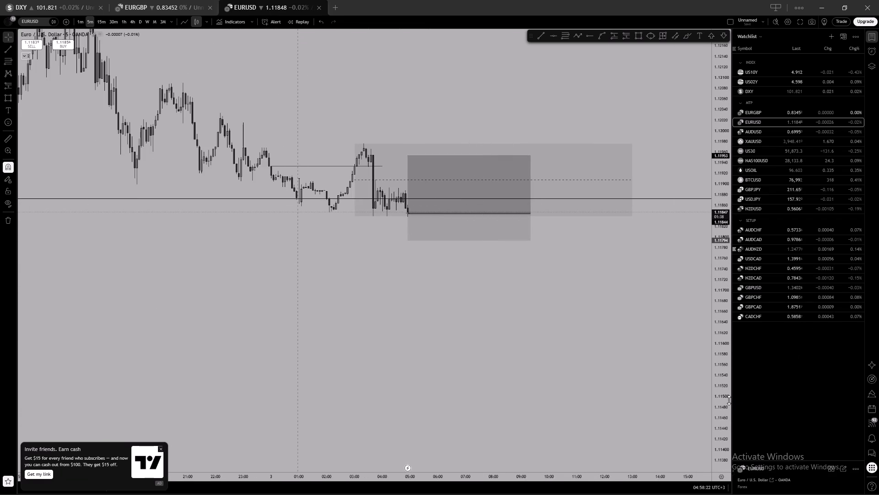
scroll(729, 400, "up", 17)
scroll(557, 310, "up", 2)
left_click_drag(569, 238, 586, 292)
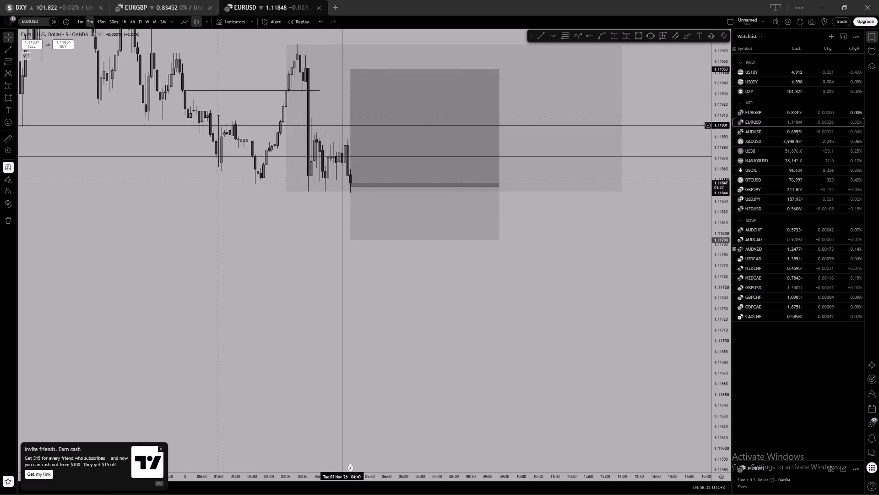
Examine EURUSD on the 1-minute timeframe, focusing on the candles leading into the short position's entry.
left_click(82, 18)
scroll(268, 223, "down", 3)
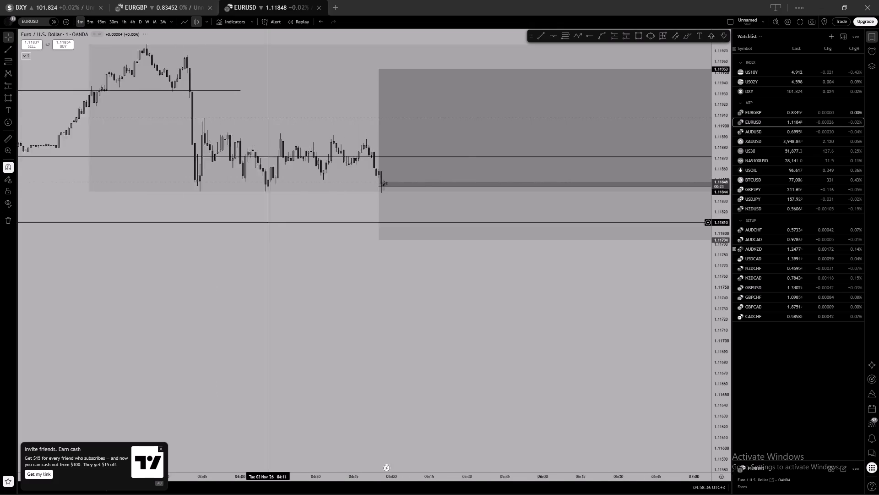
scroll(277, 231, "down", 8)
scroll(719, 343, "up", 14)
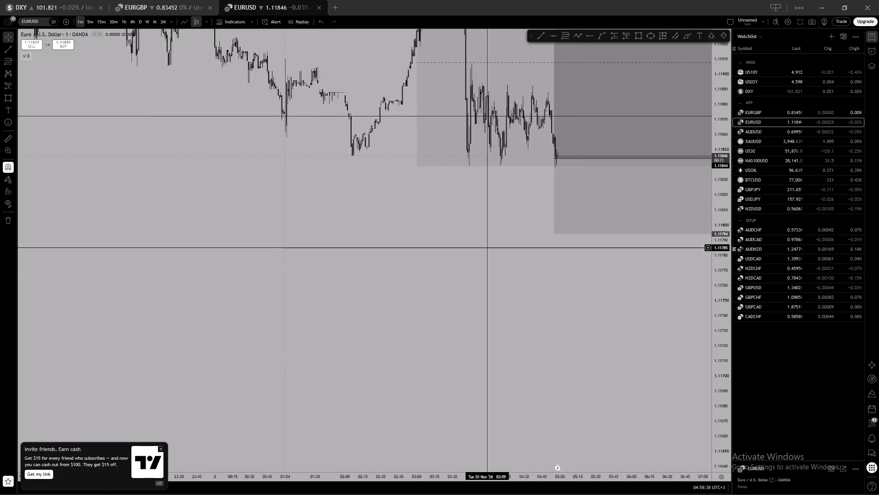
scroll(487, 247, "up", 2)
left_click_drag(394, 177, 400, 298)
scroll(387, 231, "up", 4)
left_click_drag(304, 242, 318, 319)
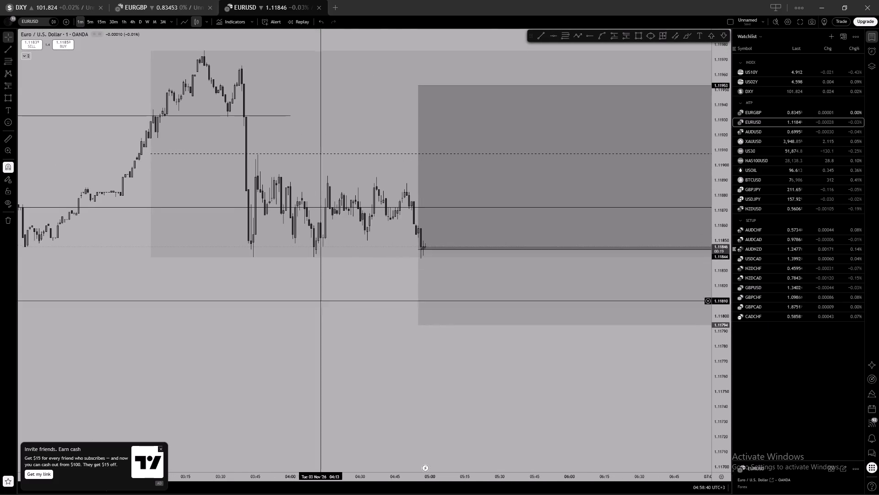
left_click_drag(364, 311, 365, 328)
left_click(454, 287)
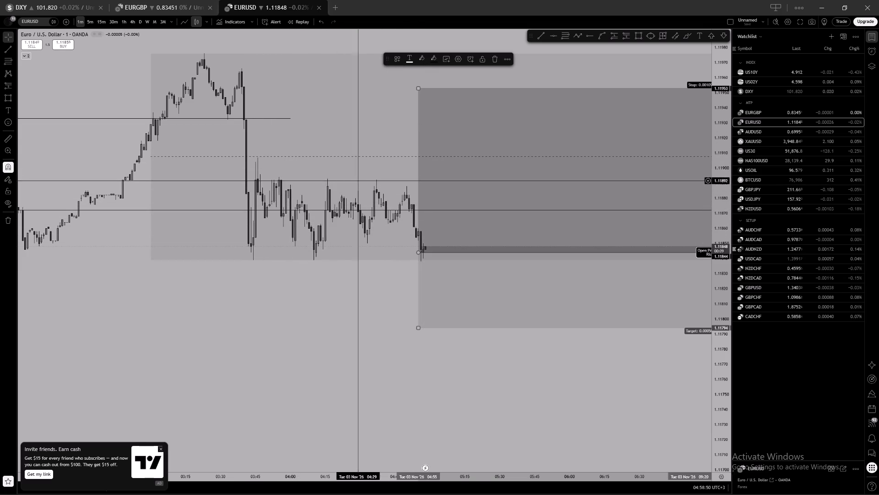
Draw a horizontal trend line at about 1.11889 from 04:00 to 04:22 on the EURUSD 1-minute chart.
left_click(540, 36)
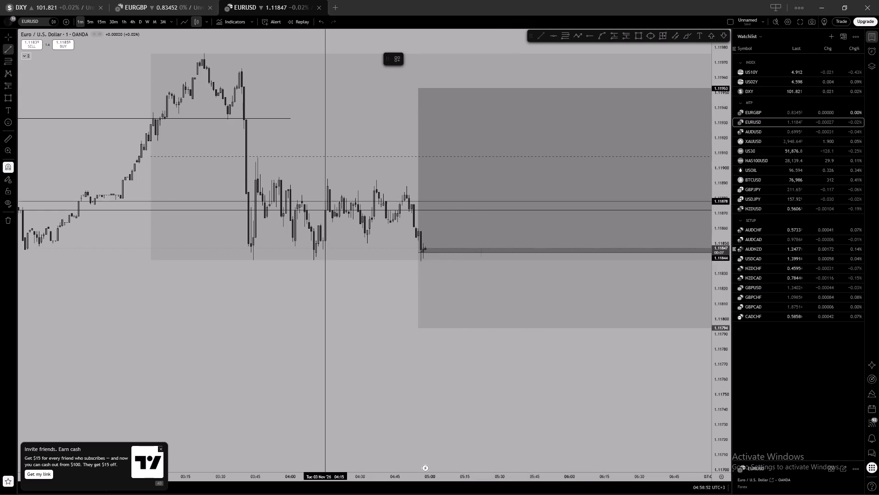
left_click(290, 177)
left_click(341, 185, "shift")
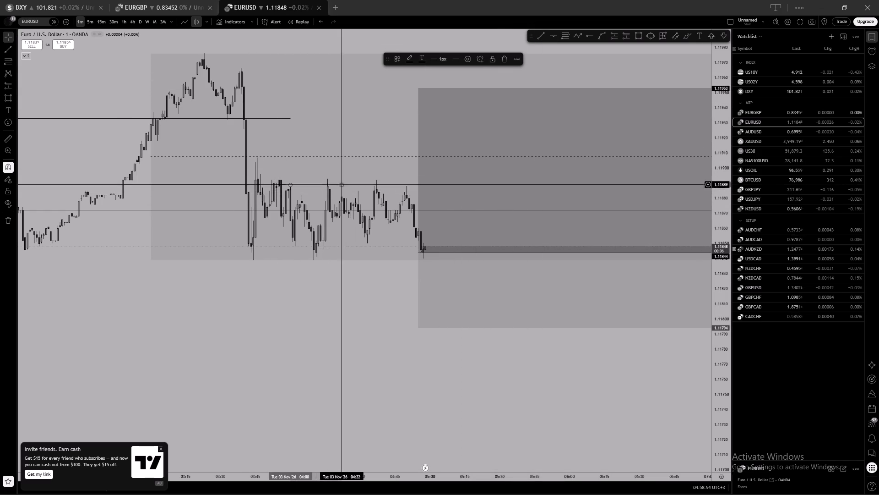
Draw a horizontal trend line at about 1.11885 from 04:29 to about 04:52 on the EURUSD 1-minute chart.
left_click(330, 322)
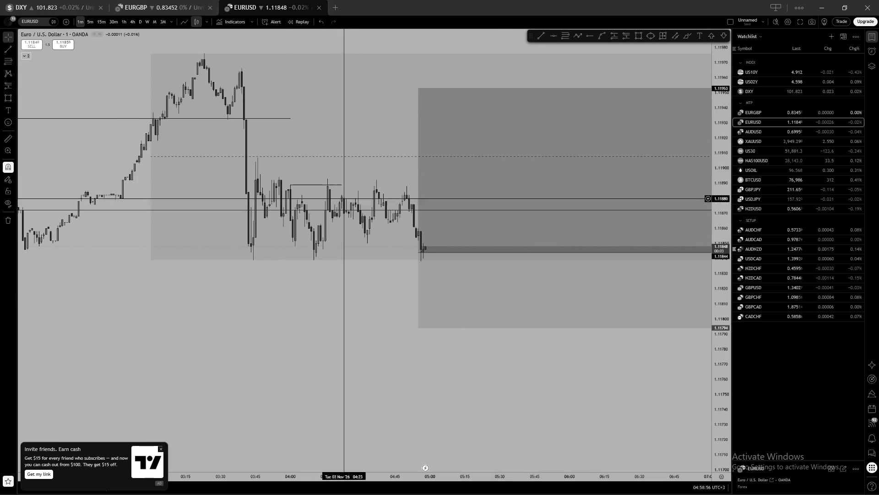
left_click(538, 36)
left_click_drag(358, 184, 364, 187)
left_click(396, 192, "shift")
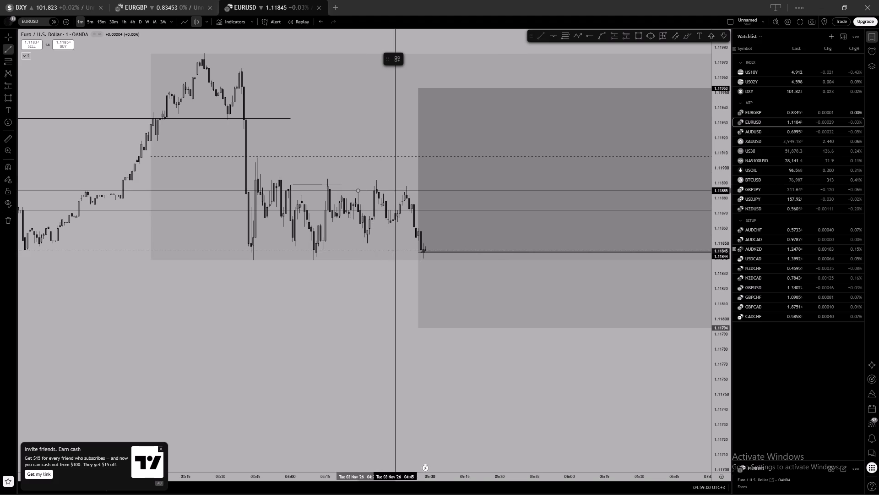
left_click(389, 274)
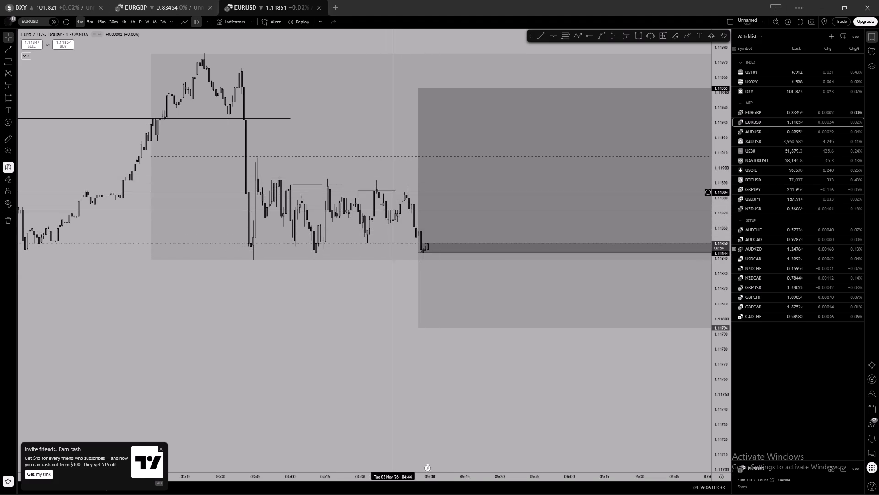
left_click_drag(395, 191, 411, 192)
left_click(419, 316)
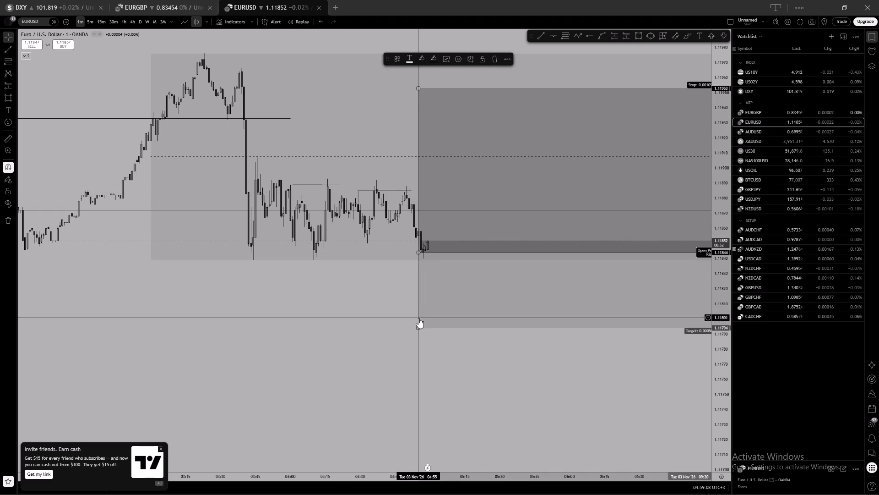
Delete the two short trend lines at about 1.11889 and 1.11885.
left_click(306, 186)
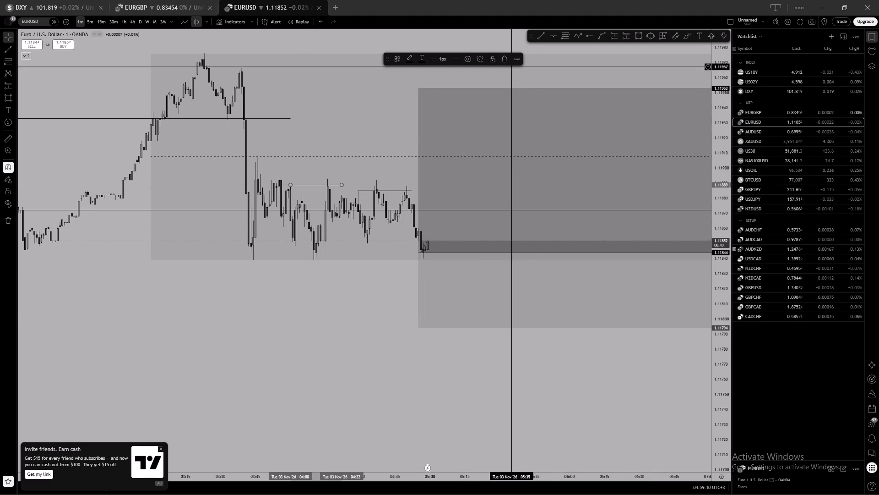
left_click(506, 60)
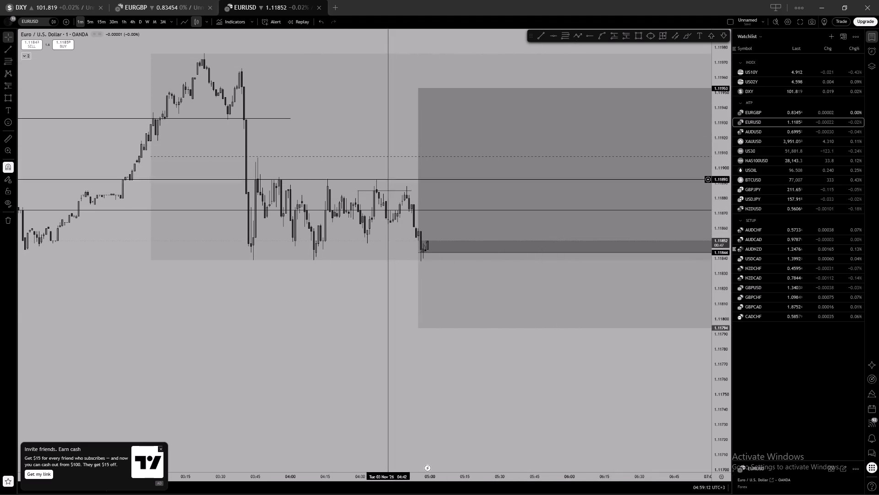
left_click(387, 191)
key("BackSpace")
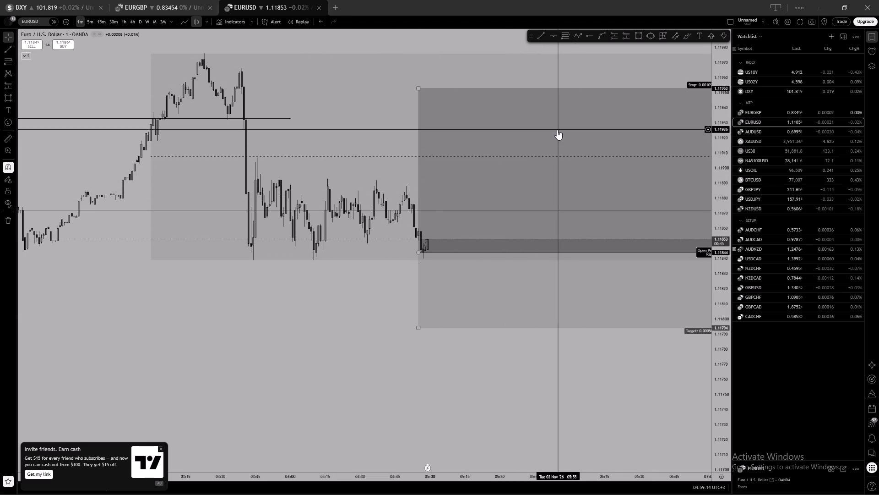
Place a horizontal ray at about 1.11885 starting from 04:29 and lock it.
left_click(596, 35)
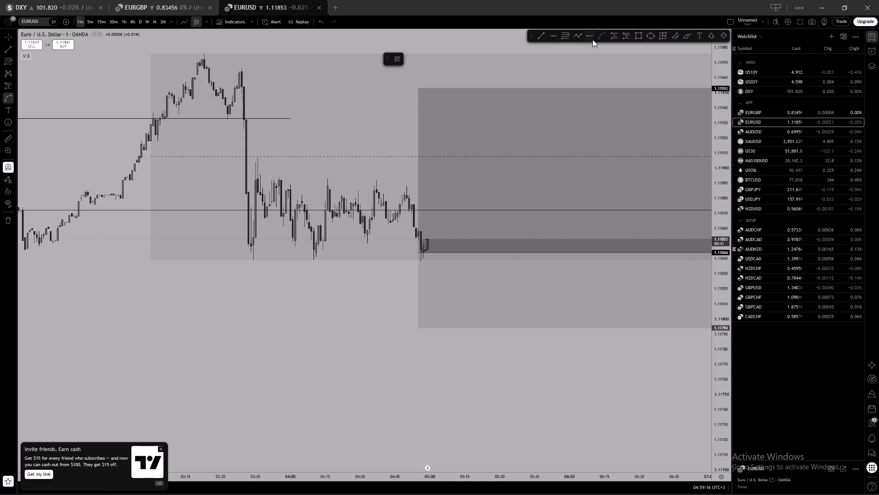
left_click(591, 36)
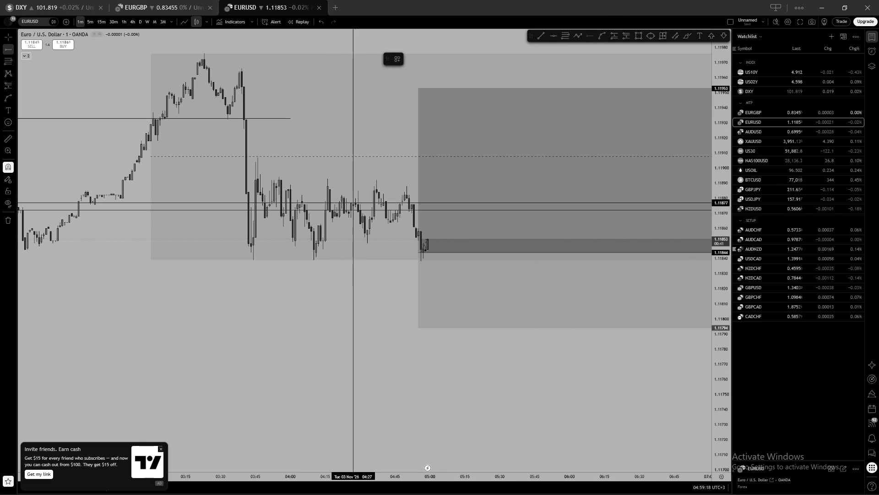
left_click(359, 189)
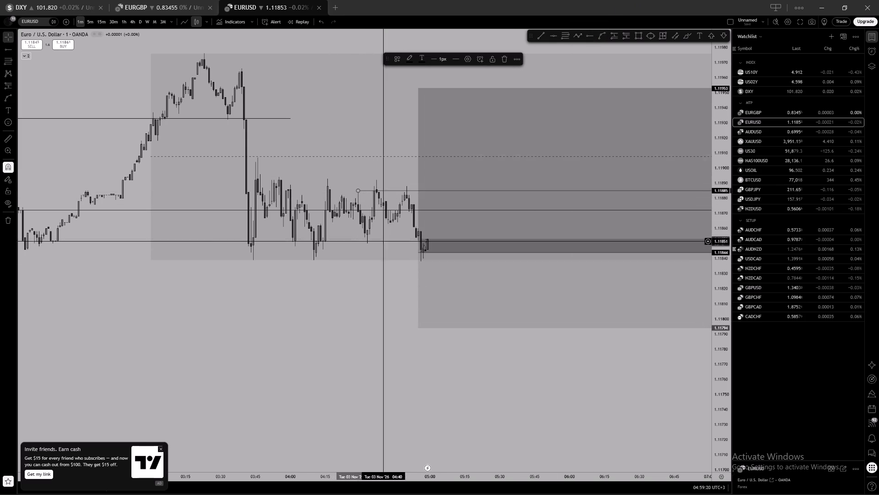
left_click(494, 60)
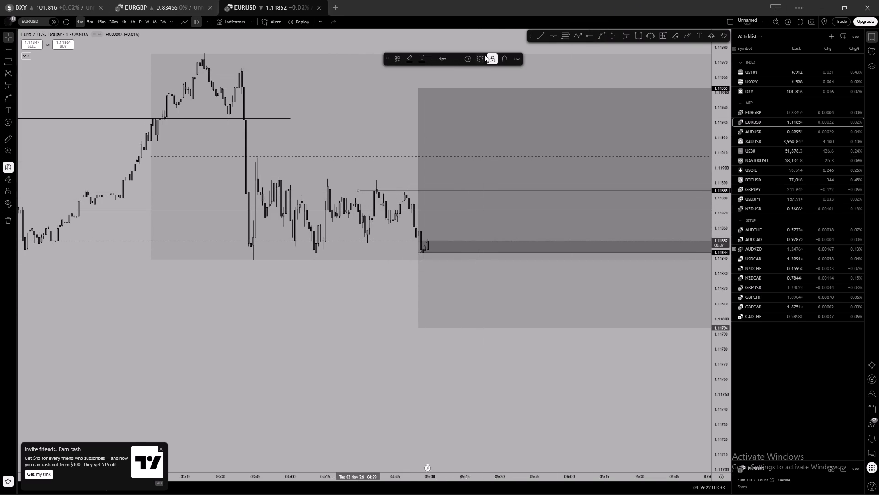
left_click(461, 37)
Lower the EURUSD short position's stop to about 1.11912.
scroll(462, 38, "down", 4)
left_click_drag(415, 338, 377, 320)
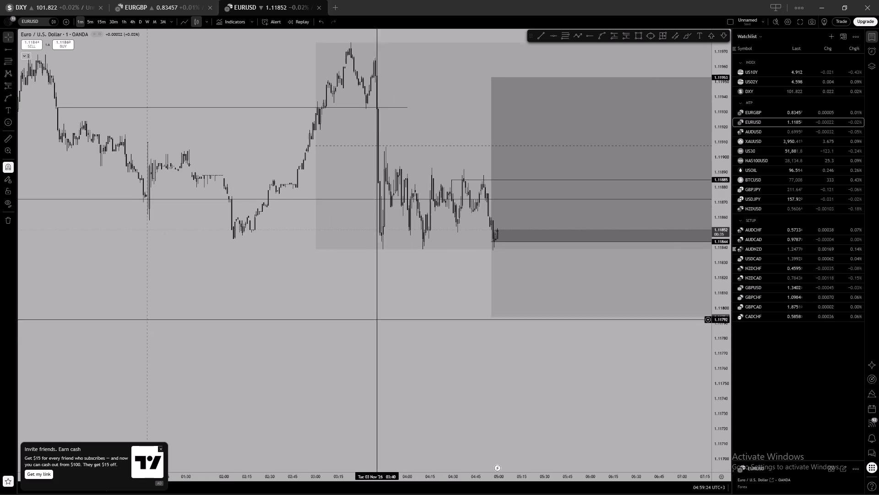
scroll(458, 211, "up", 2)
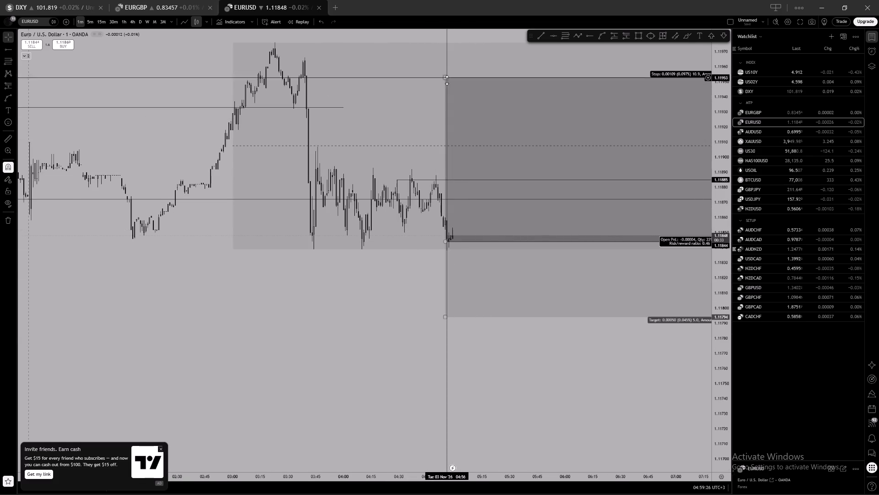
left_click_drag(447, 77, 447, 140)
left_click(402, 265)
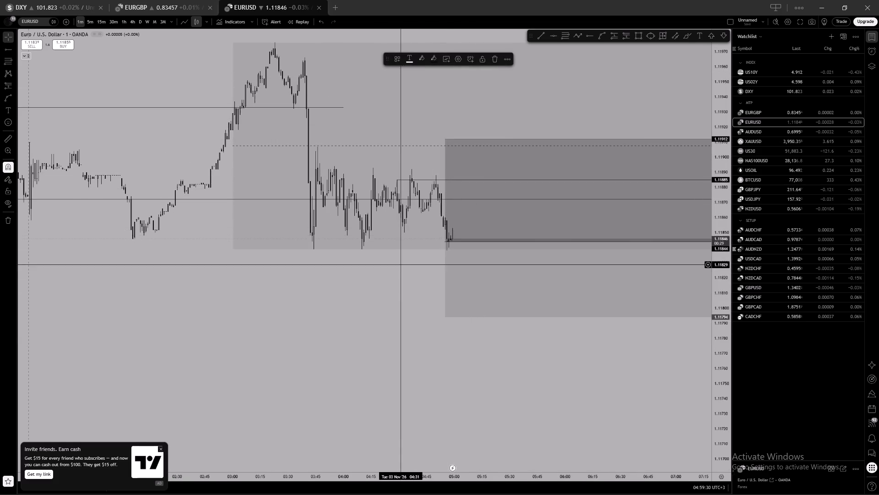
Shorten the short position's end time to 3 Nov 06:26.
scroll(402, 265, "down", 3)
left_click_drag(432, 298, 226, 285)
left_click(385, 213)
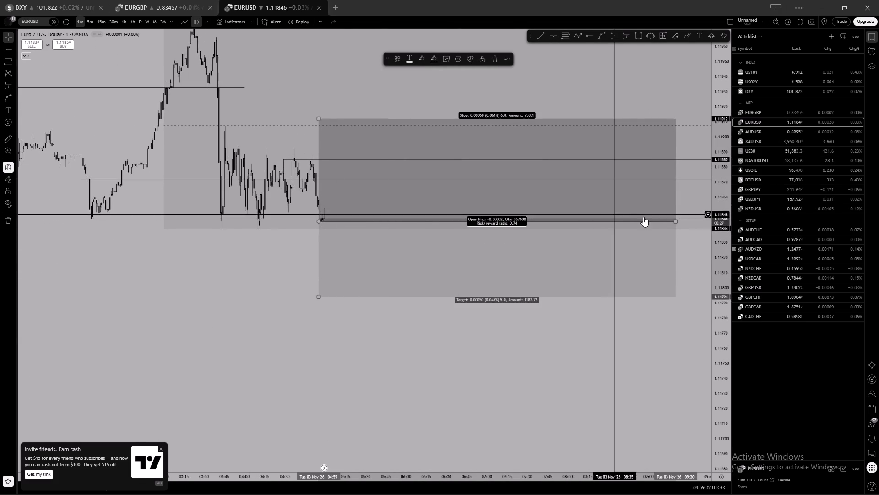
left_click_drag(676, 222, 441, 234)
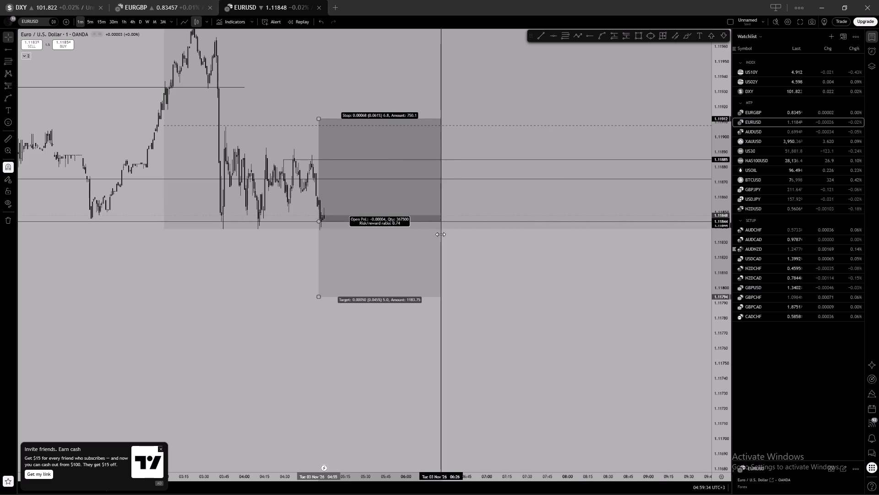
left_click(482, 248)
Lower the short position's stop to about 1.11899 and lock the position drawing.
scroll(506, 259, "up", 3)
left_click_drag(472, 268, 674, 269)
scroll(477, 267, "up", 1)
left_click(457, 267)
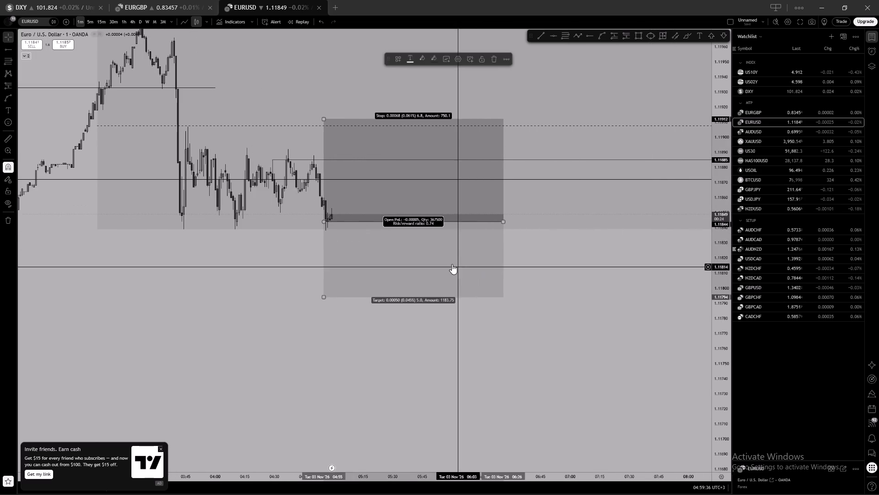
left_click_drag(323, 120, 321, 134)
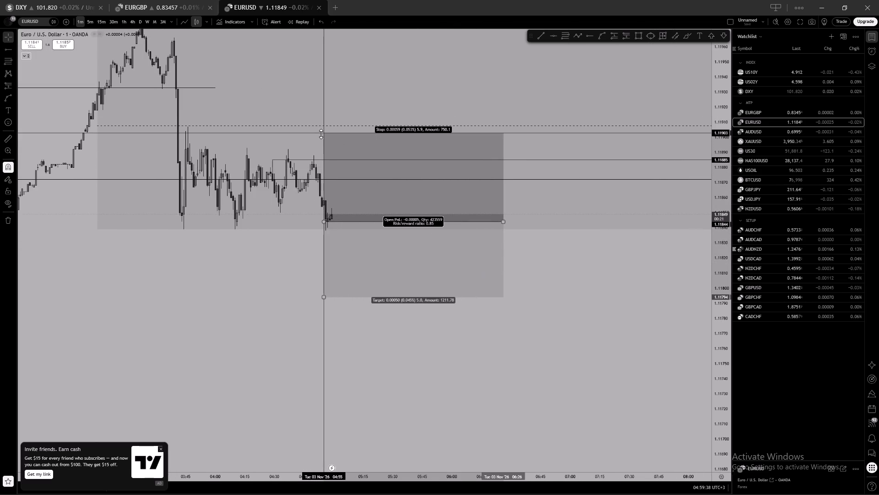
left_click_drag(321, 134, 325, 134)
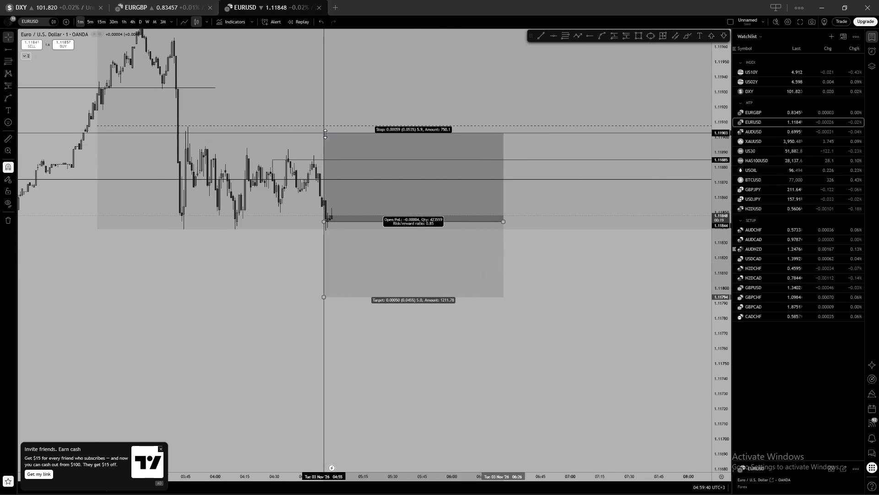
left_click_drag(325, 134, 324, 139)
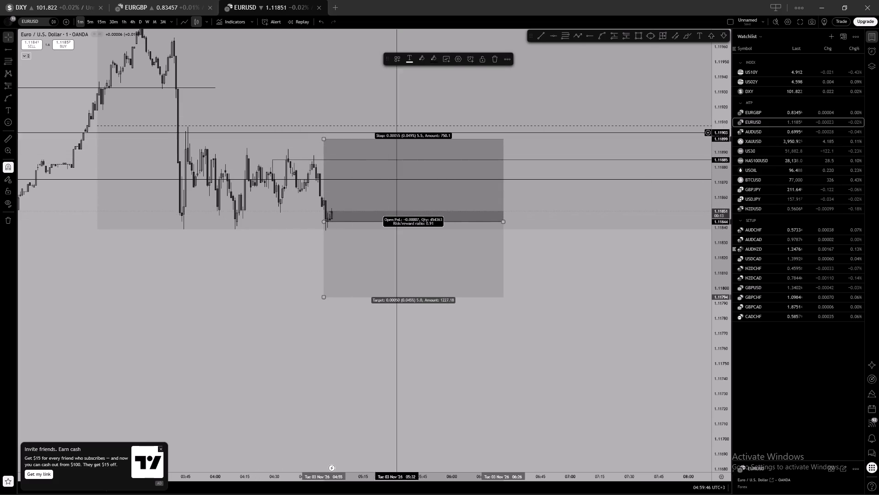
left_click(483, 59)
left_click(544, 219)
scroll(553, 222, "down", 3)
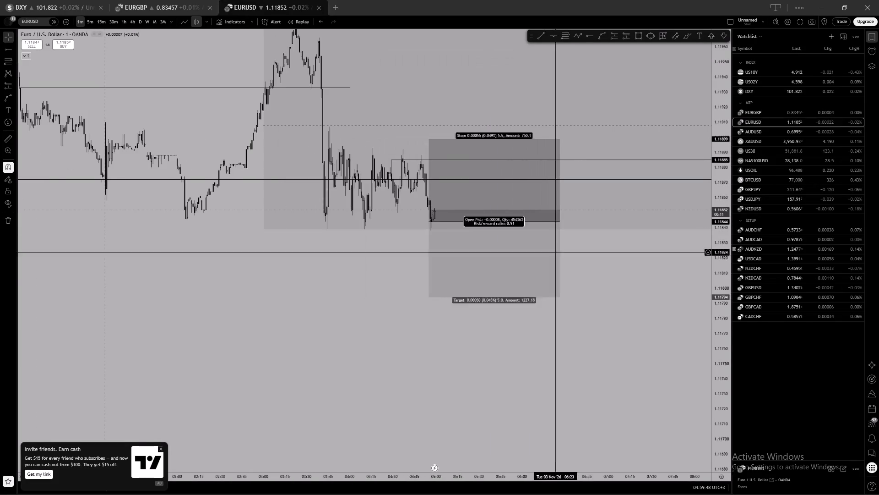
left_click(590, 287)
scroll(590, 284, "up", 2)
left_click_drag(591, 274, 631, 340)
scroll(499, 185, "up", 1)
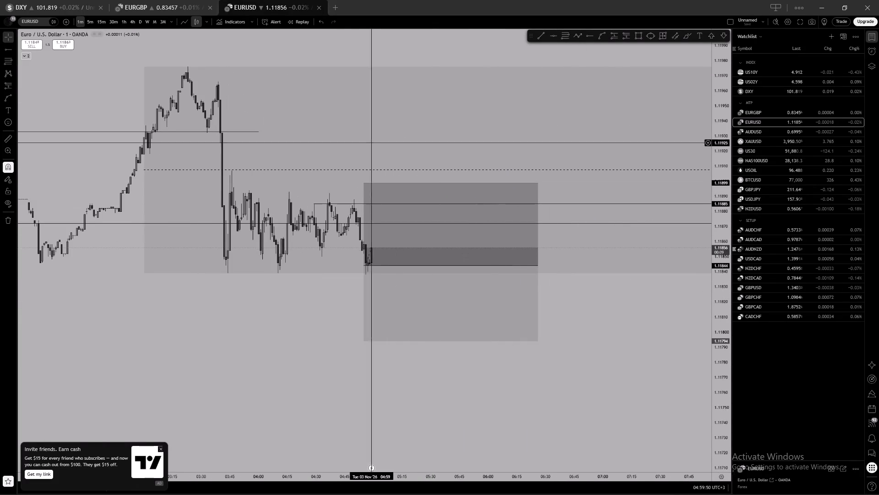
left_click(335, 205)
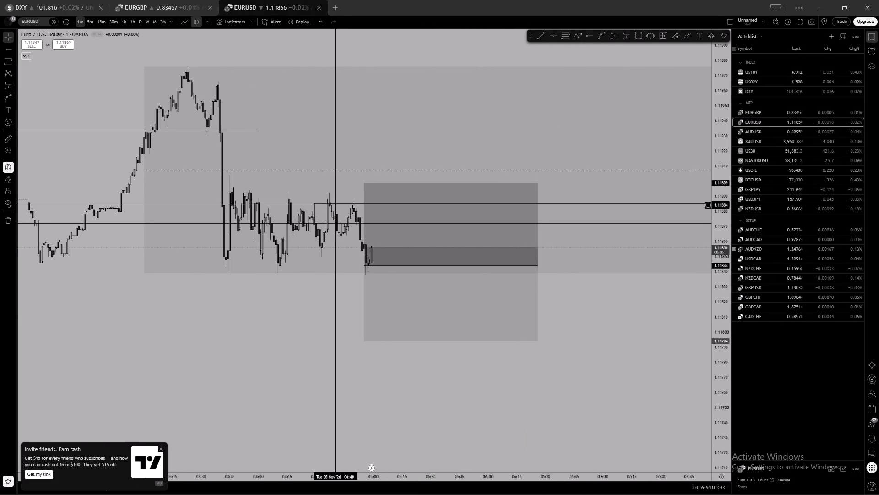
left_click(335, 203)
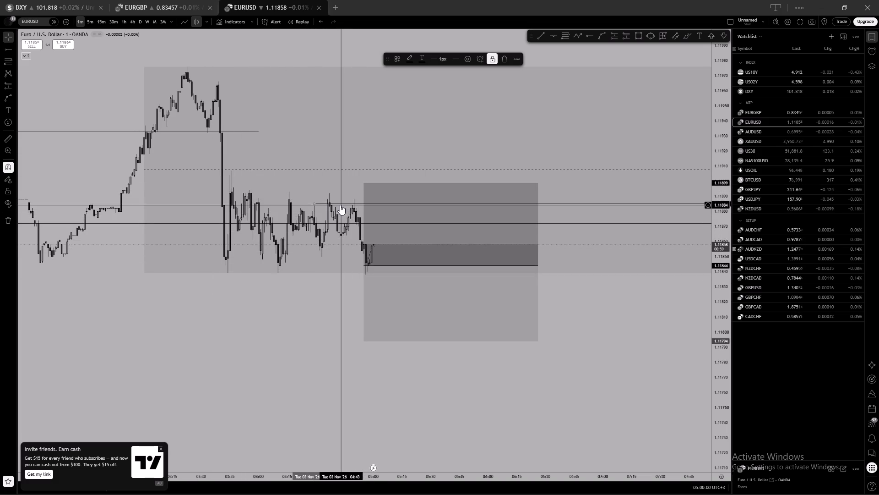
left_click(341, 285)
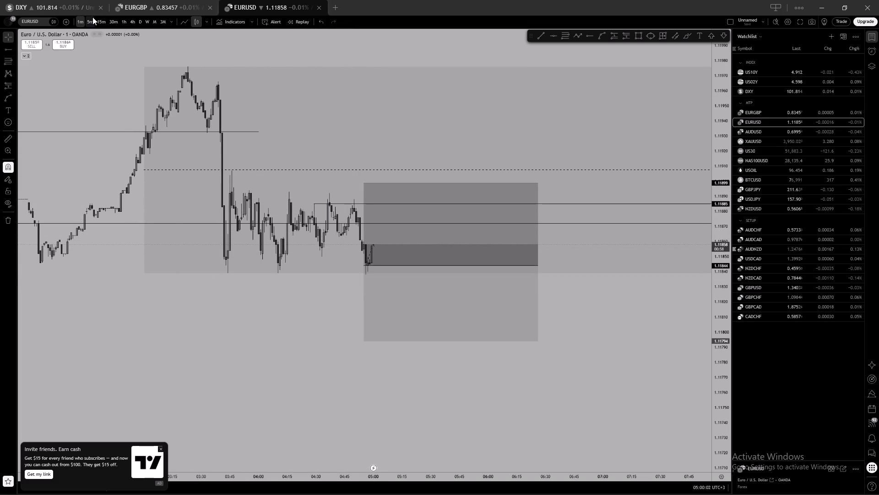
Switch the EURUSD chart to the 5-minute timeframe.
left_click(92, 17)
Restore the connection on the EURGBP chart and check price around its breakout short position.
left_click(166, 1)
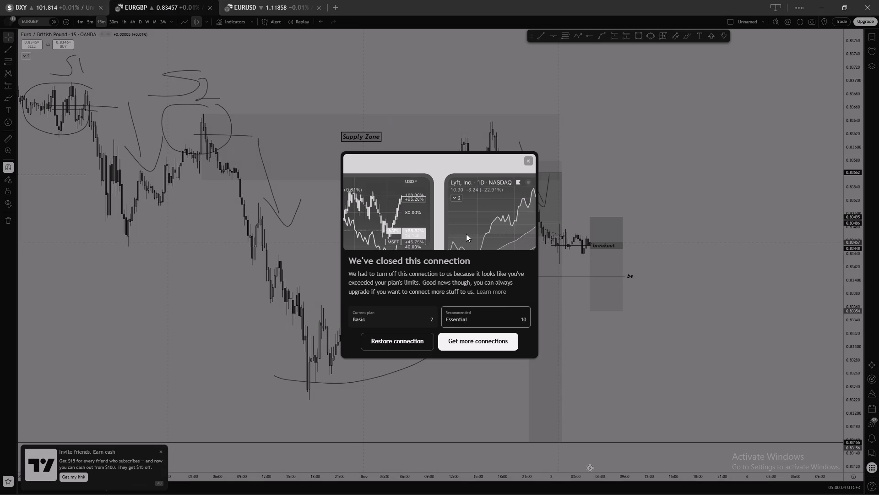
left_click(401, 342)
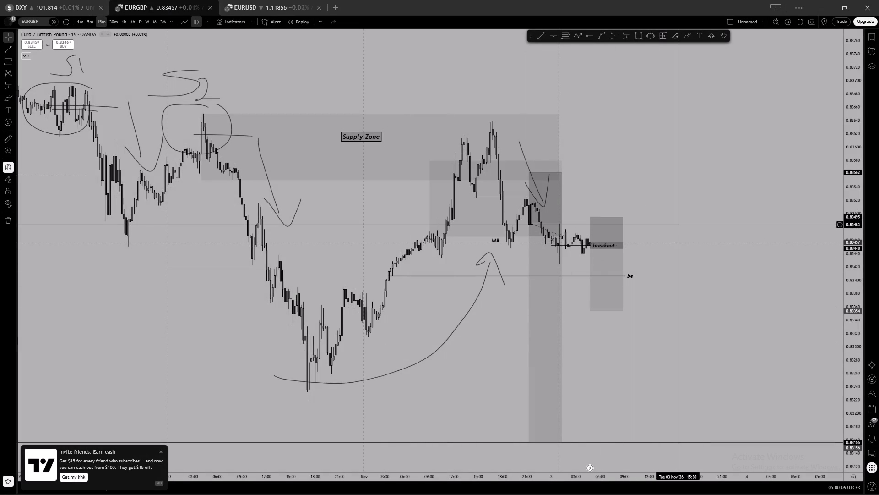
left_click(607, 239)
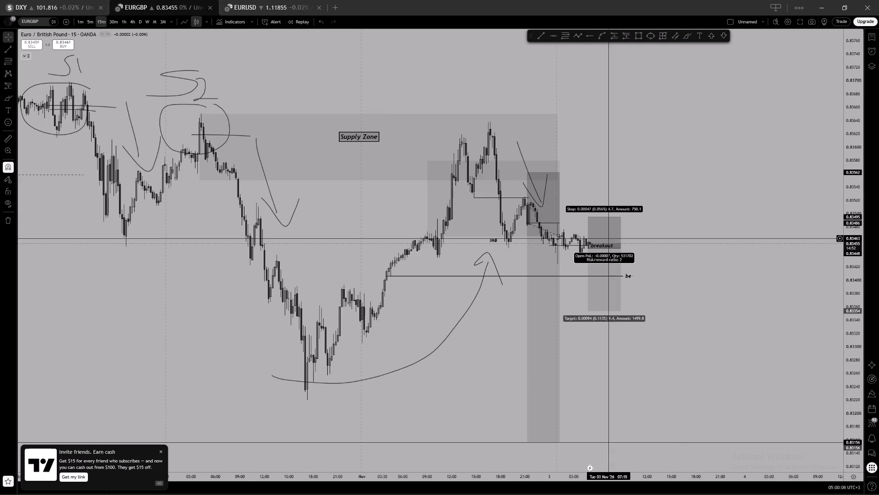
left_click(662, 230)
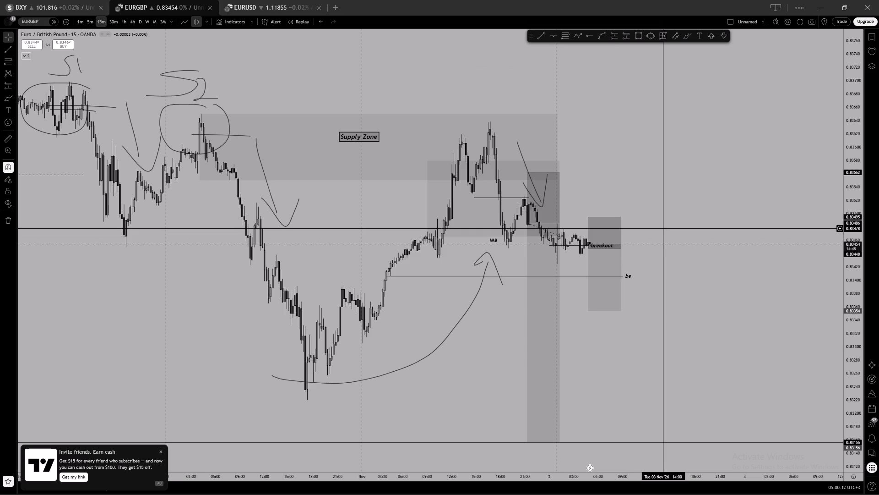
Examine EURUSD's 5-minute price action below the short position's target, going back to the lows around the start of November.
left_click(266, 0)
scroll(519, 285, "up", 2)
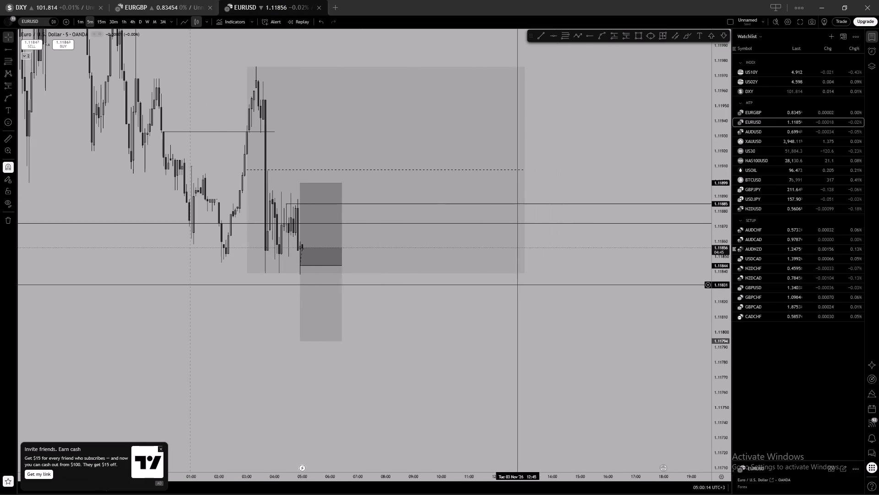
left_click(340, 285)
left_click_drag(422, 308, 750, 263)
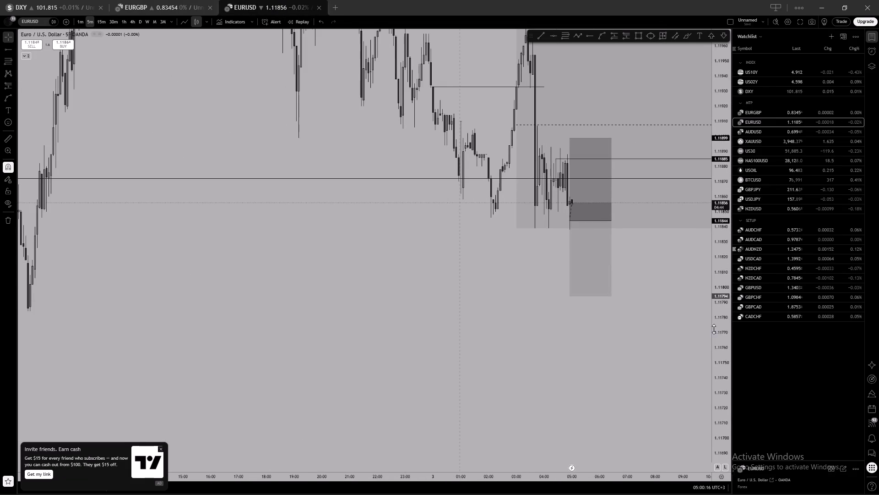
scroll(714, 329, "down", 19)
left_click_drag(518, 304, 373, 316)
scroll(465, 260, "up", 3)
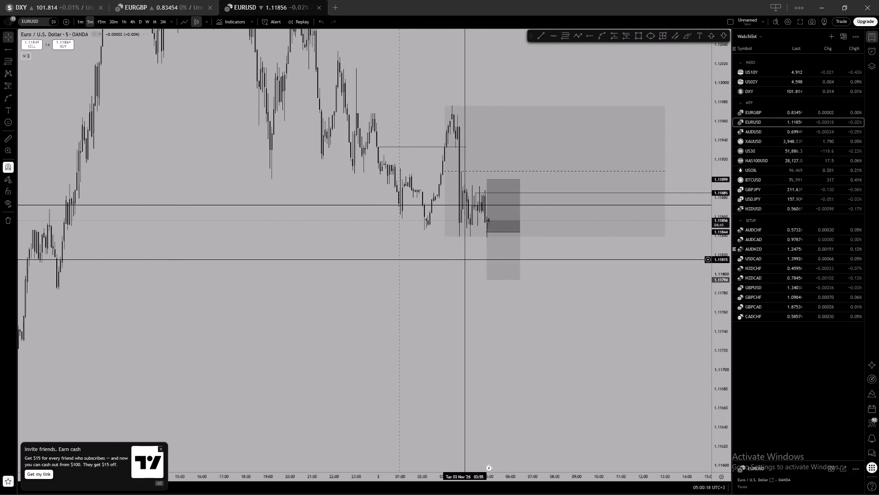
left_click(503, 259)
left_click_drag(411, 326, 441, 211)
scroll(441, 211, "down", 3)
left_click(452, 242)
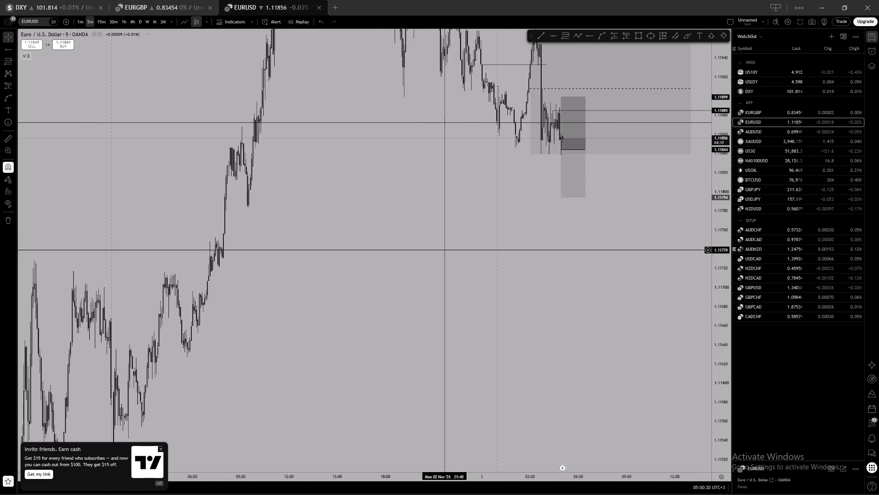
left_click_drag(318, 302, 477, 172)
scroll(401, 212, "up", 4)
left_click_drag(304, 244, 667, 102)
scroll(527, 192, "up", 2)
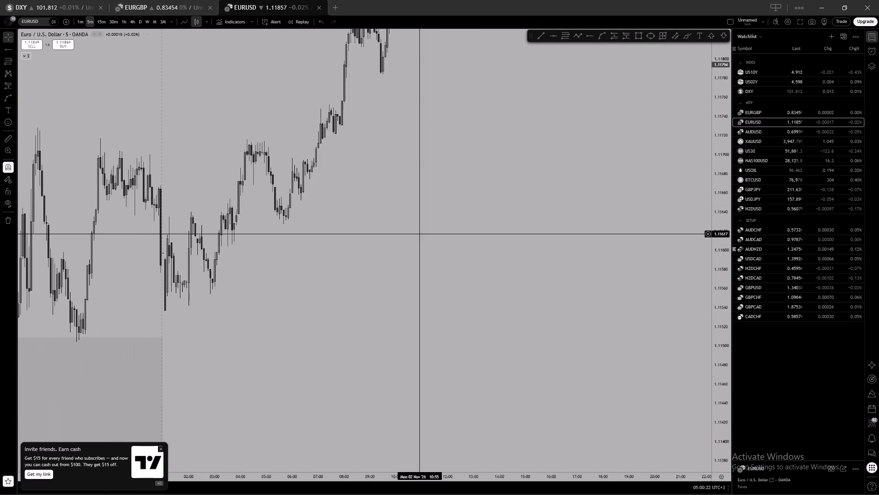
scroll(420, 234, "up", 1)
left_click_drag(379, 250, 539, 158)
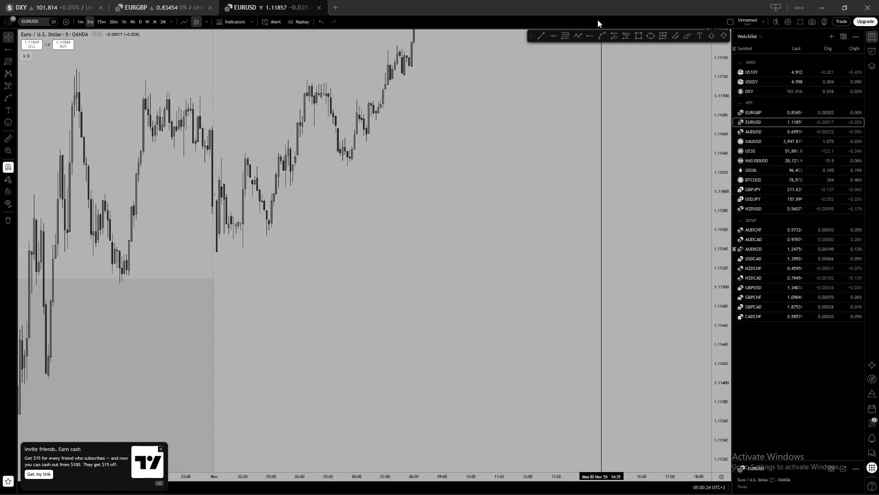
Mark EURUSD's early 2 November low with a horizontal ray at about 1.11537 and lock it.
left_click(594, 33)
left_click(217, 247)
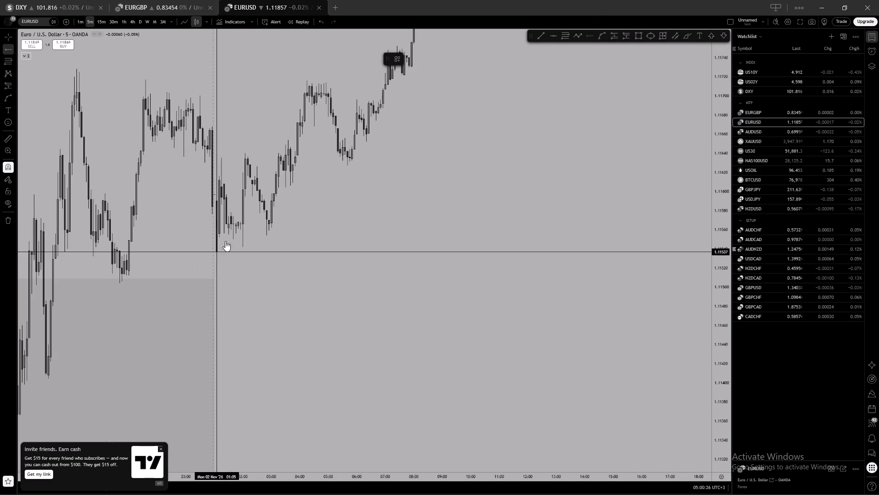
left_click(490, 62)
Unlock the EURUSD short position, extend its target down to the ray at about 1.11537, and lock it again.
left_click_drag(488, 116, 478, 140)
scroll(506, 144, "down", 3)
left_click_drag(577, 138, 327, 240)
scroll(399, 212, "up", 1)
left_click_drag(483, 176, 250, 241)
scroll(327, 226, "up", 2)
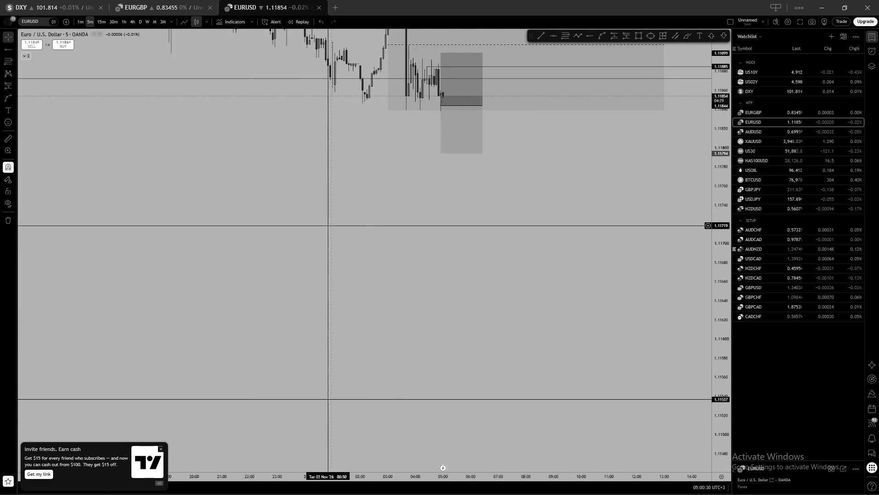
left_click_drag(334, 228, 403, 240)
left_click(499, 132)
left_click(484, 60)
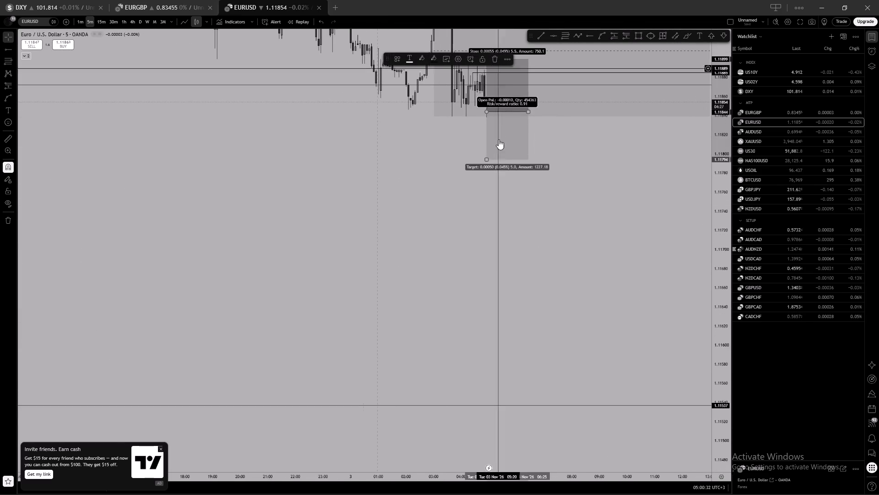
left_click_drag(485, 161, 511, 387)
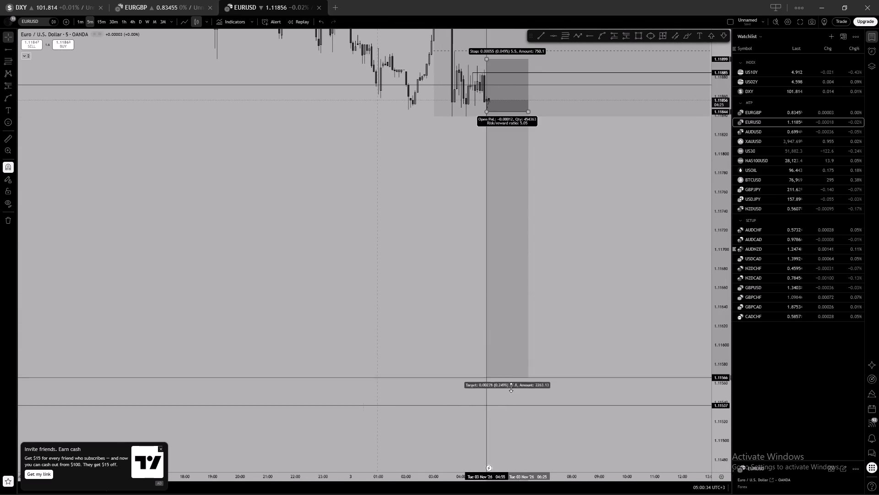
left_click_drag(511, 387, 518, 406)
left_click(483, 60)
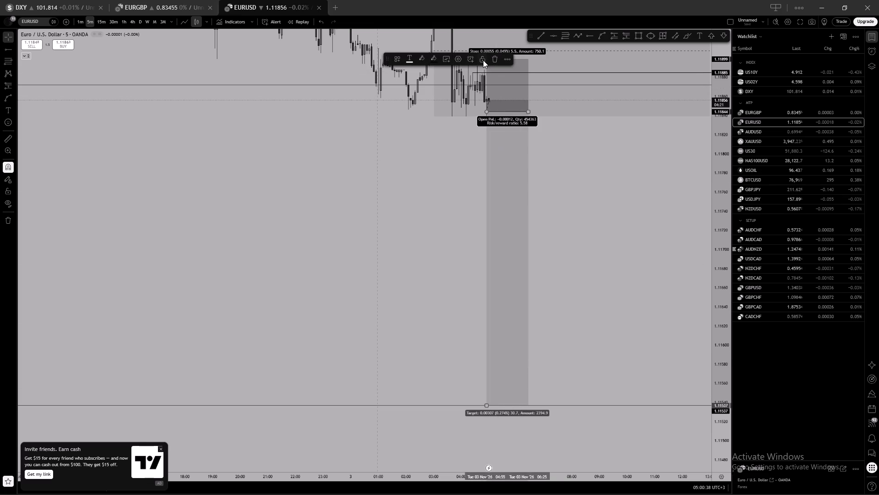
left_click(547, 174)
Examine EURUSD's 5-minute price action between the 2 November low and the extended short position.
scroll(571, 182, "down", 10)
scroll(503, 265, "up", 6)
left_click_drag(495, 280, 501, 274)
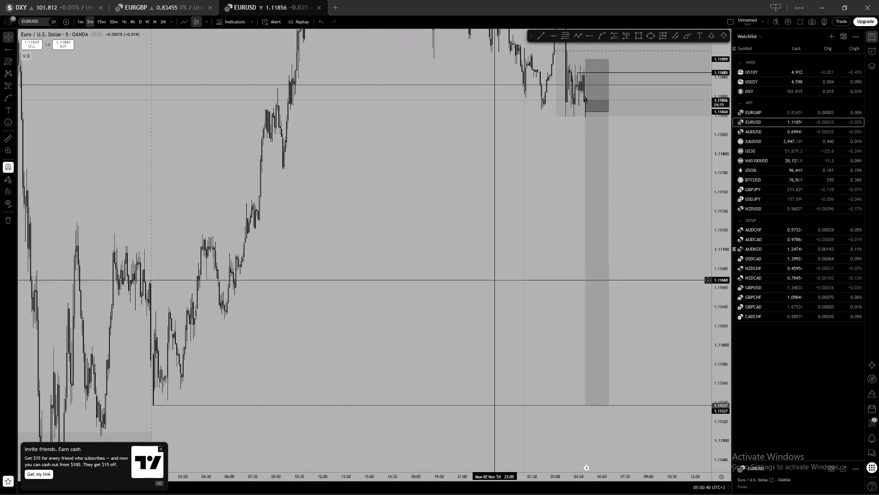
left_click_drag(501, 274, 521, 260)
left_click(596, 178)
scroll(521, 203, "up", 2)
left_click(490, 216)
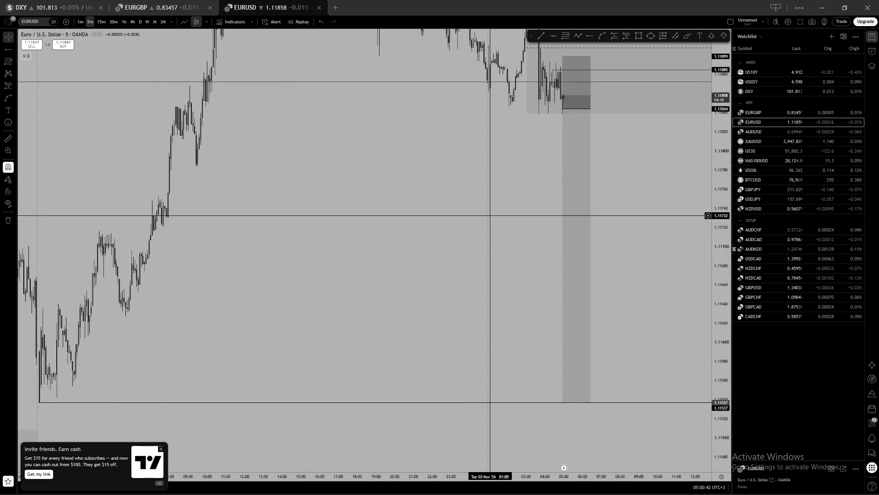
scroll(244, 231, "down", 1)
left_click_drag(245, 231, 393, 215)
scroll(393, 215, "up", 2)
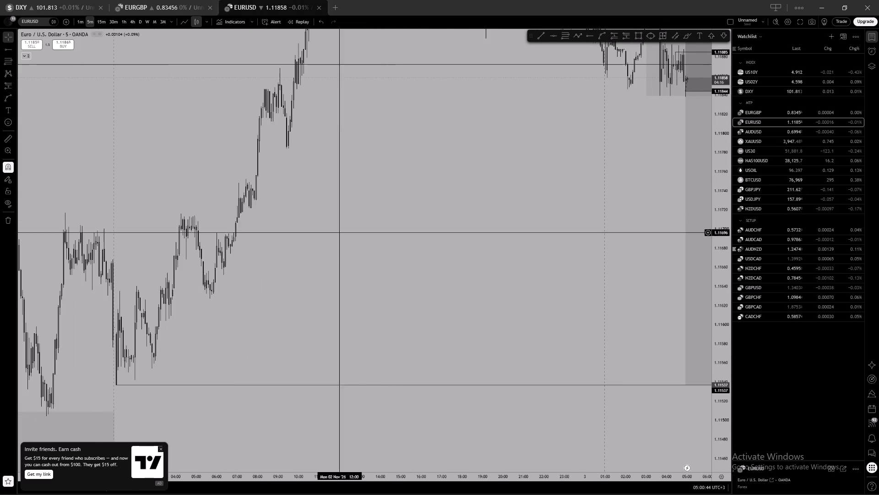
scroll(281, 236, "up", 1)
left_click_drag(282, 245, 299, 233)
left_click_drag(347, 222, 109, 271)
left_click_drag(291, 235, 201, 336)
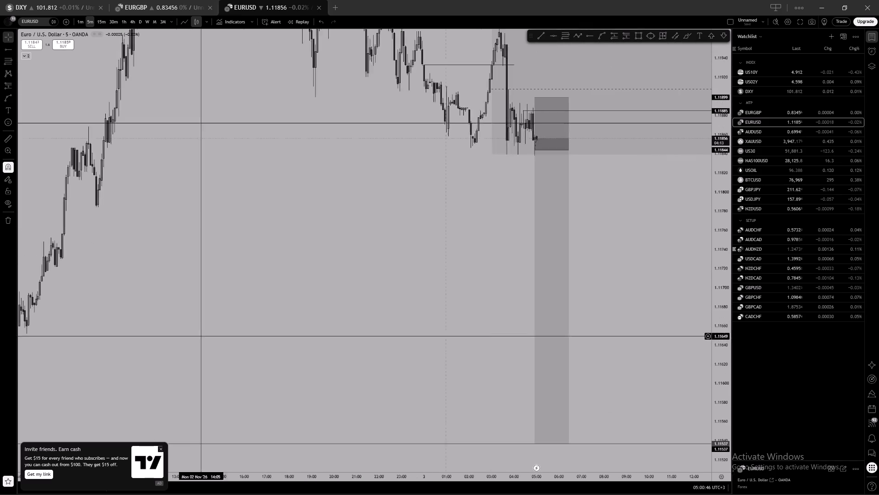
Switch the EURUSD chart to the 15-minute timeframe and review price around the short position.
left_click(101, 19)
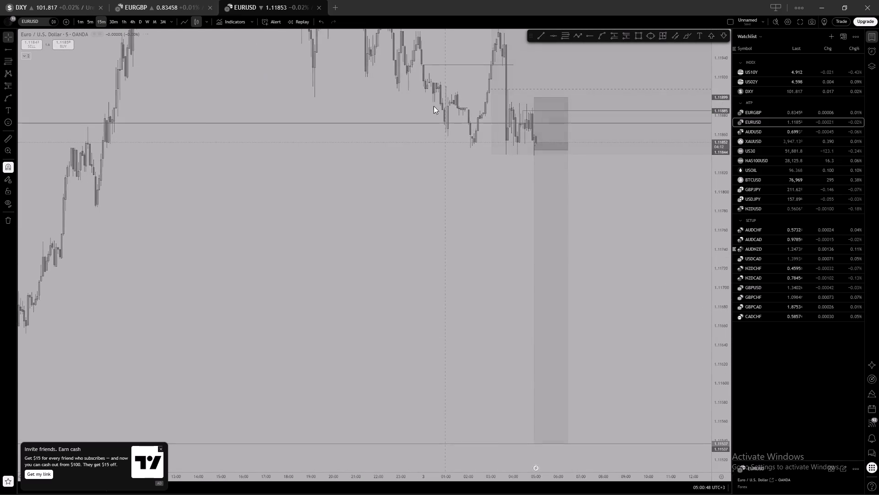
scroll(510, 192, "up", 4)
scroll(723, 271, "down", 10)
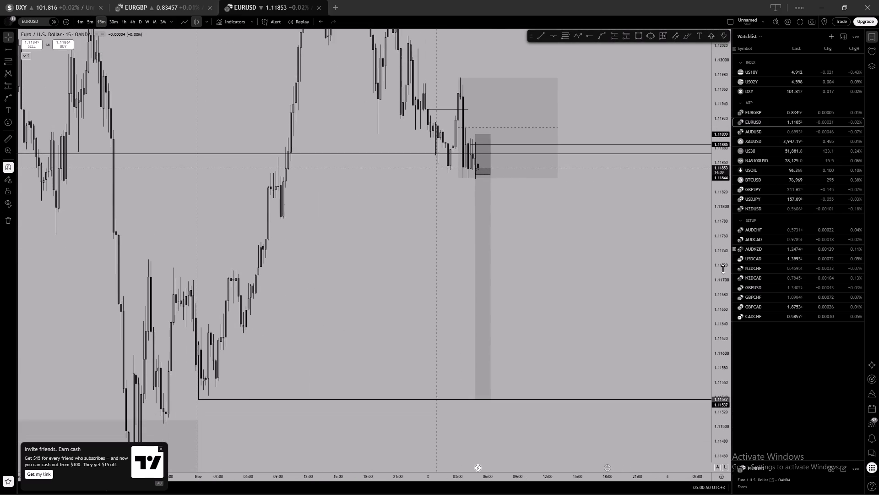
scroll(723, 269, "down", 9)
left_click_drag(614, 252, 599, 243)
scroll(594, 237, "up", 3)
left_click(596, 239)
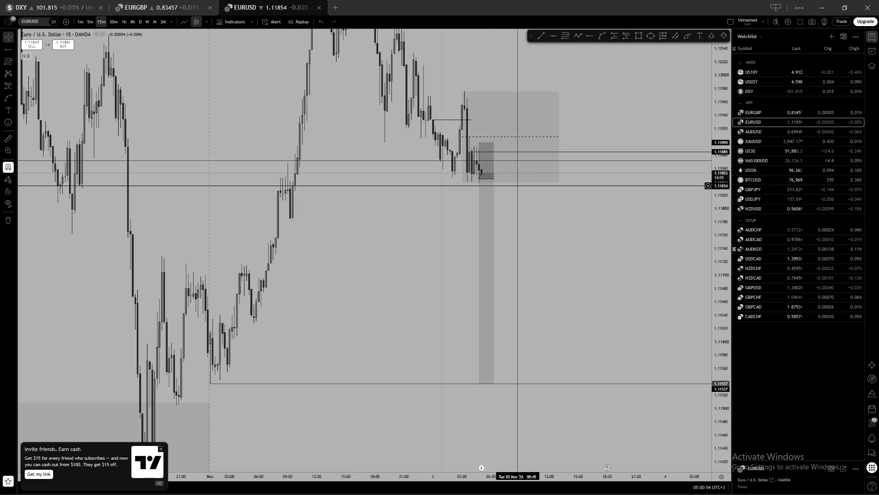
scroll(563, 186, "up", 2)
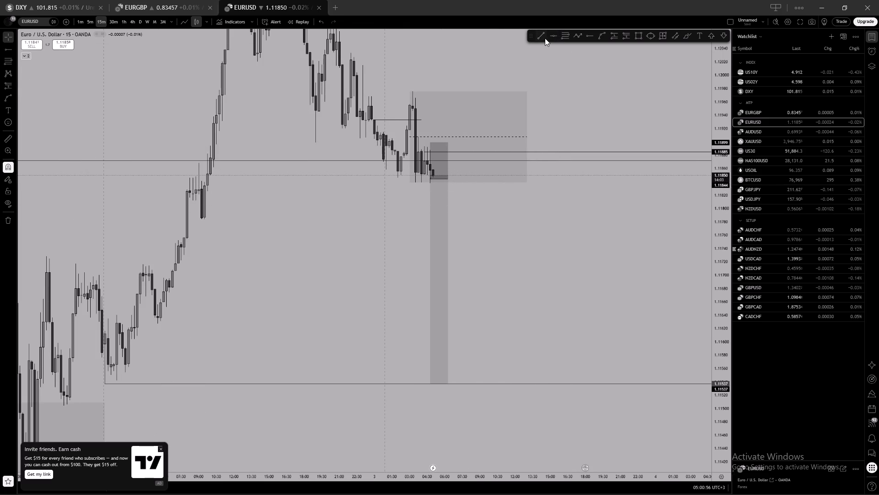
Draw a short horizontal trendline from the recent low at about 1.11839, just below the short entry, and lock it.
left_click(545, 38)
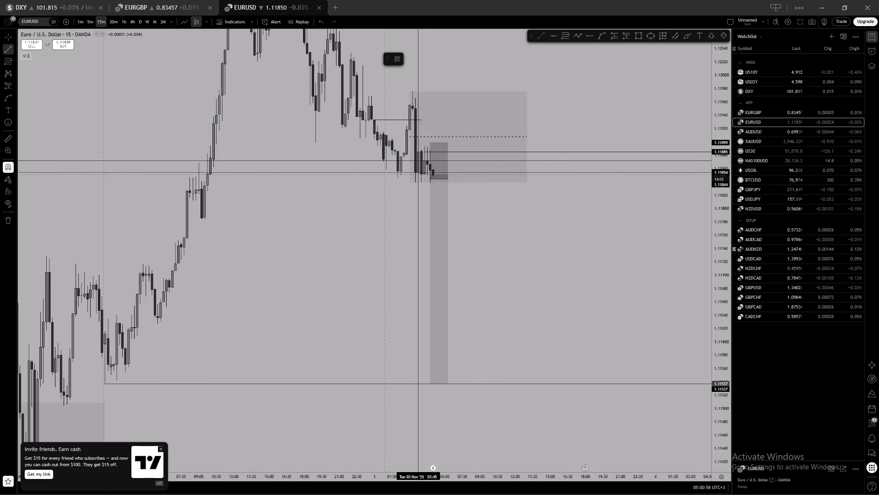
left_click(421, 189)
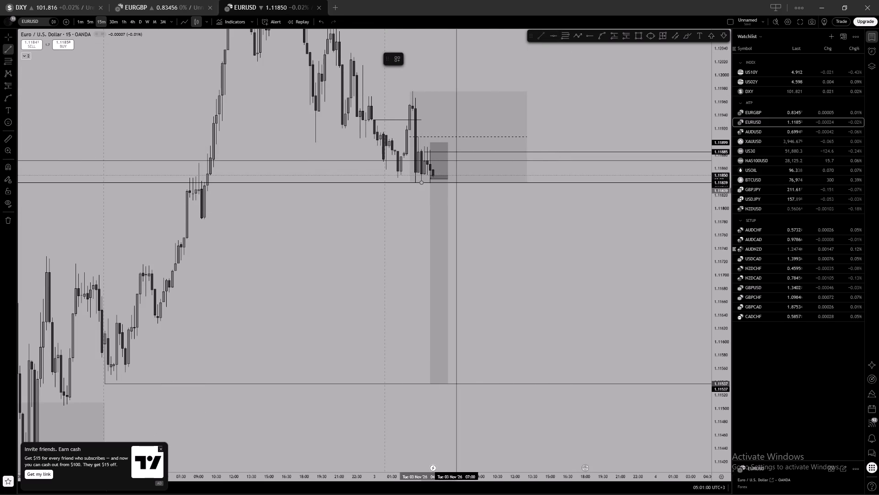
left_click(450, 190, "shift")
left_click(491, 57)
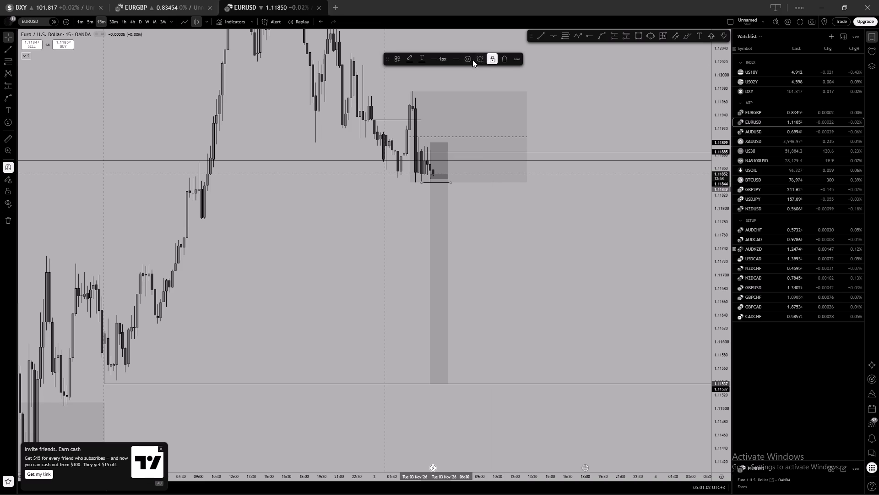
Apply the "breakout" template to the new trendline.
left_click(470, 58)
left_click(402, 335)
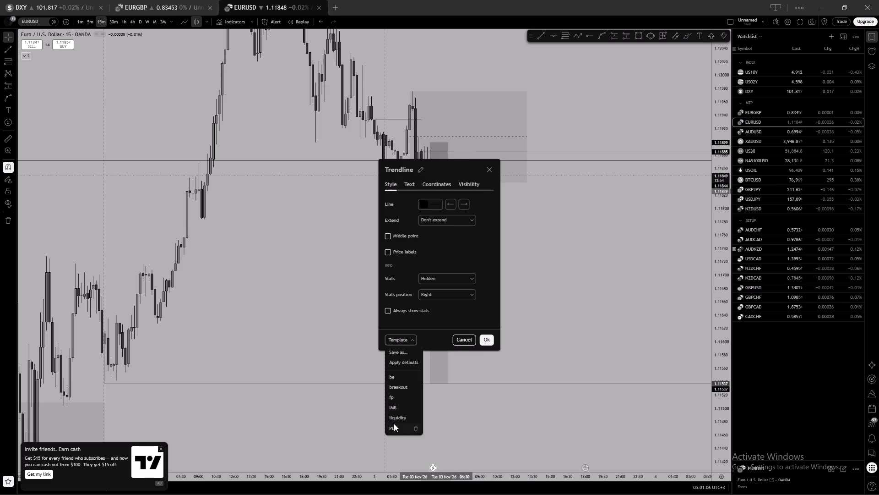
left_click(401, 385)
left_click(486, 337)
Unlock the breakout trendline, extend its end horizontally well past the short position, and lock it again.
left_click_drag(504, 299, 509, 301)
scroll(497, 271, "up", 1)
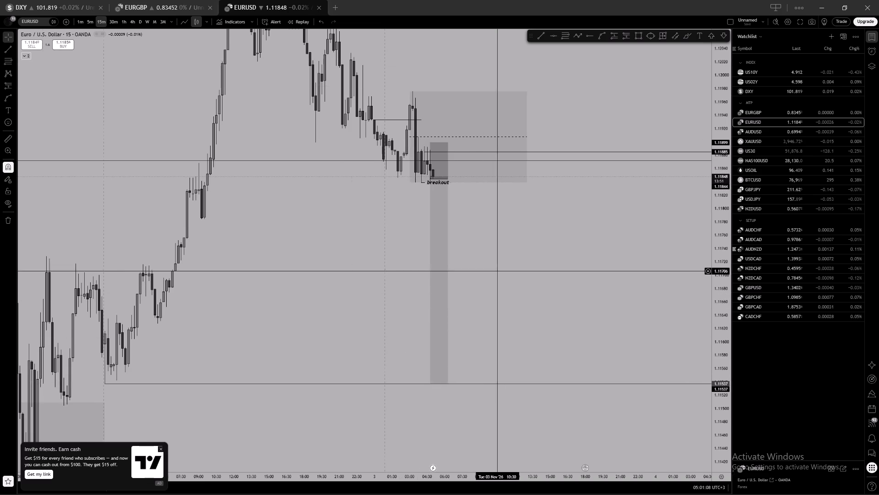
left_click_drag(494, 267, 509, 280)
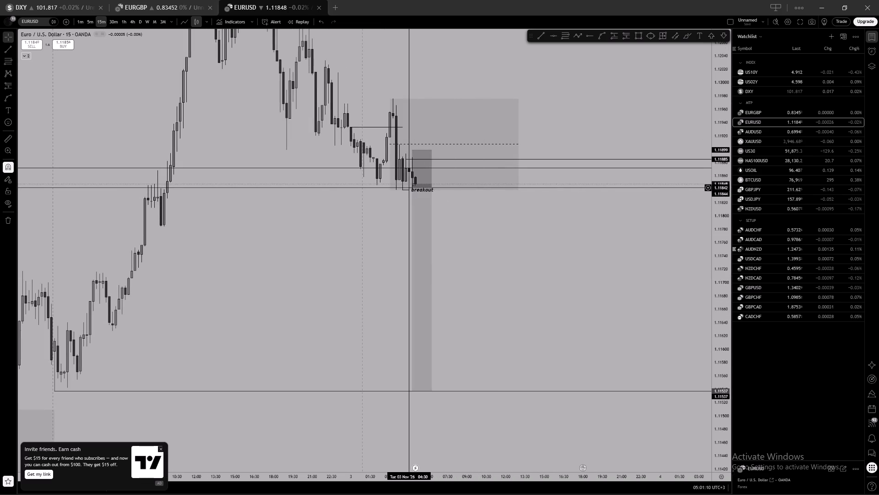
left_click(407, 189)
left_click(493, 58)
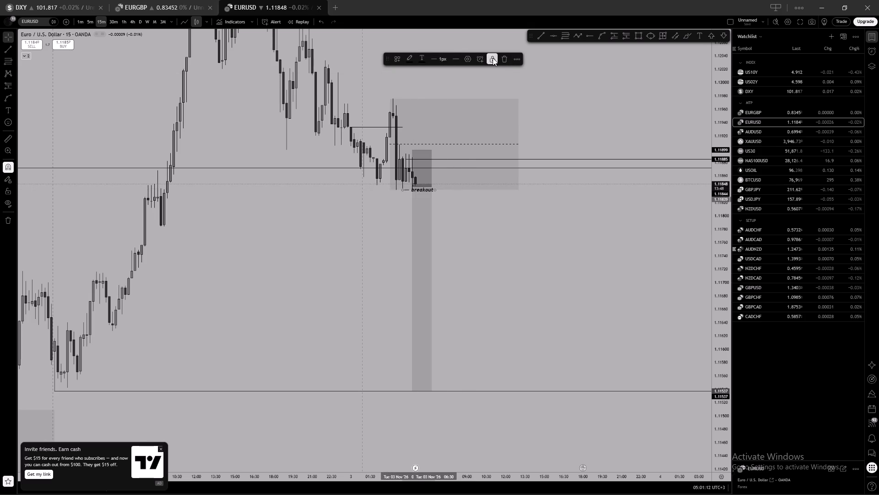
left_click_drag(436, 190, 491, 195)
left_click(492, 56, "shift")
left_click(526, 105)
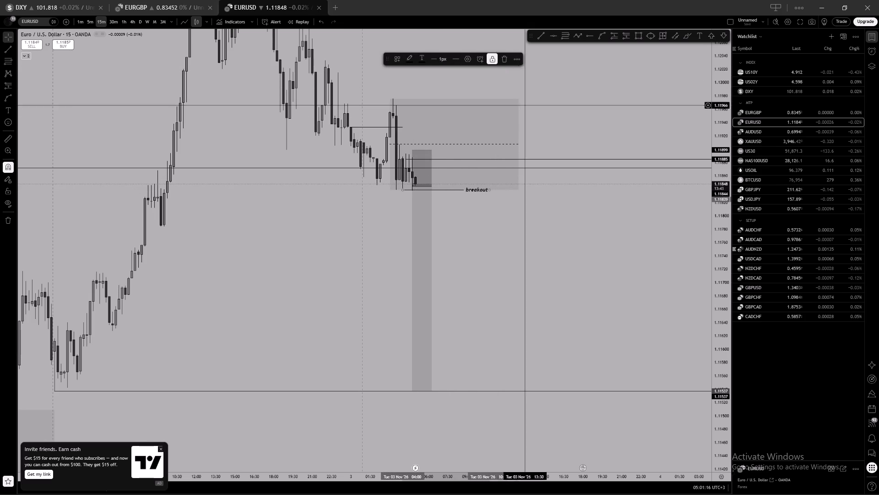
Switch the EURUSD chart back to the 5-minute timeframe and bring the short position and breakout line into focus.
scroll(558, 120, "down", 2)
left_click_drag(573, 120, 564, 118)
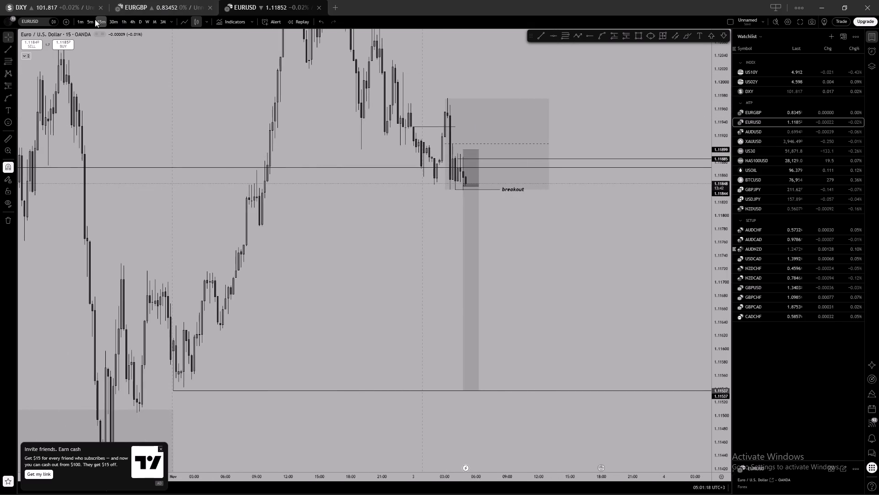
left_click(89, 21)
scroll(446, 183, "down", 5)
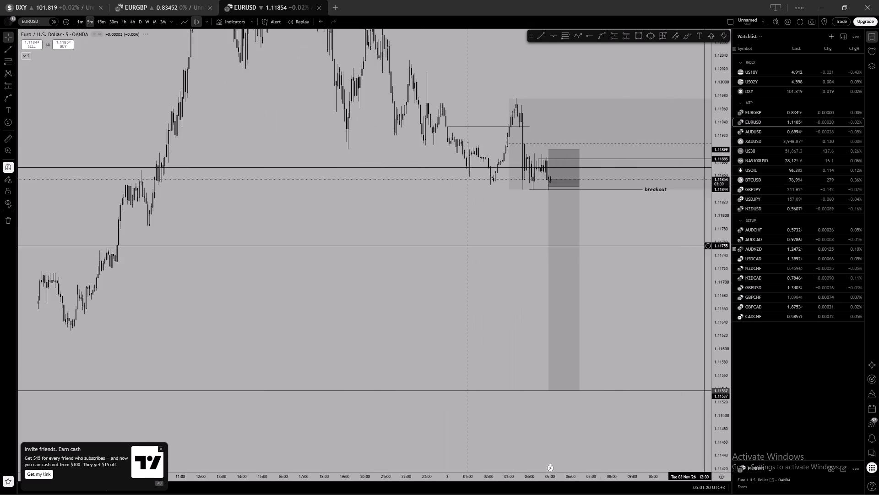
left_click_drag(608, 265, 397, 258)
scroll(489, 241, "down", 3)
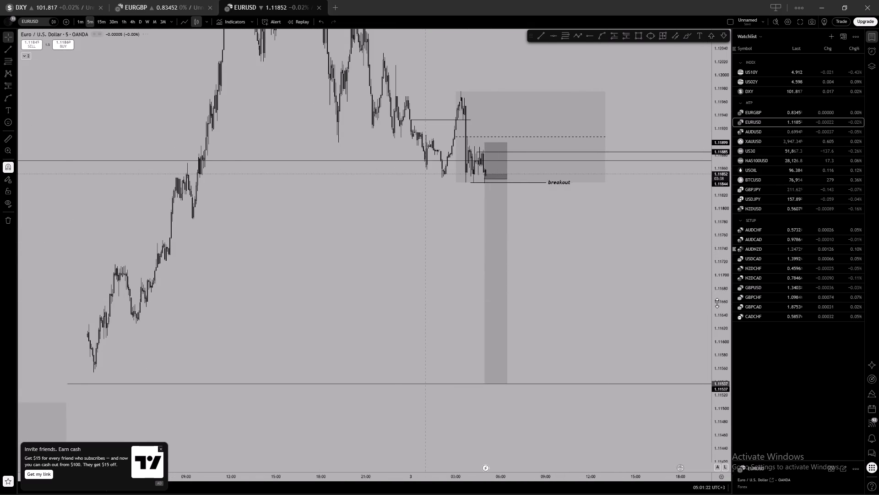
scroll(717, 303, "up", 16)
left_click_drag(489, 220, 528, 275)
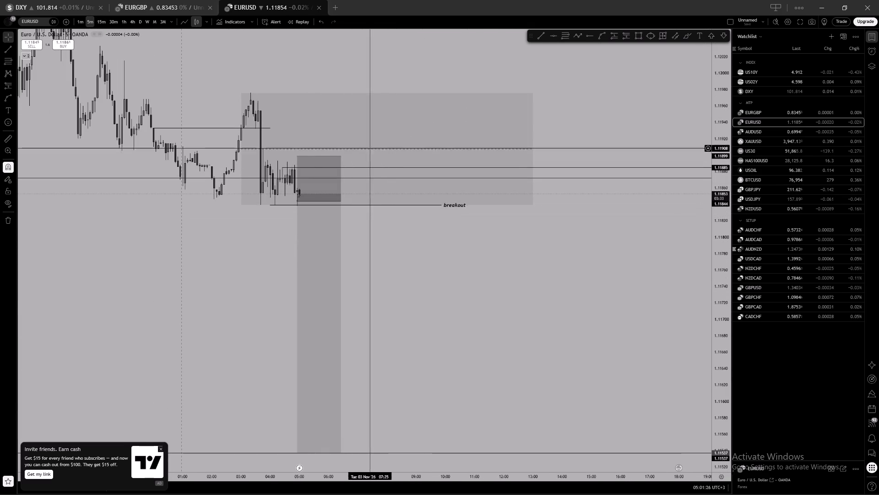
Apply the "Clear" template to the shaded rectangle around the short position.
left_click(335, 149)
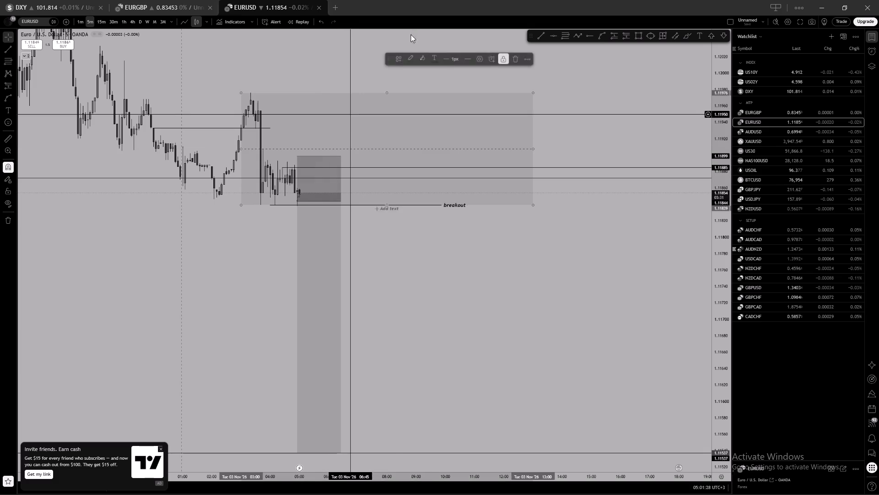
left_click(482, 58)
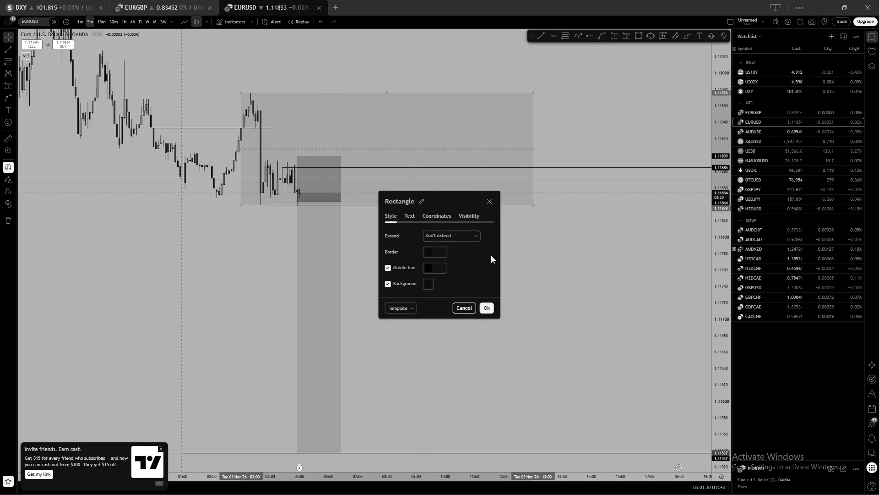
left_click(402, 307)
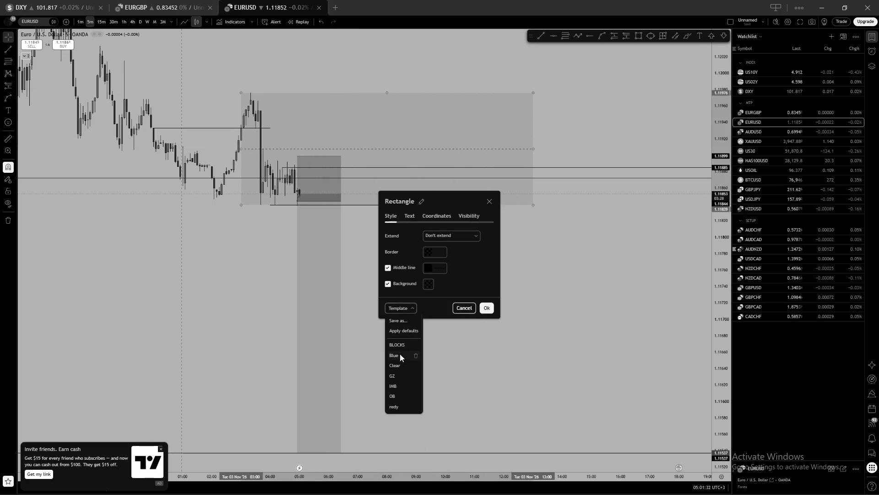
left_click(399, 363)
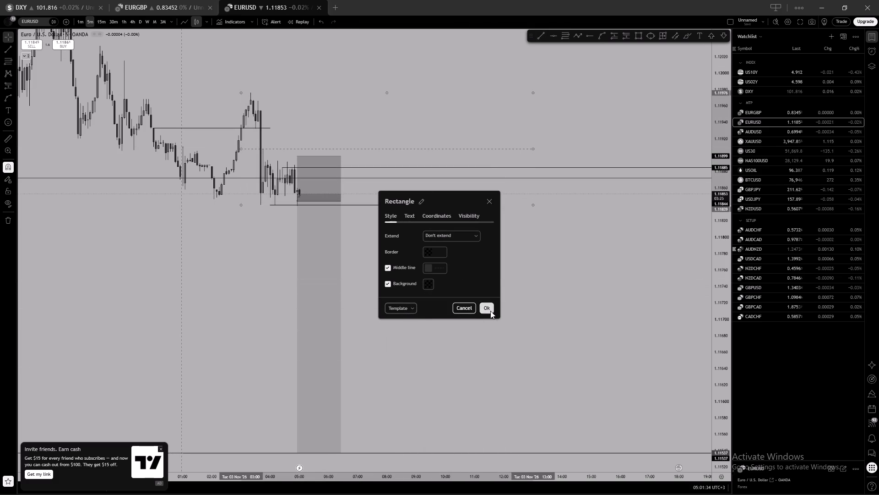
left_click(490, 311)
left_click(438, 267)
left_click(452, 267)
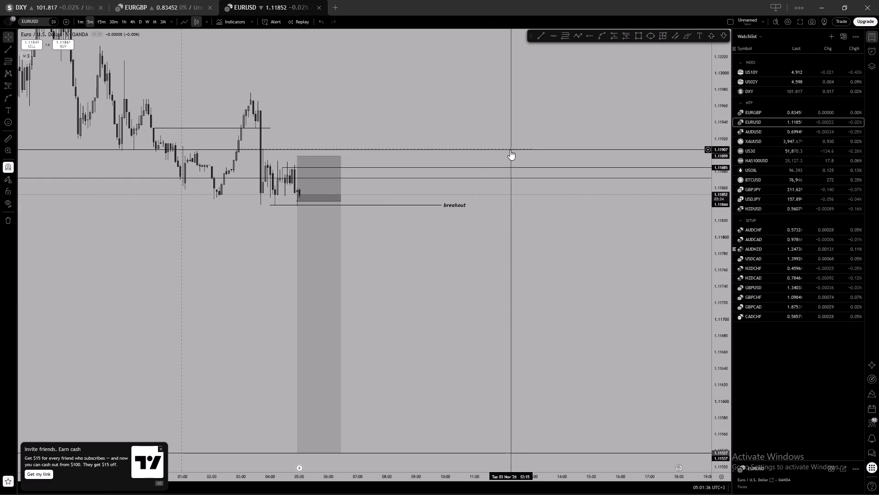
Unlock the cleared rectangle, shorten it to end where the short position begins, and lock it again.
left_click(510, 150)
left_click(505, 55)
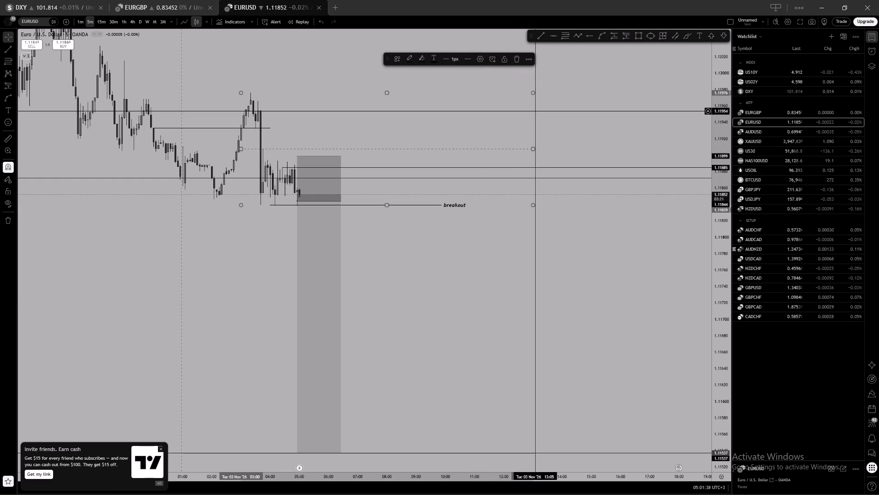
left_click_drag(533, 151, 338, 154)
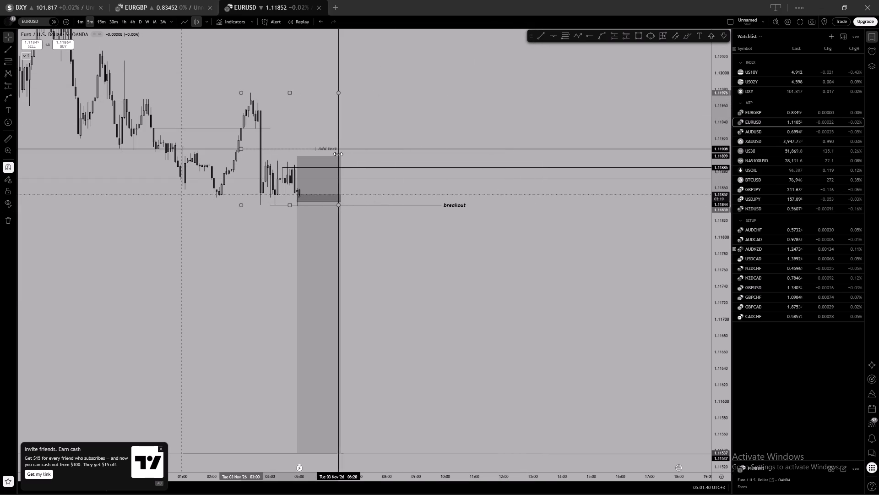
left_click_drag(338, 154, 343, 164)
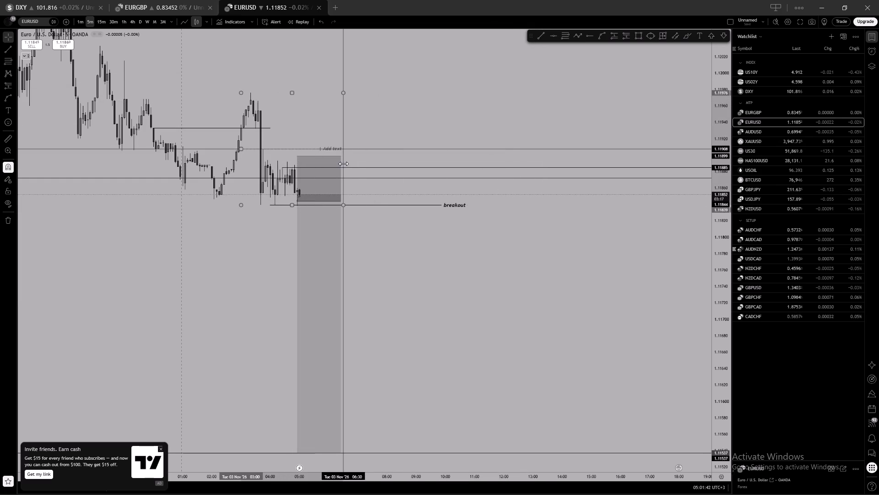
left_click_drag(343, 164, 297, 164)
left_click(507, 57)
left_click(491, 104)
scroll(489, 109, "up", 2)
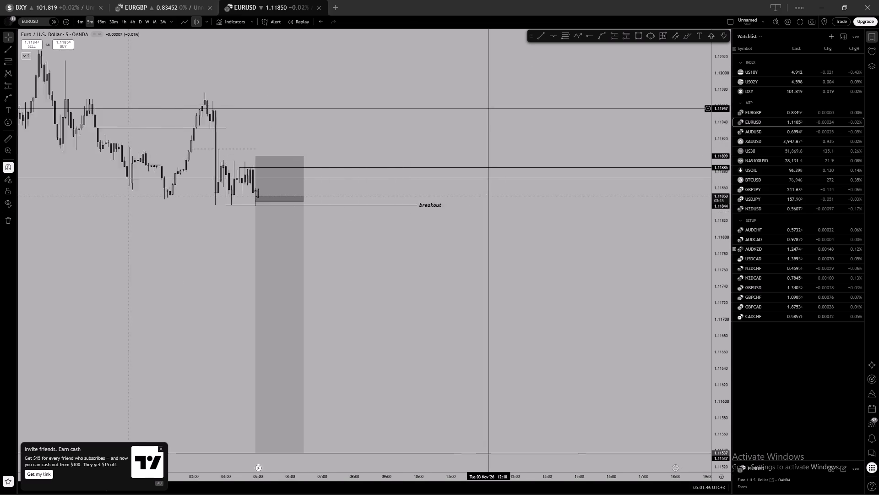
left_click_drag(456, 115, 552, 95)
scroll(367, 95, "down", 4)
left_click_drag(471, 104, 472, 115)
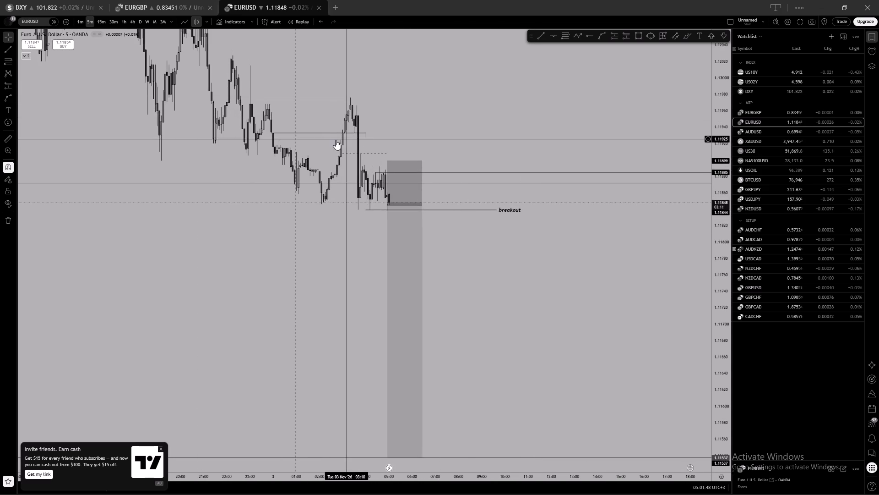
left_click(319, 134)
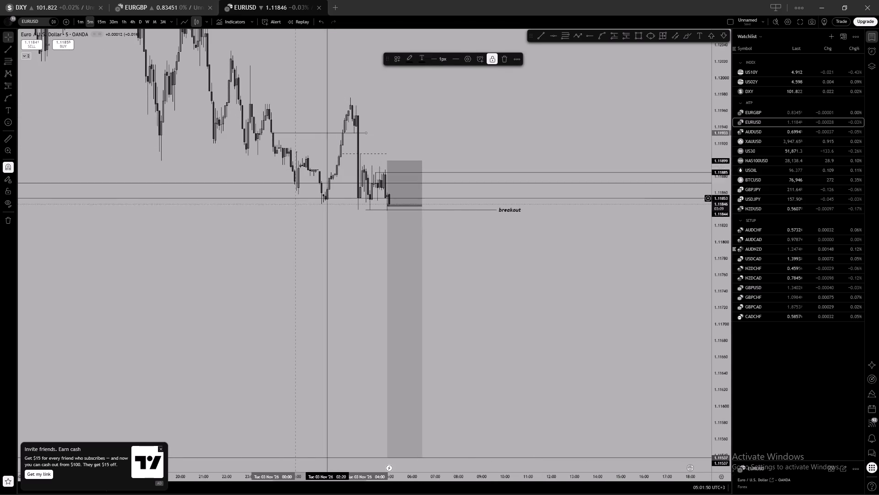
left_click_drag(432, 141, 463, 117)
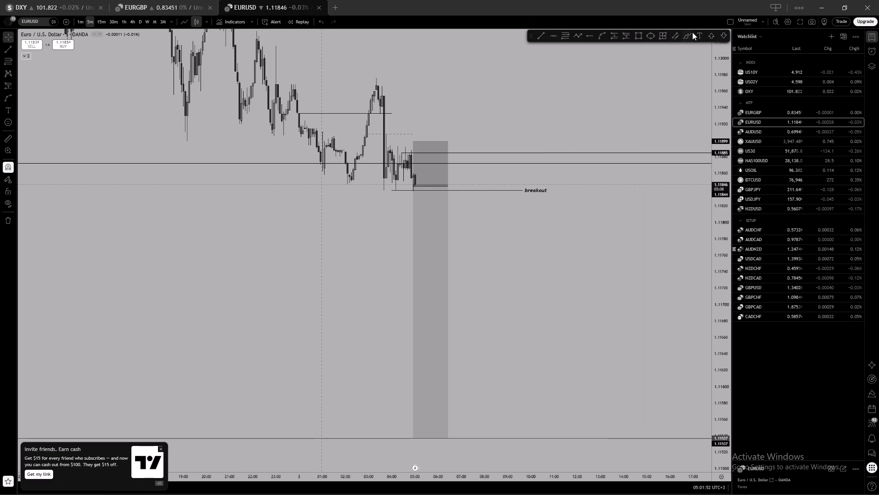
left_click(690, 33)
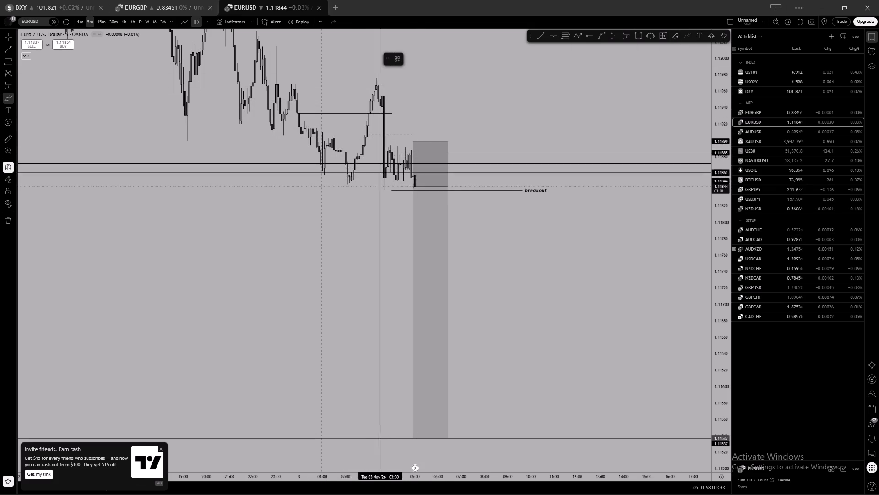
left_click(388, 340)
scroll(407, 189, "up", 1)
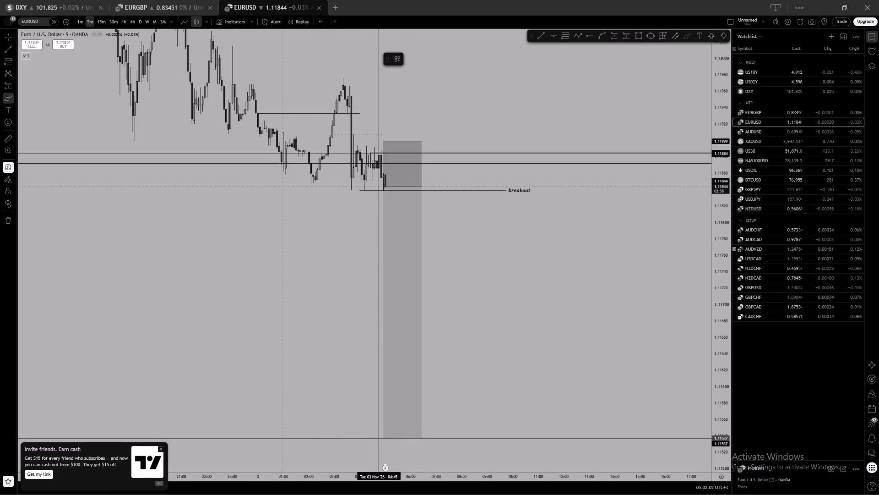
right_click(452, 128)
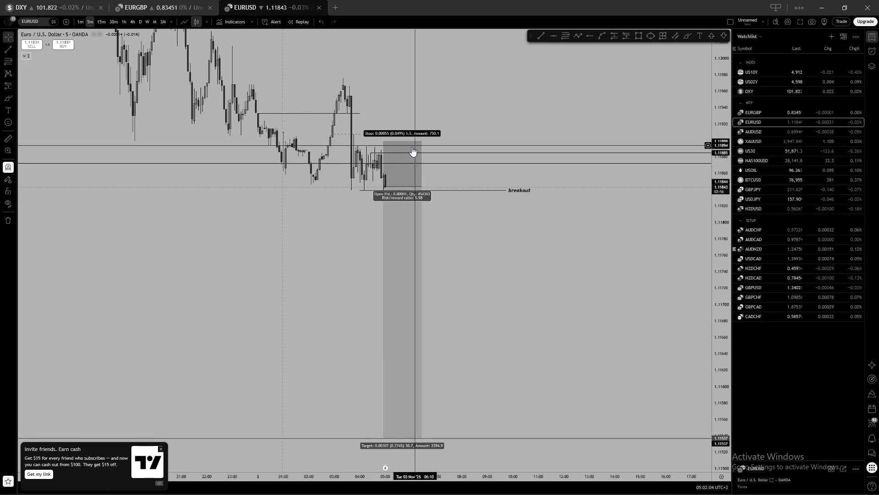
Examine the EURUSD short position against the 1.11537 target level and compare it with the EURGBP breakout setup.
scroll(451, 134, "down", 2)
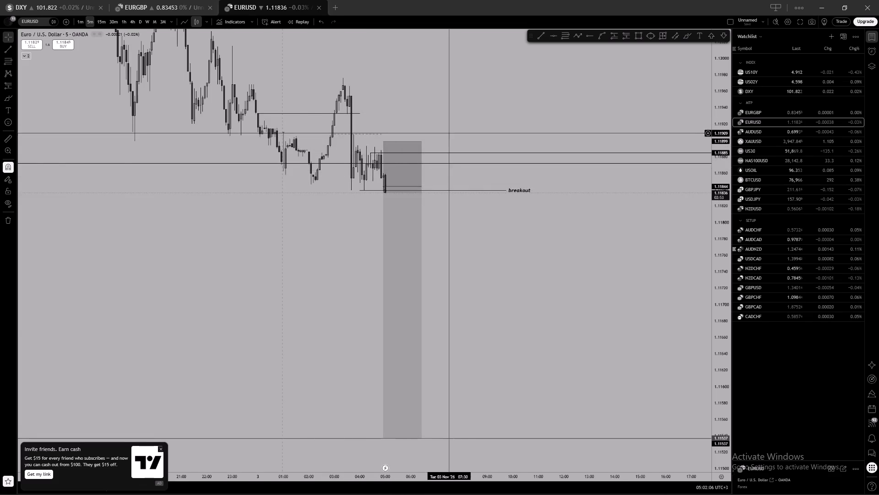
scroll(456, 139, "down", 2)
scroll(722, 246, "down", 14)
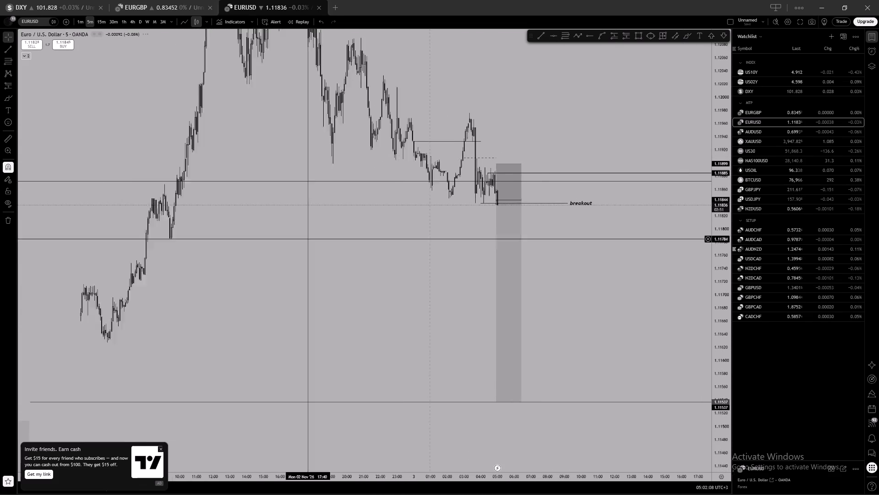
left_click_drag(376, 268, 382, 226)
scroll(413, 216, "up", 3)
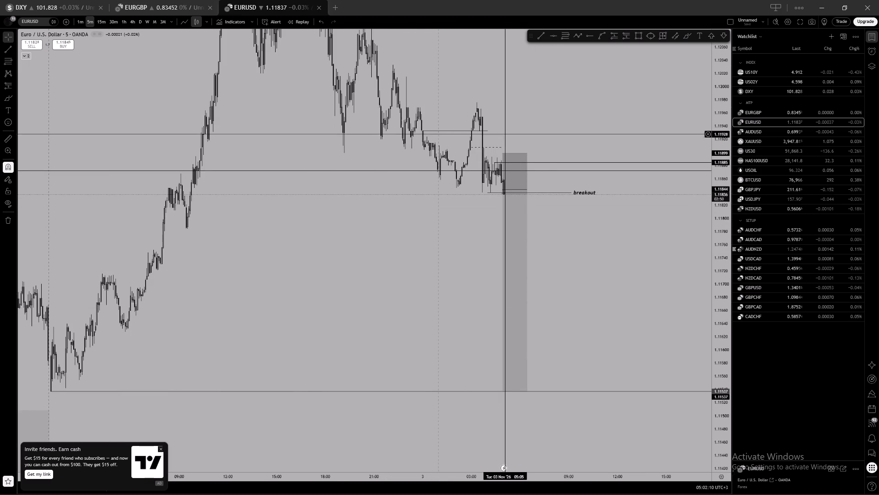
left_click(176, 4)
scroll(592, 147, "up", 1)
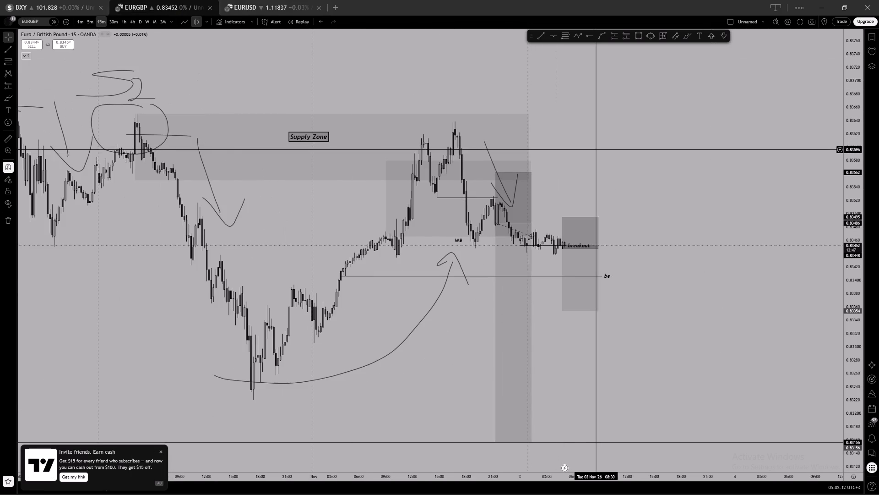
left_click_drag(602, 160, 608, 159)
left_click(587, 230)
left_click(630, 174)
left_click(301, 1)
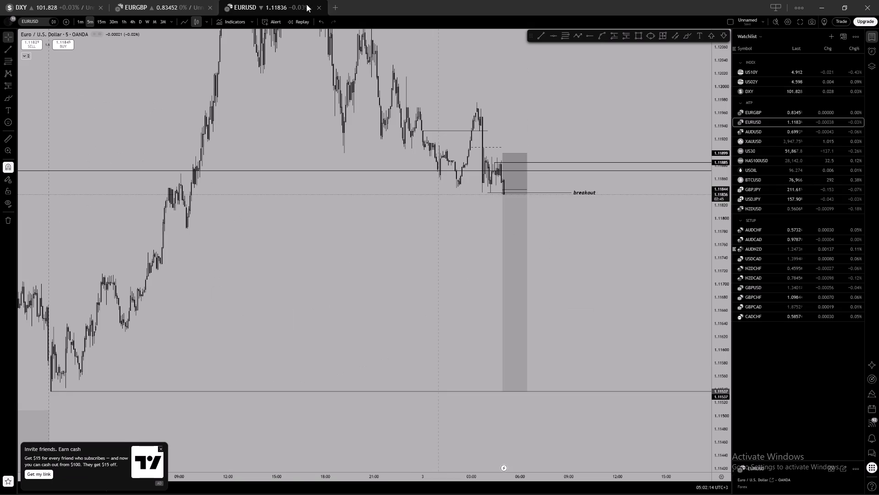
scroll(550, 129, "up", 2)
left_click_drag(542, 125, 544, 120)
scroll(544, 119, "down", 1)
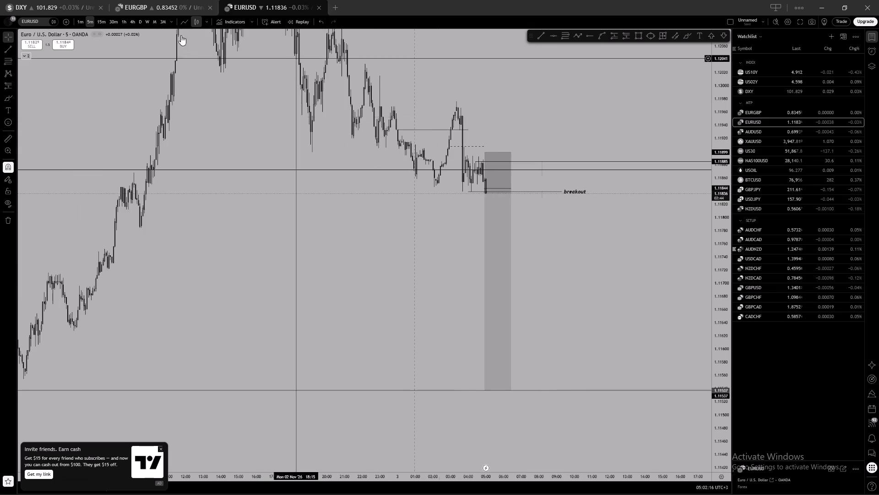
On the dollar index 5-minute chart, draw a horizontal ray from the 30 October 20:40 high at 101.994 and lock it.
left_click(82, 7)
scroll(656, 185, "down", 3)
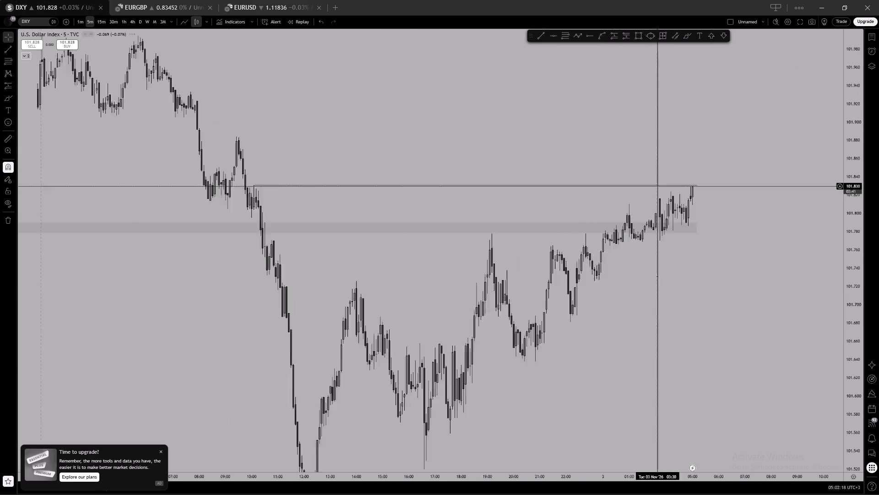
scroll(855, 257, "down", 8)
scroll(467, 154, "down", 3)
left_click_drag(468, 130, 487, 147)
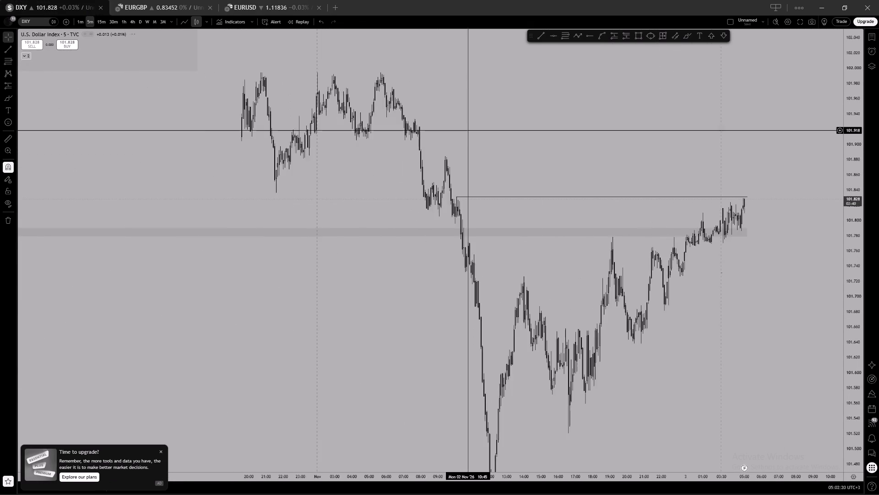
left_click_drag(487, 147, 541, 227)
scroll(476, 151, "up", 2)
left_click_drag(440, 119, 674, 190)
scroll(522, 171, "up", 3)
left_click(522, 181)
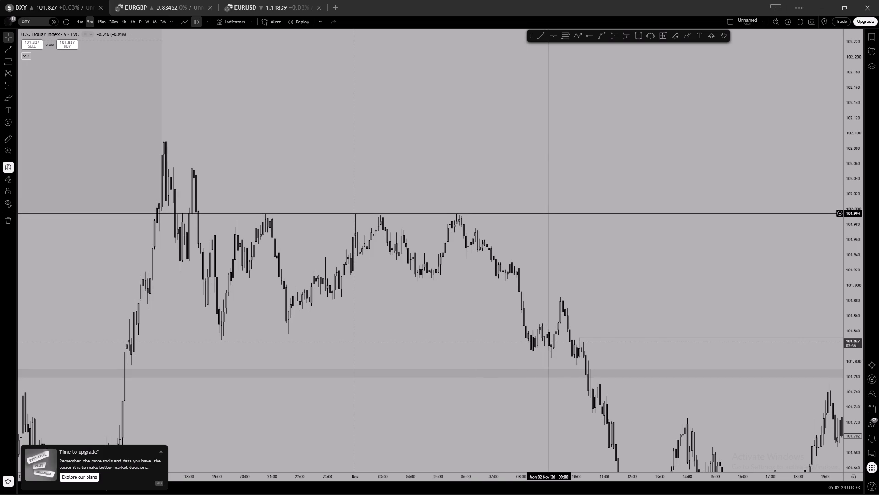
left_click(591, 34)
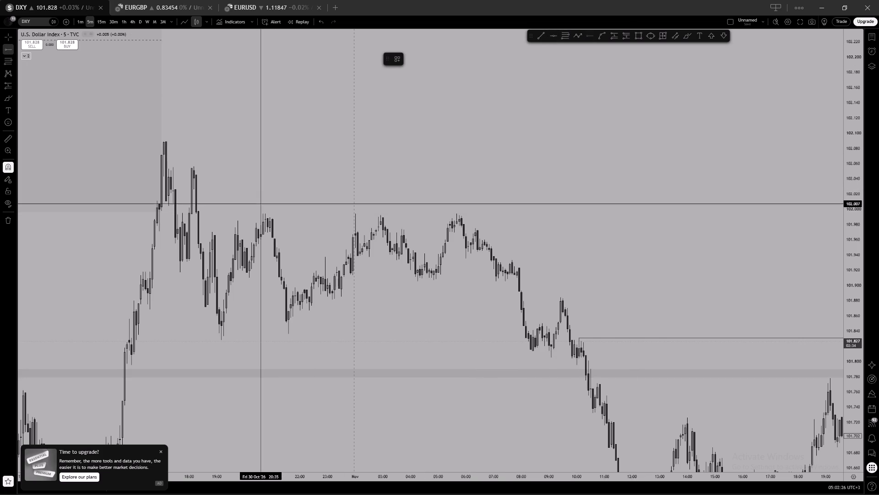
left_click(263, 204)
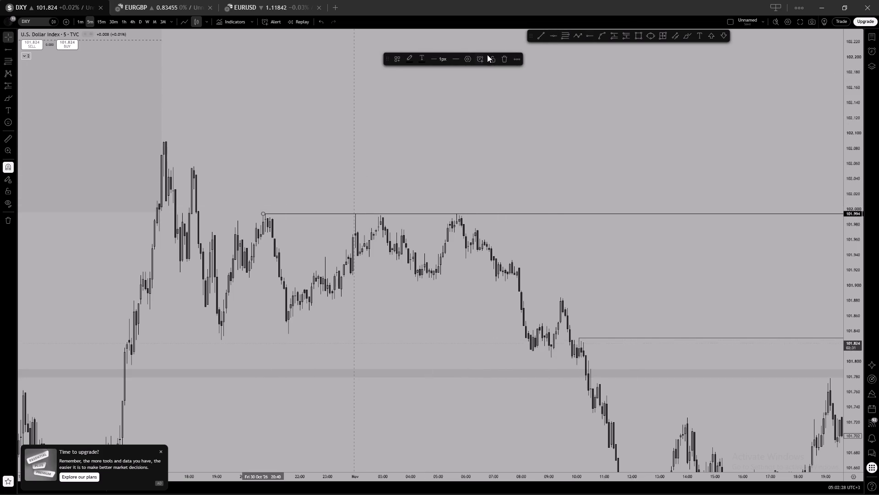
left_click(493, 55)
left_click(492, 112)
Examine the dollar index's 5-minute price action between the shaded zone, the nearby resistance line and the 101.994 ray.
scroll(508, 131, "down", 3)
left_click_drag(619, 167, 288, 154)
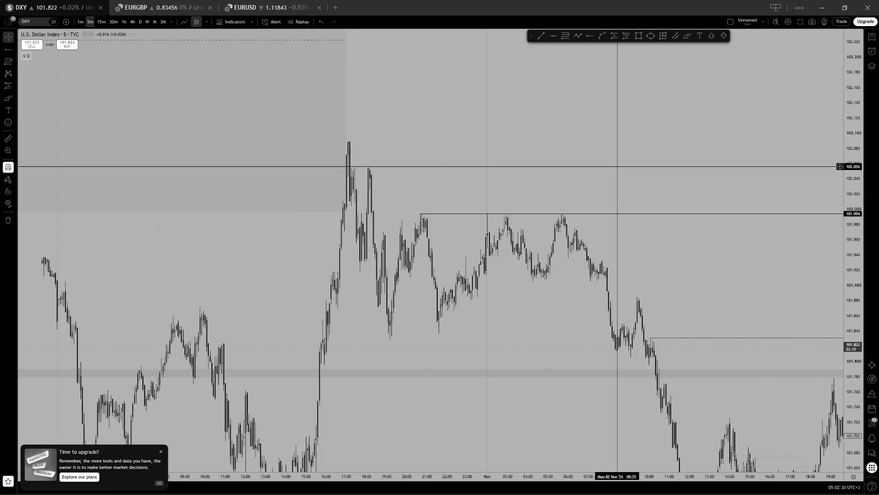
left_click_drag(288, 154, 85, 117)
scroll(168, 155, "up", 2)
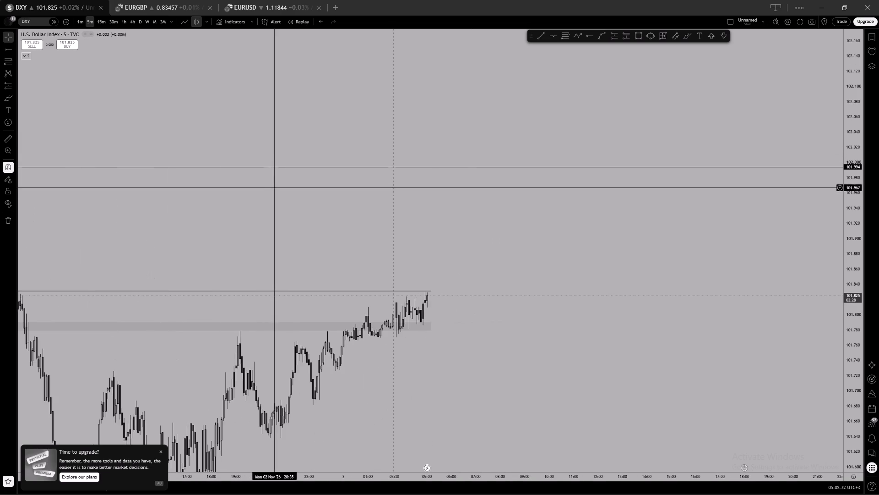
left_click(279, 168)
scroll(279, 168, "down", 6)
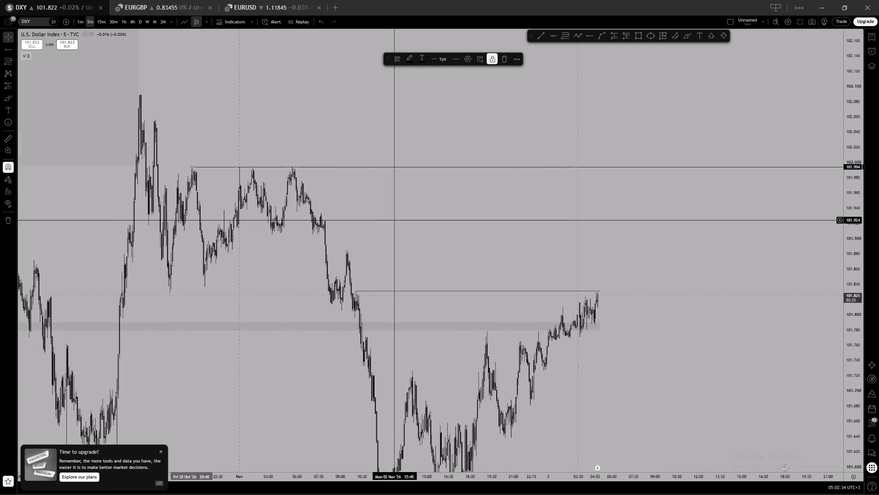
left_click(400, 209)
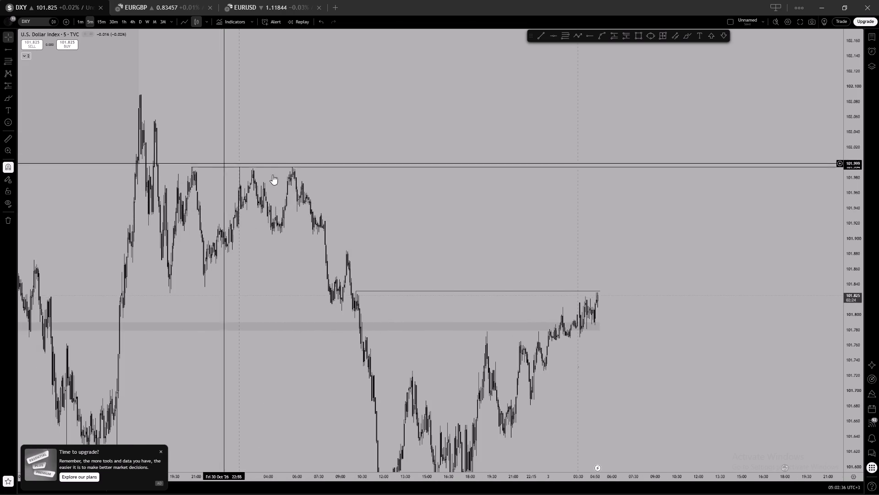
scroll(335, 173, "up", 2)
left_click_drag(353, 207, 414, 157)
scroll(250, 175, "up", 2)
left_click_drag(252, 194, 475, 178)
scroll(476, 148, "up", 4)
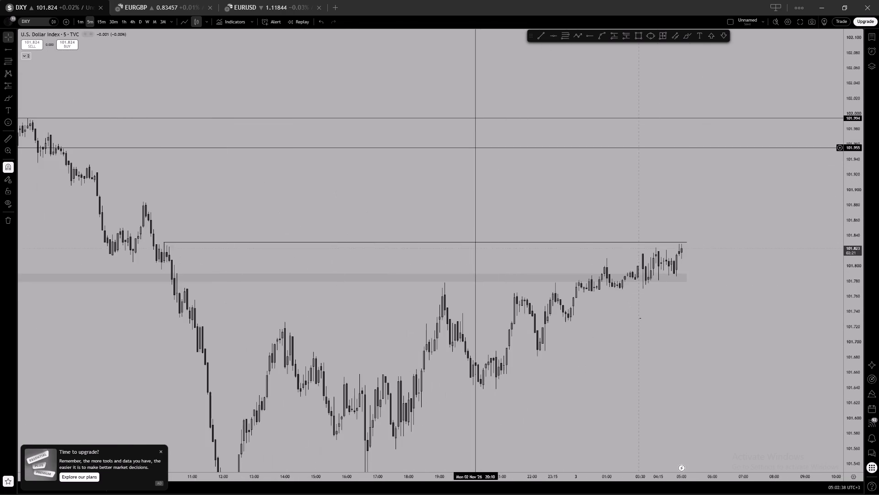
left_click_drag(619, 153, 465, 164)
scroll(503, 153, "down", 1)
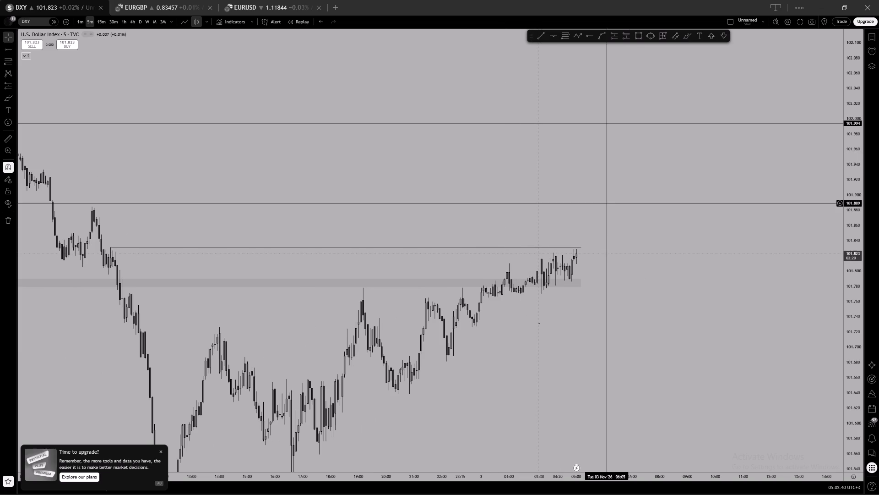
scroll(606, 229, "up", 2)
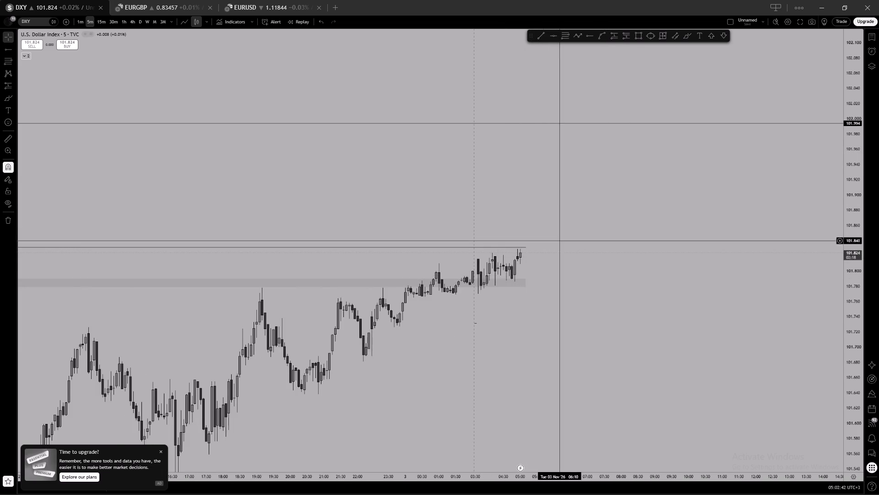
left_click_drag(562, 240, 570, 268)
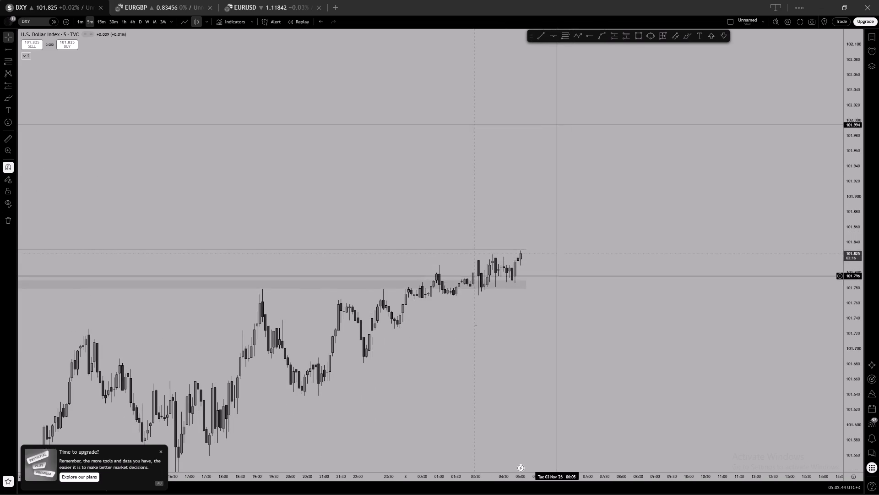
scroll(653, 135, "down", 1)
left_click_drag(642, 189, 671, 116)
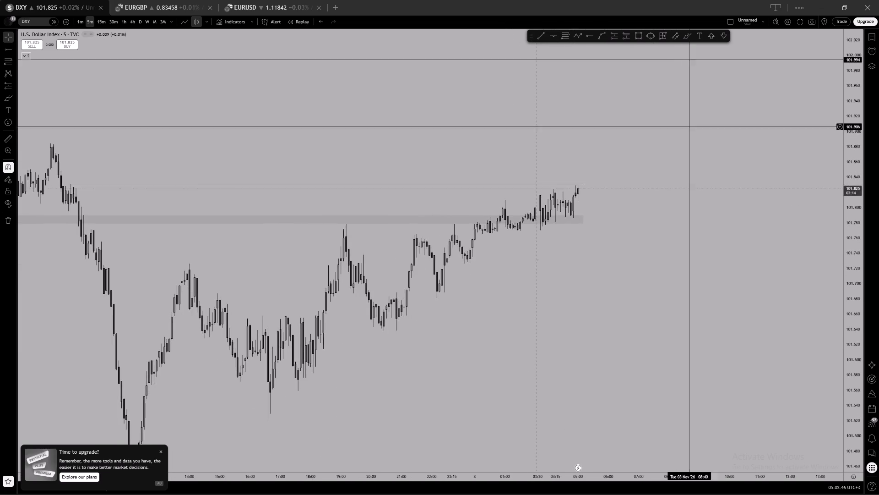
left_click_drag(602, 222, 666, 209)
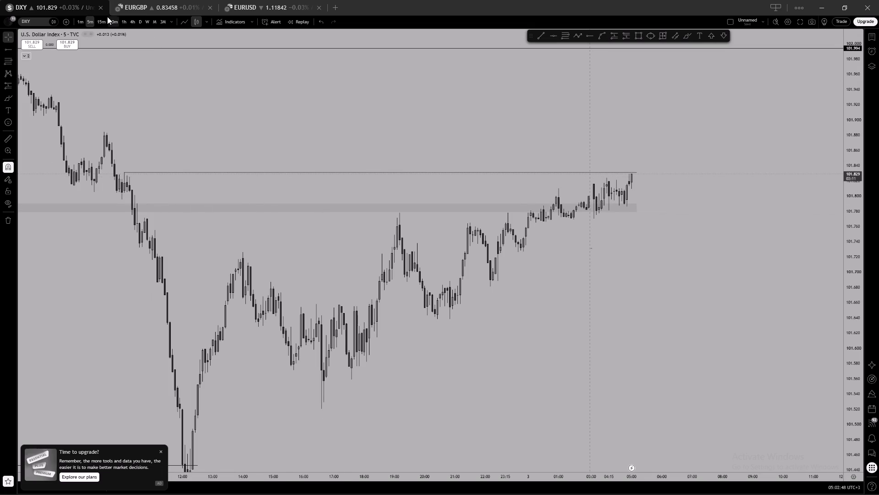
Review the dollar index's approach to the resistance line on the 15-minute and 30-minute timeframes.
left_click(97, 23)
scroll(545, 154, "up", 2)
left_click_drag(554, 137, 552, 150)
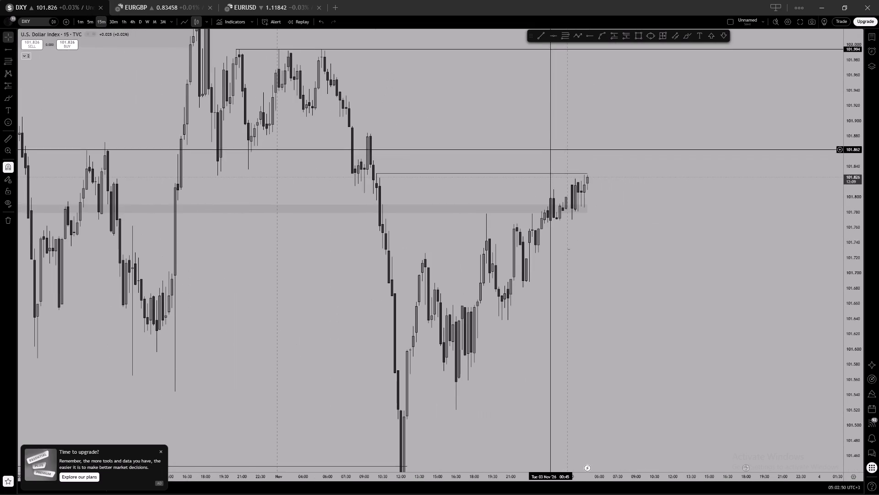
scroll(652, 173, "up", 2)
left_click_drag(645, 176, 648, 198)
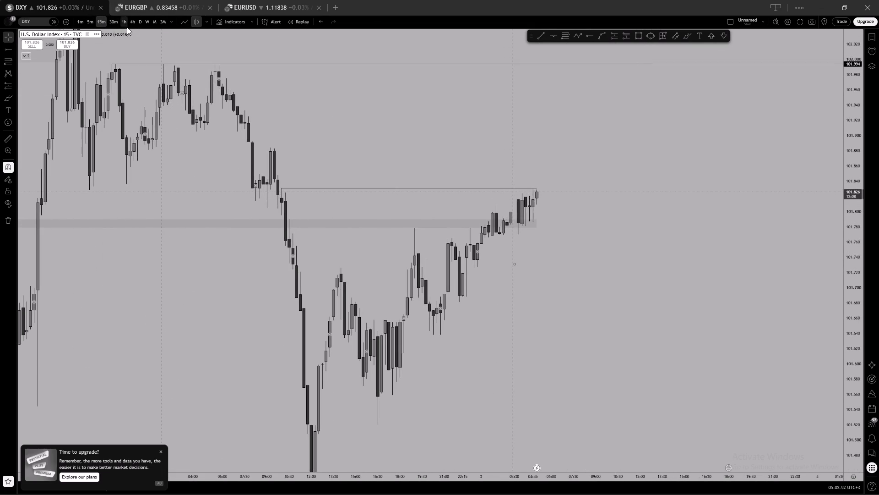
left_click(114, 21)
scroll(458, 118, "up", 2)
left_click_drag(454, 126, 455, 133)
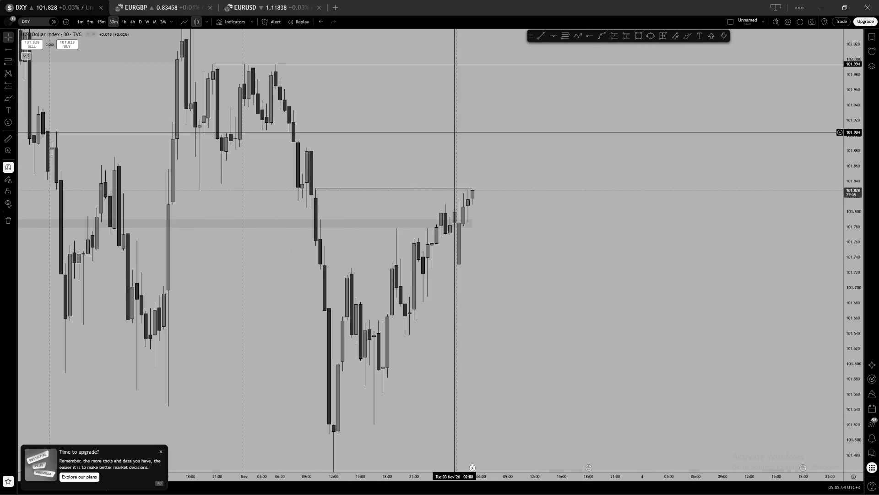
scroll(853, 165, "down", 7)
scroll(581, 121, "up", 2)
left_click_drag(485, 103, 545, 130)
left_click_drag(509, 130, 549, 130)
Review the EURUSD short position on the 5-minute chart and on the 4-hour timeframe against the wider price structure.
left_click(245, 0)
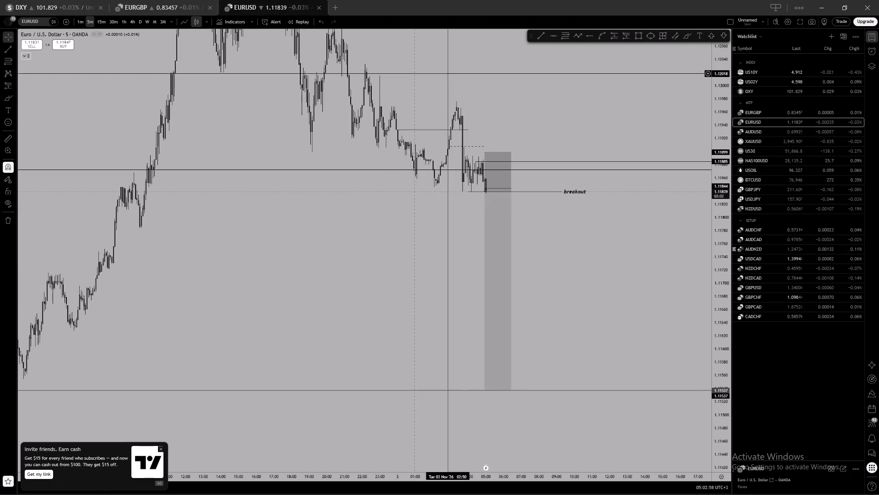
scroll(518, 89, "up", 1)
left_click_drag(519, 94, 523, 102)
left_click(507, 108)
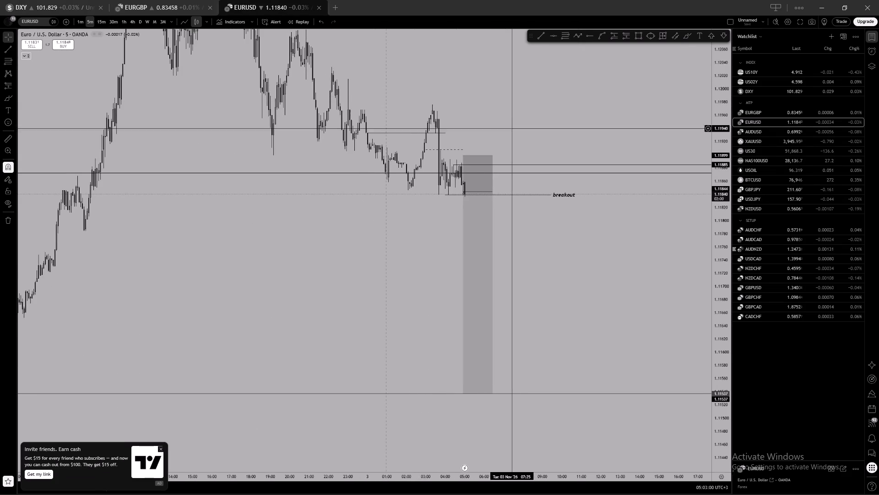
scroll(263, 201, "down", 1)
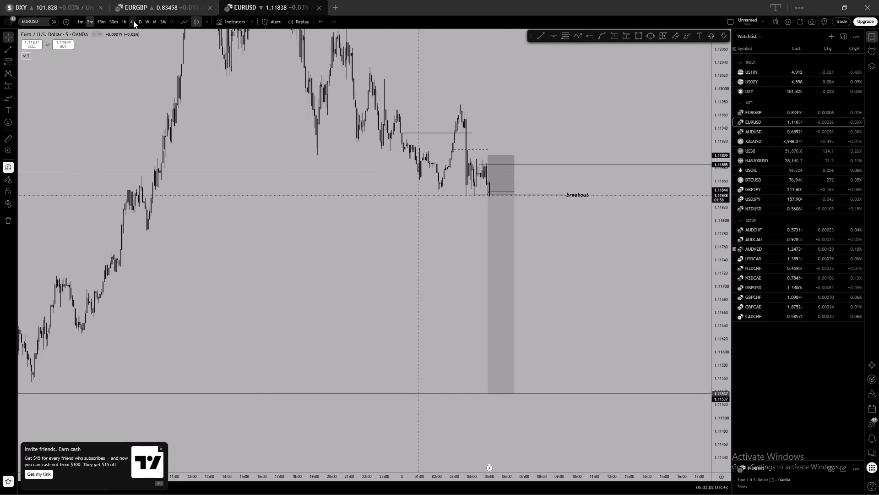
left_click(133, 21)
scroll(565, 221, "up", 10)
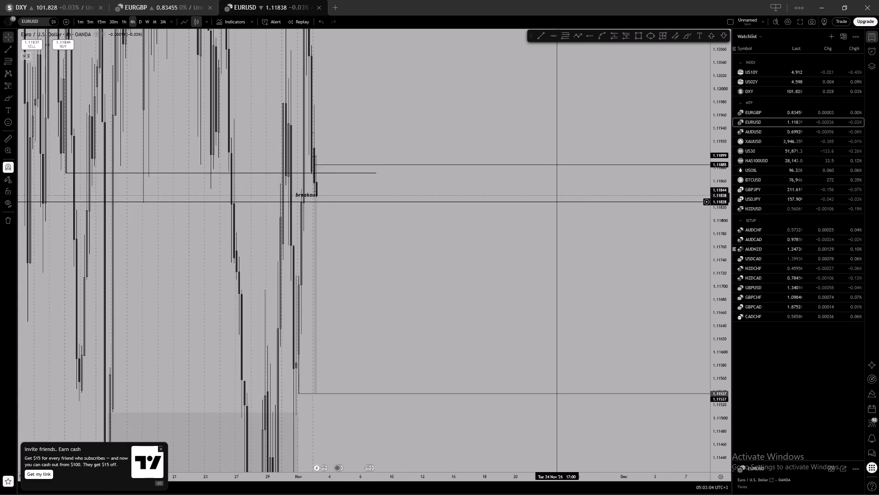
scroll(558, 202, "up", 7)
left_click_drag(276, 255, 559, 243)
scroll(722, 284, "down", 4)
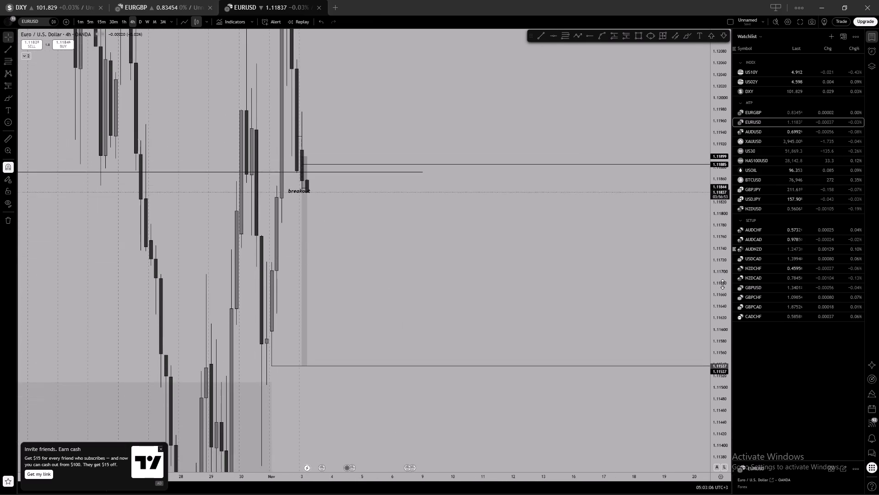
scroll(722, 284, "down", 20)
scroll(722, 284, "down", 3)
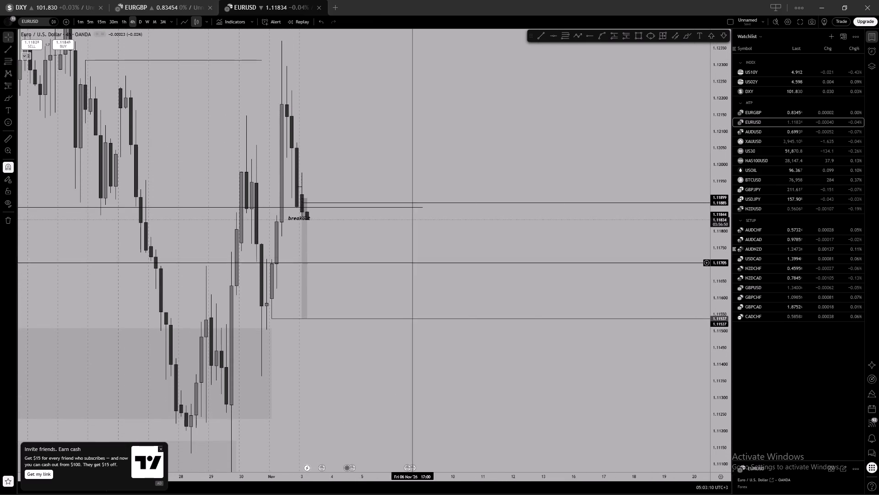
Review EURUSD's price structure around the short position on the daily, 4-hour and 1-hour timeframes.
left_click(639, 37)
right_click(284, 222)
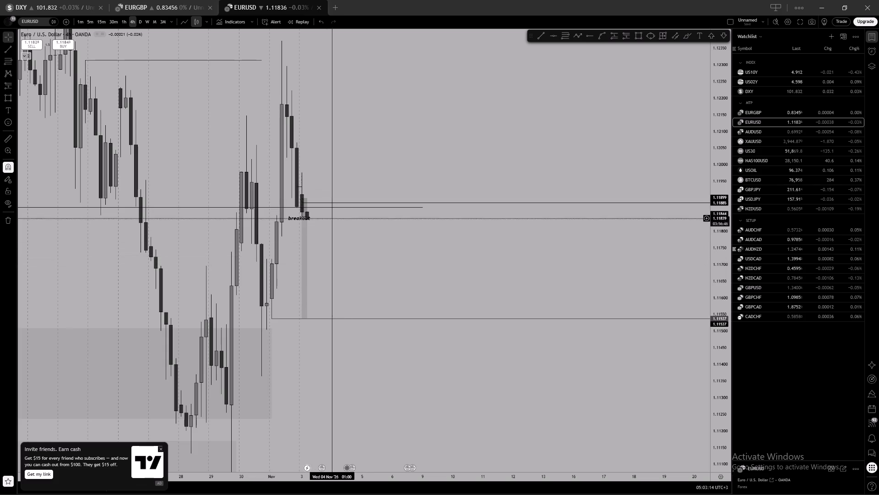
left_click(142, 22)
scroll(458, 199, "up", 1)
left_click(425, 246)
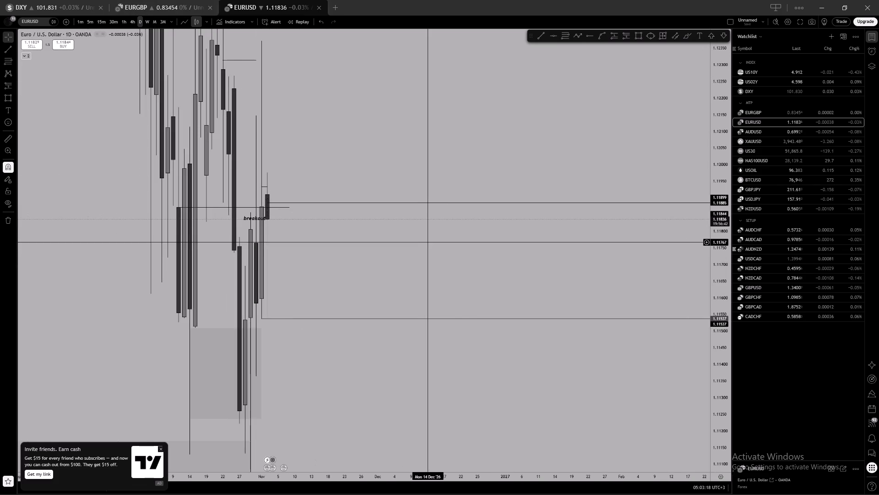
left_click(133, 19)
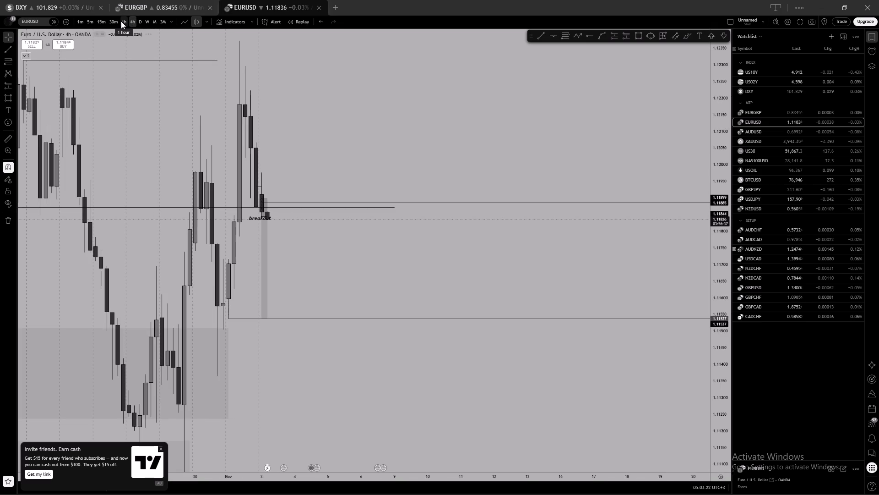
left_click(121, 21)
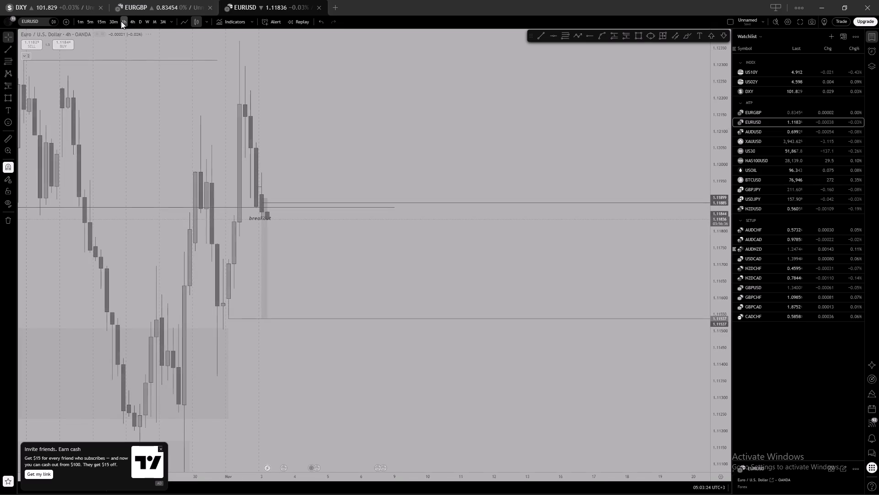
scroll(437, 153, "down", 2)
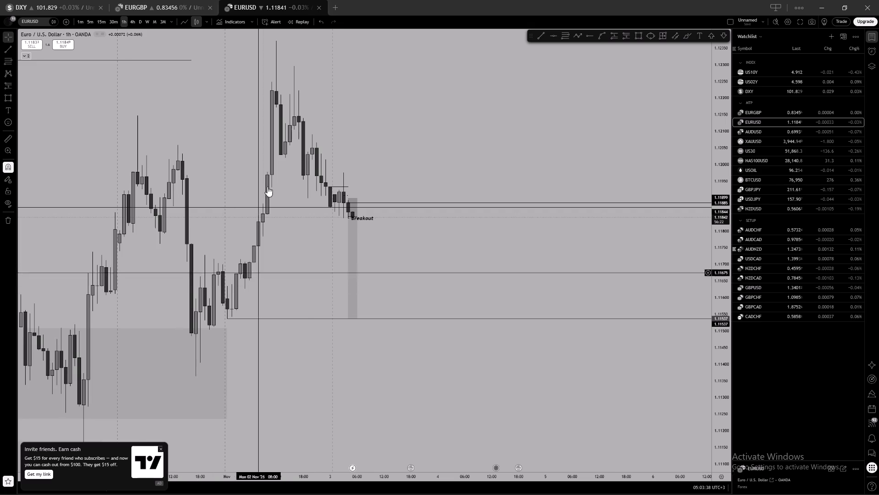
On the 1-hour chart, draw a rectangle over the 2 November 04:00 consolidation from about 1.11702 to 1.11659, extended to 3 November 08:00.
left_click(640, 36)
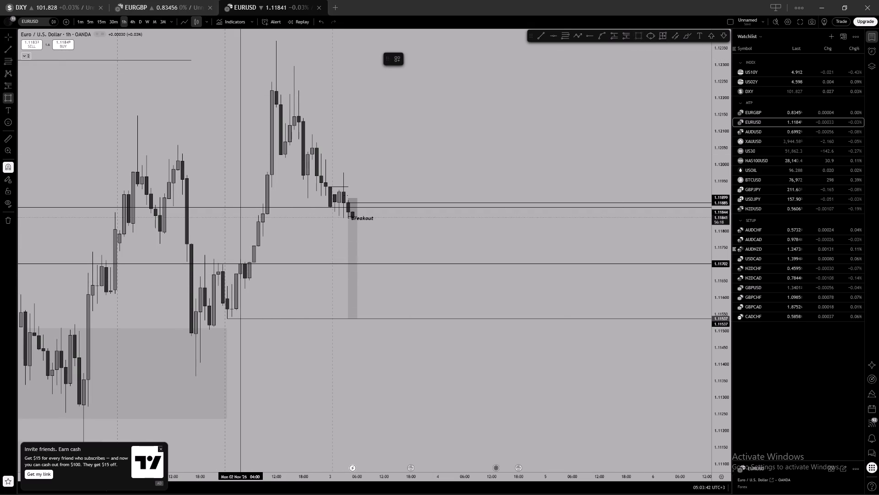
left_click(240, 262)
left_click(247, 277)
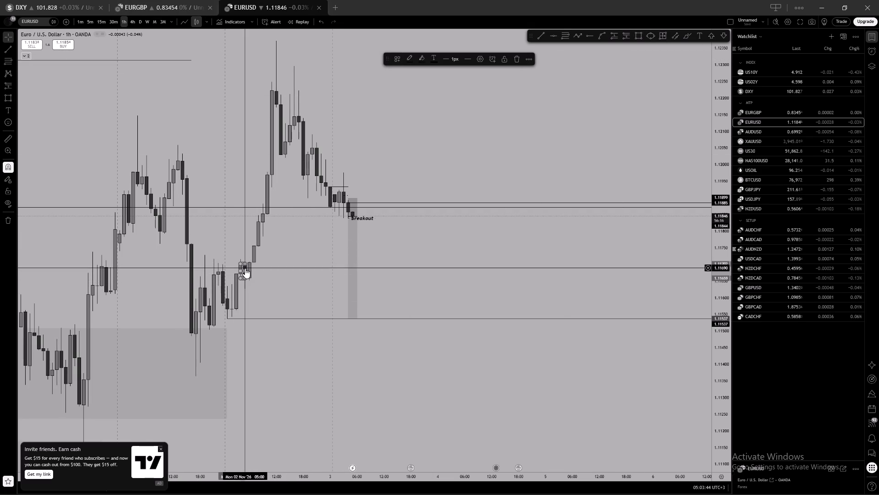
left_click_drag(245, 271, 394, 273)
left_click(437, 248)
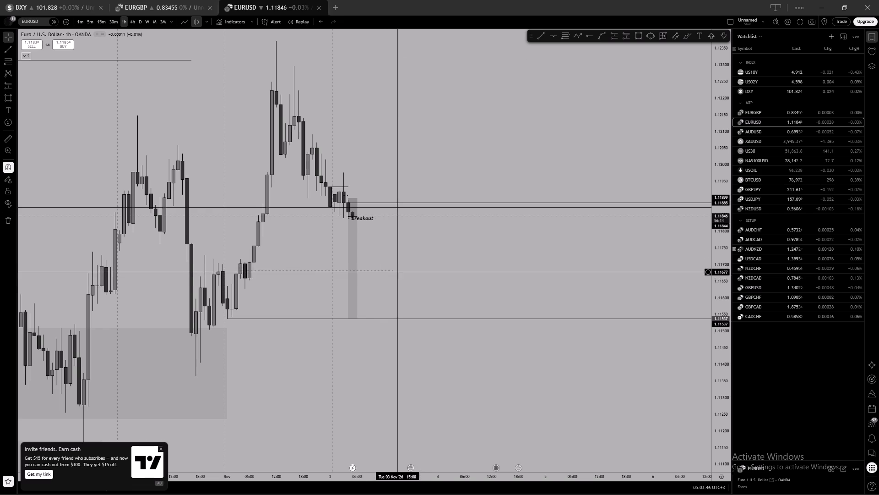
left_click_drag(392, 271, 364, 274)
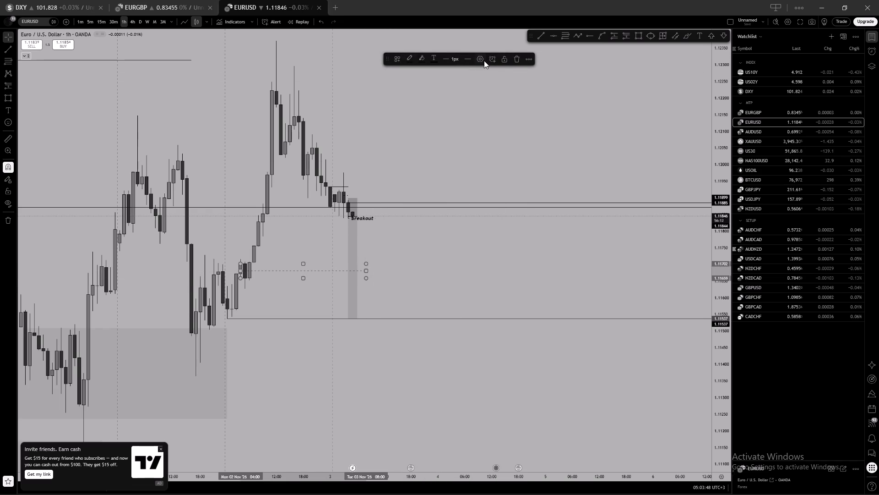
Apply the saved shaded-zone template to the new rectangle, replacing its default style and dashed middle line.
left_click(483, 60)
left_click(404, 311)
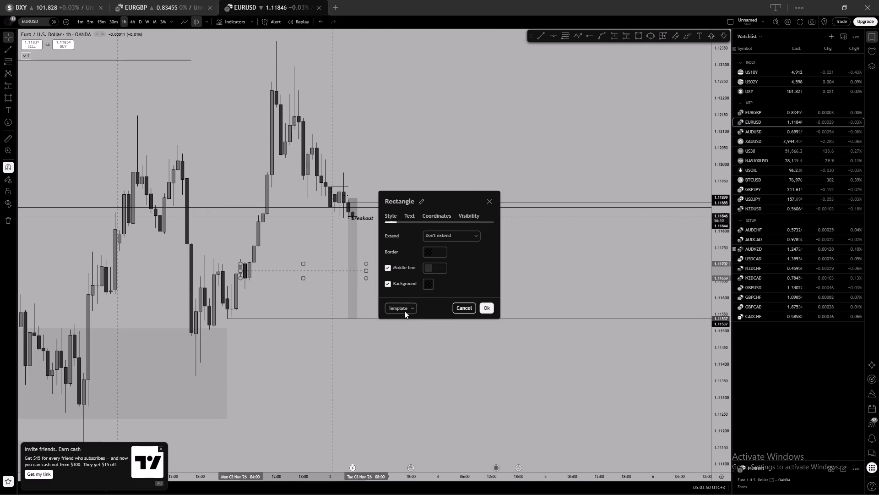
left_click(398, 405)
left_click(324, 231)
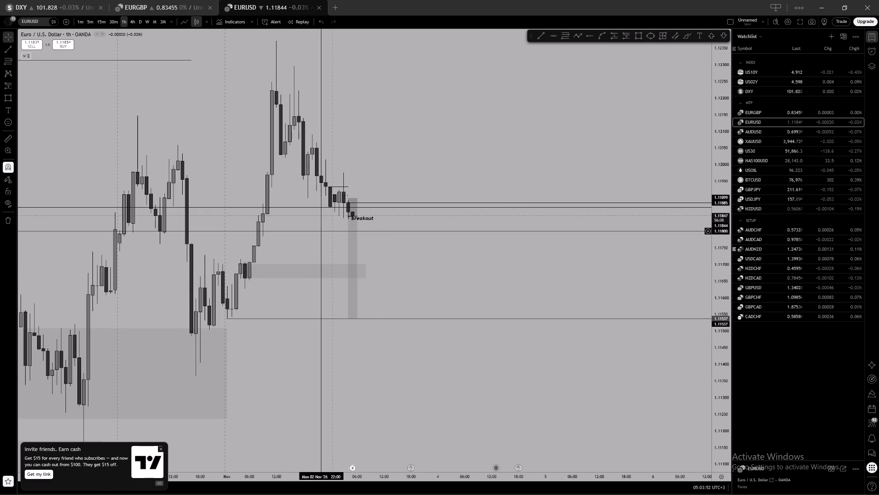
left_click(400, 259)
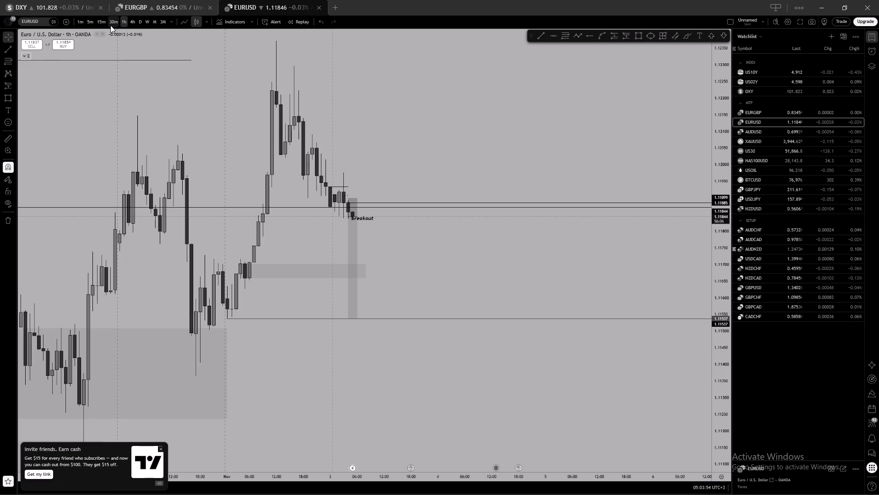
Examine EURUSD's price action between the short entry, the new shaded zone and the 1.11537 target on the 30-minute and 5-minute timeframes.
left_click(111, 23)
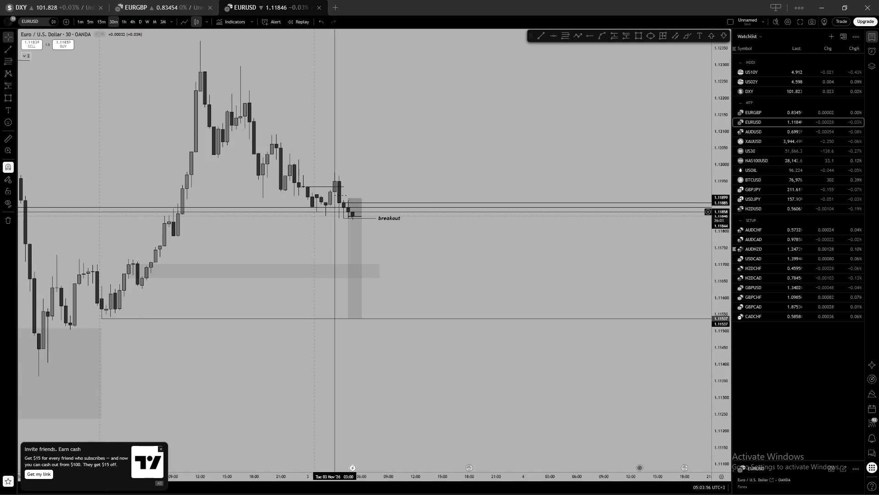
scroll(333, 212, "down", 3)
scroll(732, 321, "up", 5)
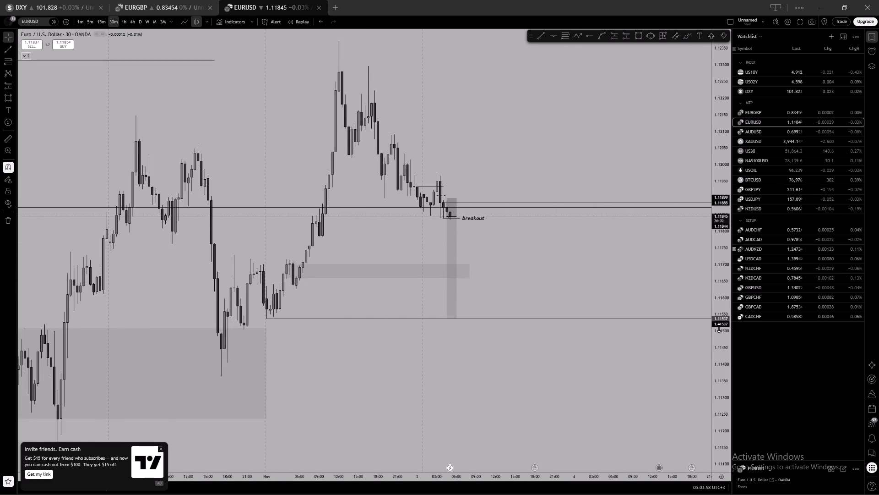
scroll(718, 328, "up", 8)
left_click(98, 23)
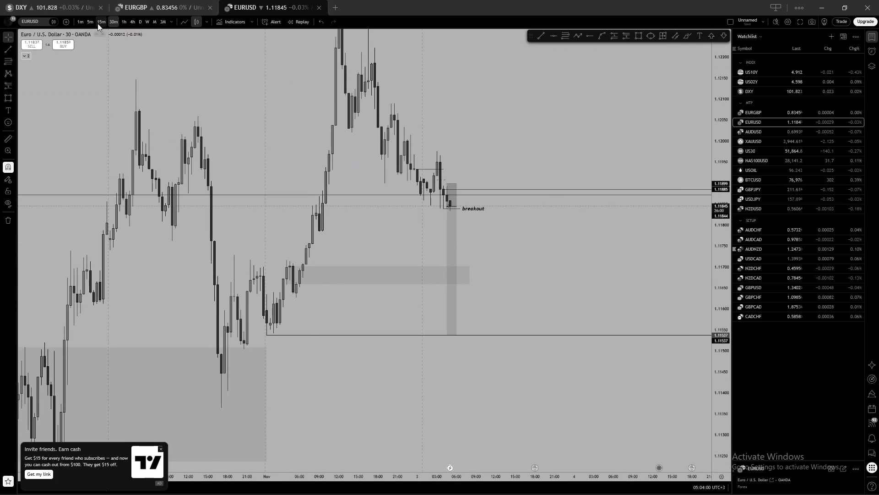
left_click(92, 22)
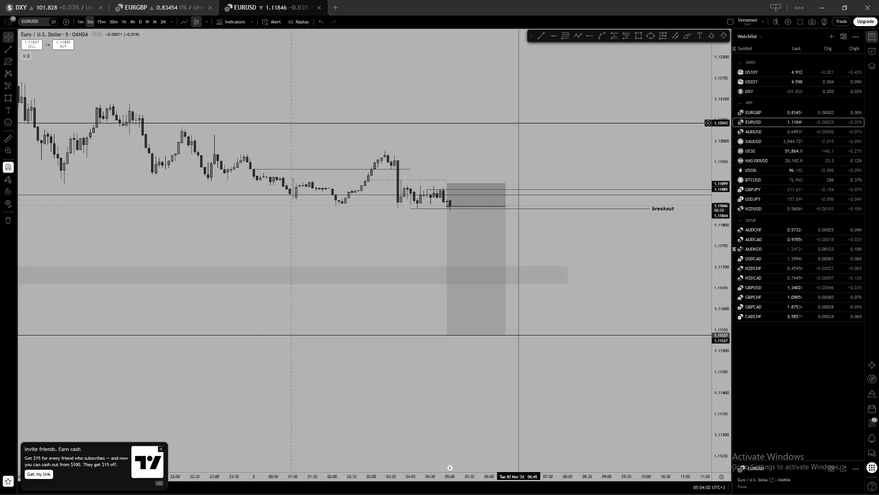
scroll(522, 125, "down", 9)
left_click_drag(437, 229, 426, 228)
scroll(418, 224, "up", 2)
left_click_drag(324, 231, 324, 228)
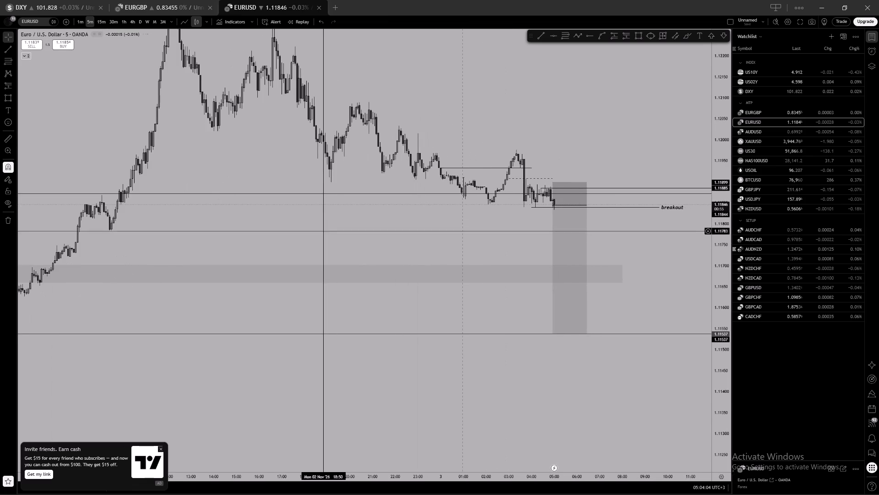
left_click_drag(324, 228, 325, 225)
scroll(363, 237, "down", 5)
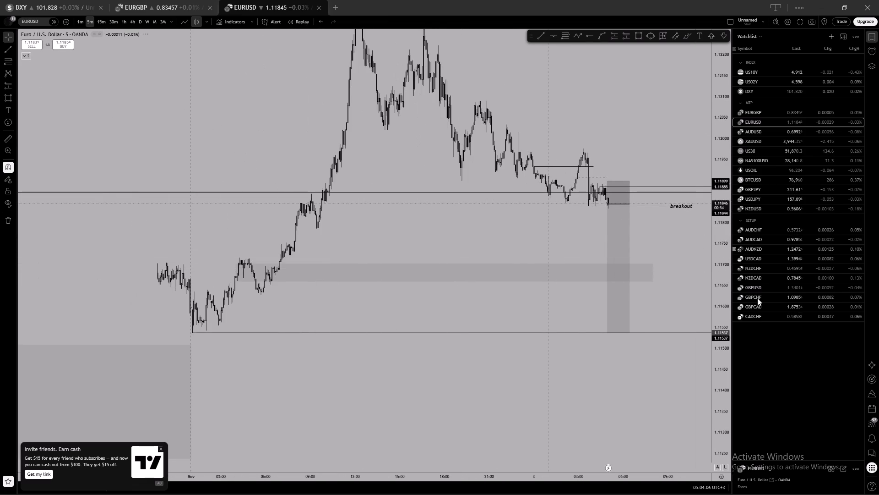
scroll(732, 335, "up", 19)
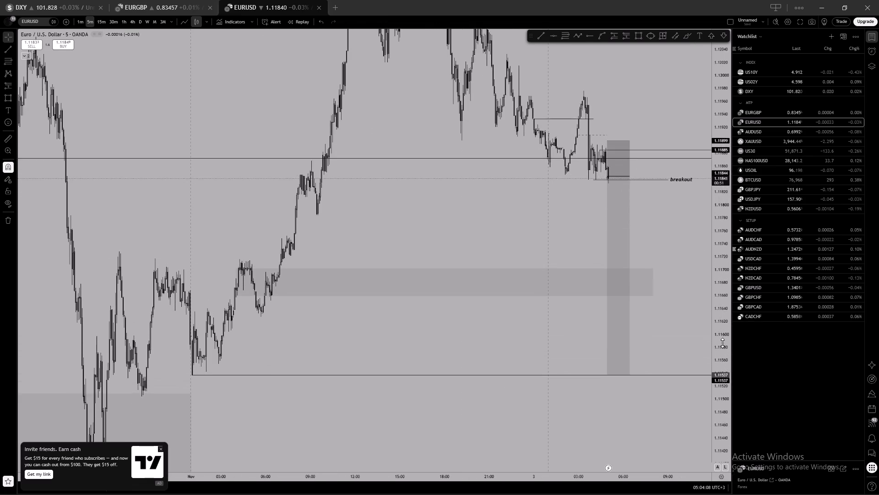
scroll(722, 343, "up", 12)
On the 5-minute chart, draw a horizontal trend line at 1.11716, just above the shaded zone, from about 07:10 to 18:40 on 2 November.
left_click_drag(306, 200, 628, 189)
scroll(408, 212, "up", 3)
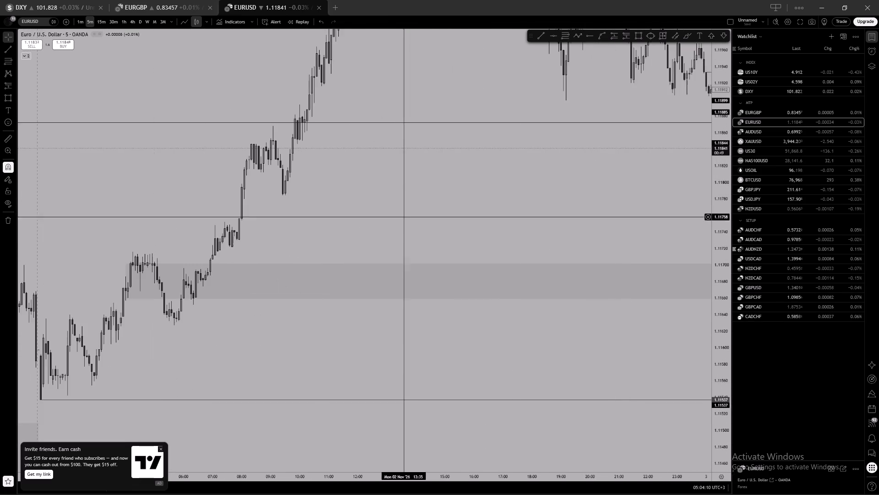
left_click_drag(378, 240, 387, 216)
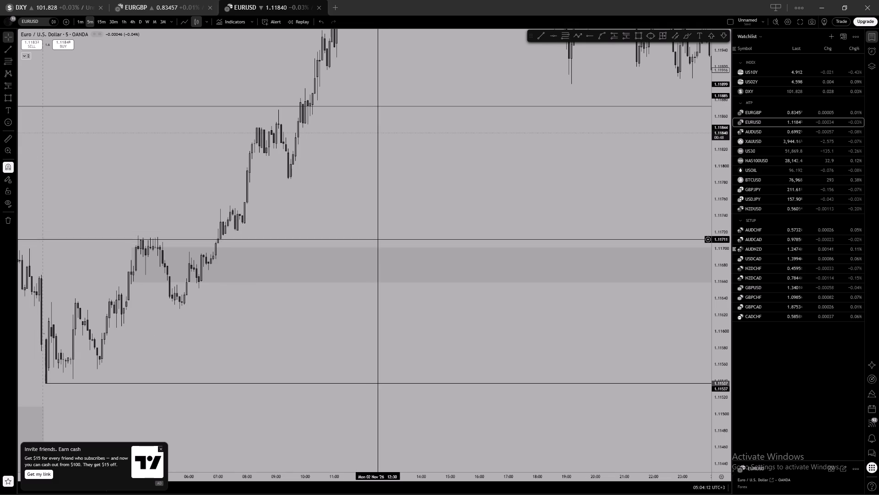
left_click_drag(423, 204, 288, 197)
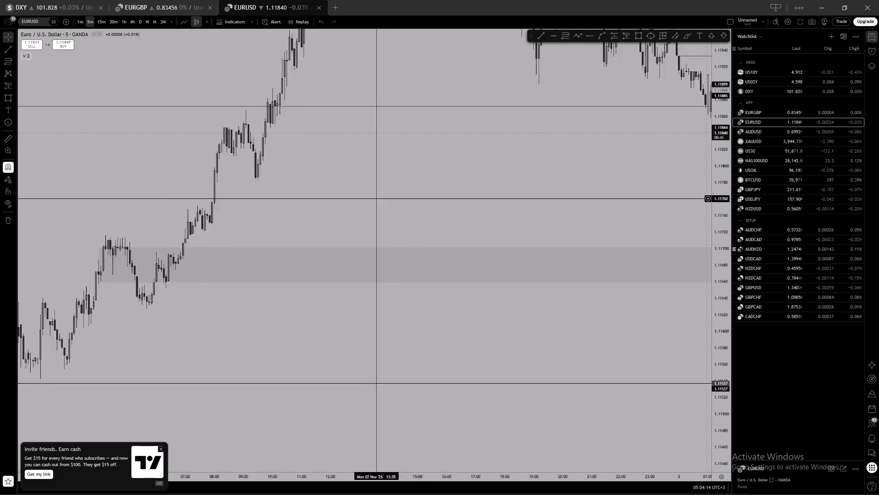
left_click_drag(288, 197, 260, 191)
left_click(538, 34)
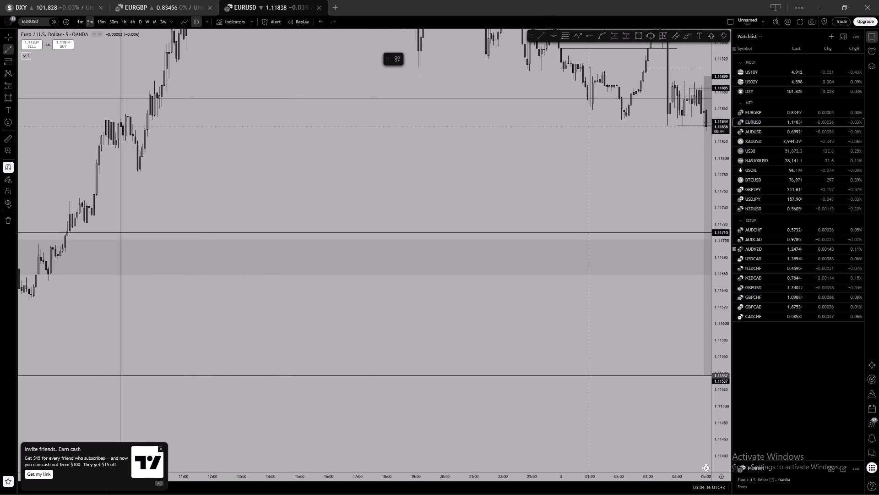
left_click(72, 240)
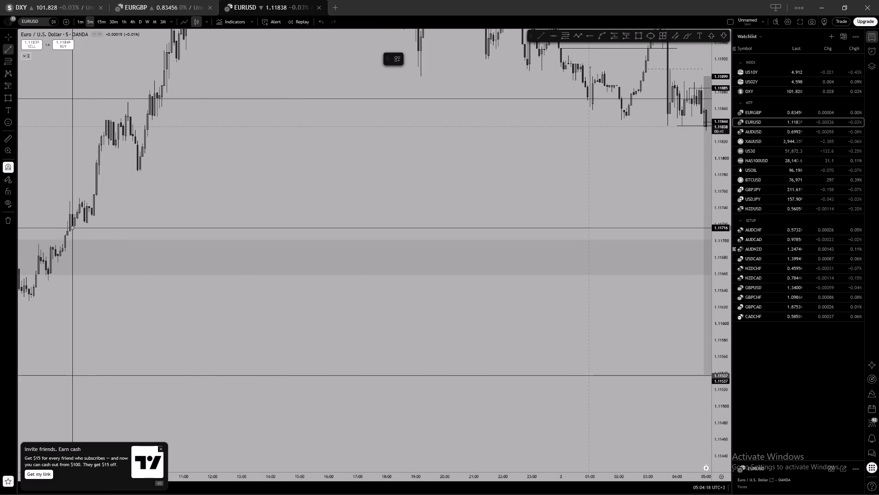
left_click(405, 180, "shift")
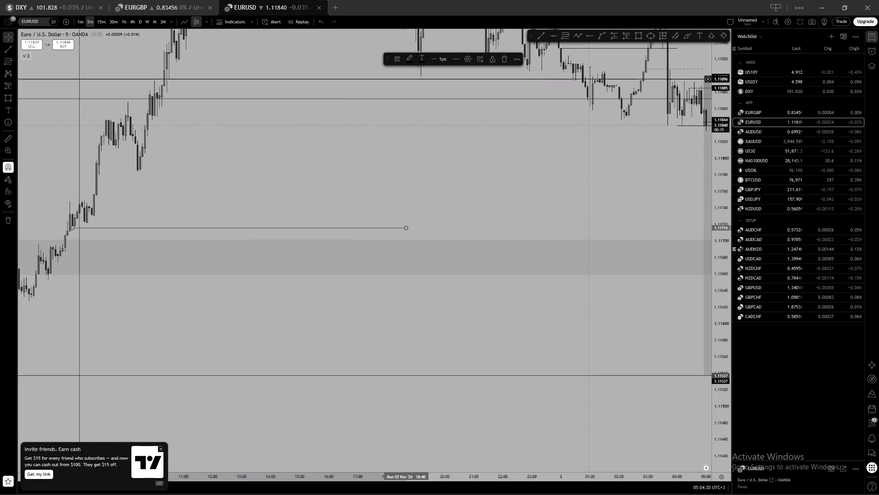
Examine the 2 November rally above the 1.11716 trend line on the 1-minute timeframe for further levels below the short entry.
left_click(84, 23)
scroll(259, 130, "down", 14)
left_click_drag(55, 129, 843, 172)
scroll(423, 171, "up", 1)
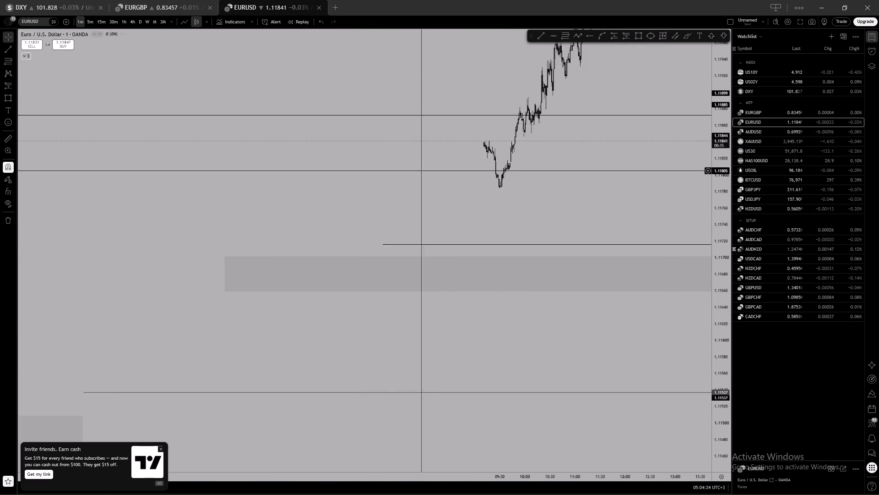
left_click(375, 171)
scroll(428, 170, "up", 6)
left_click_drag(401, 180, 742, 188)
scroll(489, 186, "up", 5)
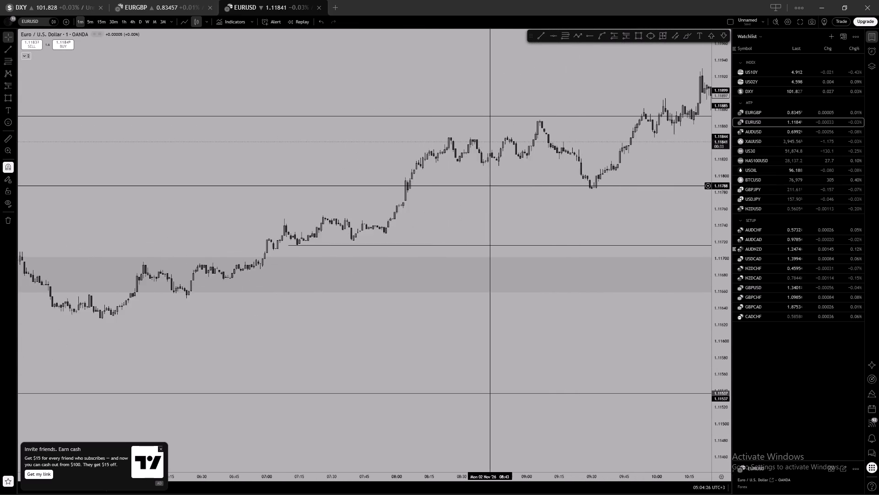
left_click_drag(469, 201, 423, 210)
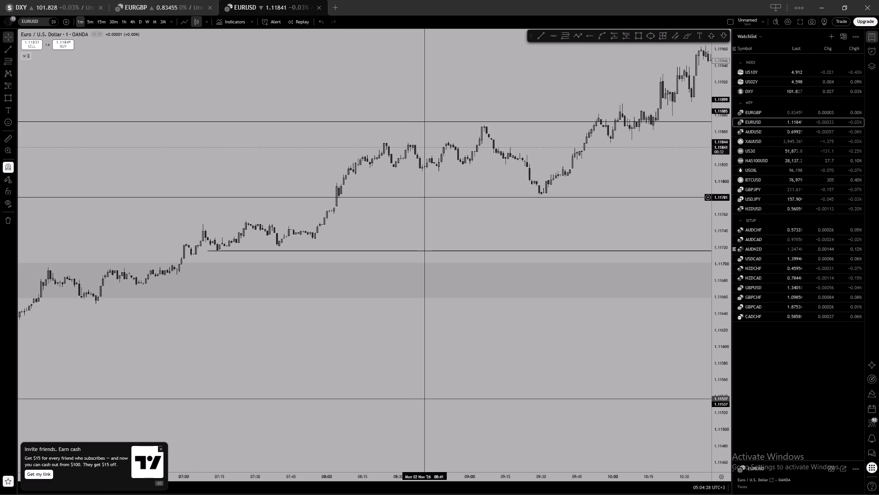
scroll(434, 204, "down", 4)
scroll(717, 352, "up", 9)
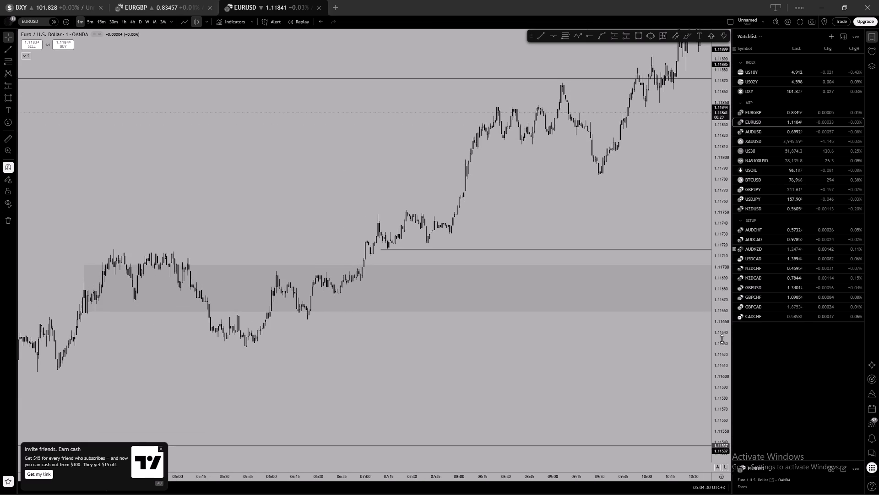
scroll(722, 338, "up", 20)
scroll(483, 187, "up", 4)
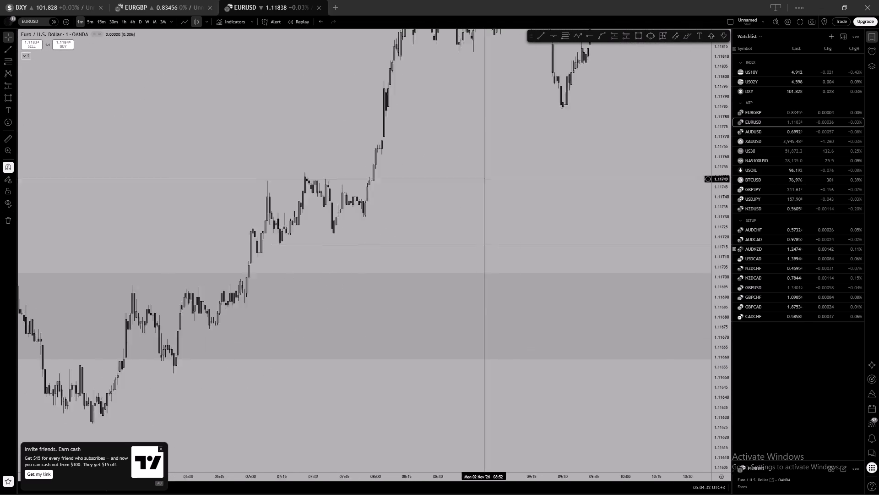
left_click_drag(532, 110, 445, 269)
scroll(547, 194, "up", 1)
left_click_drag(548, 194, 553, 223)
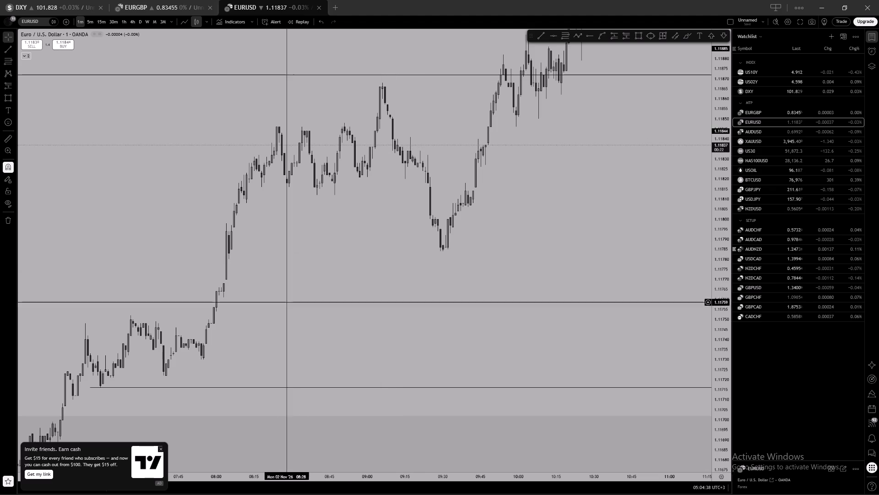
left_click(236, 386)
left_click(237, 388)
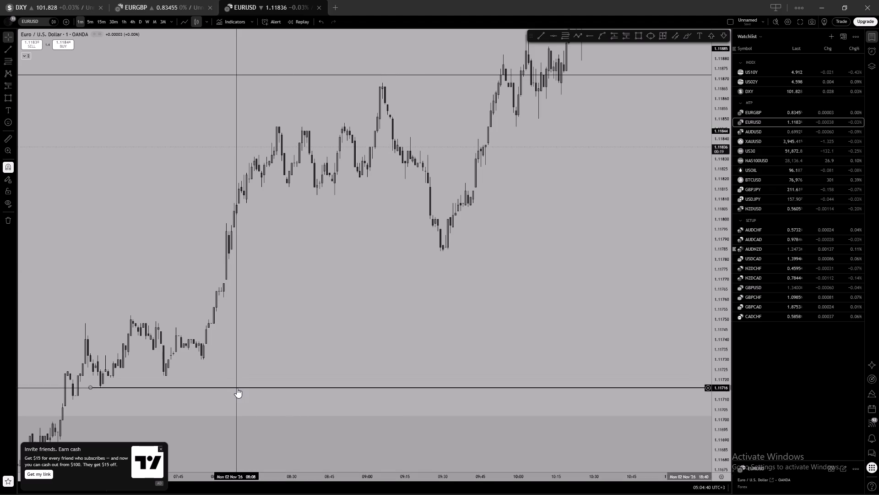
left_click(462, 104)
On the 1-minute chart, draw a horizontal ray at 1.11780 from the 2 November 08:05 candle and lock it.
left_click(591, 37)
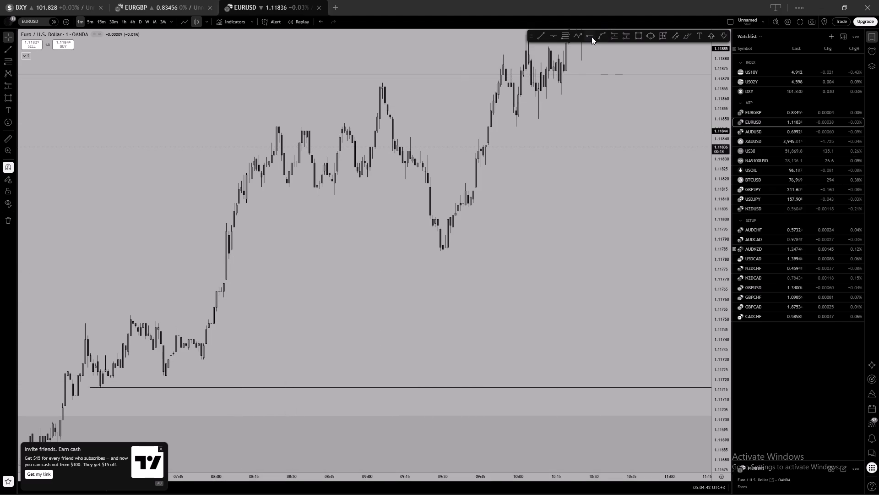
left_click(228, 264)
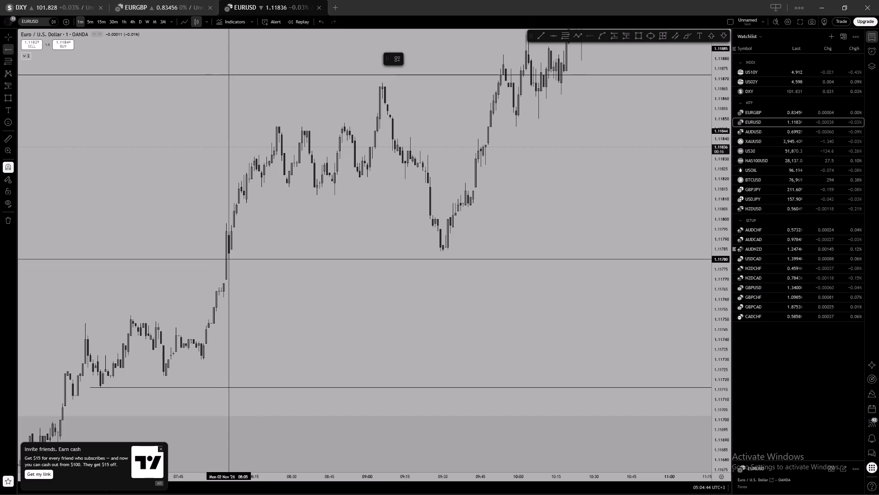
left_click(492, 59)
left_click(527, 143)
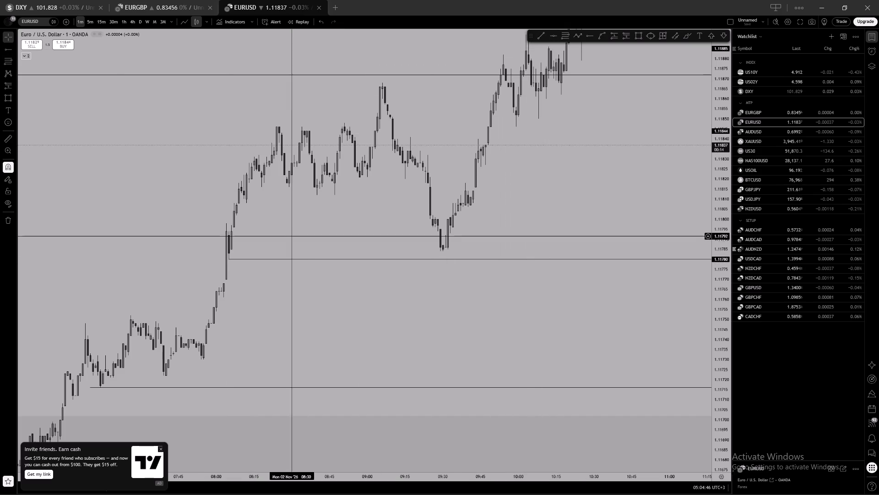
Examine EURUSD on the 5-minute chart, from the 2 November rally across the 1.11780 and 1.11716 levels to the short position.
left_click(249, 247)
left_click(242, 259)
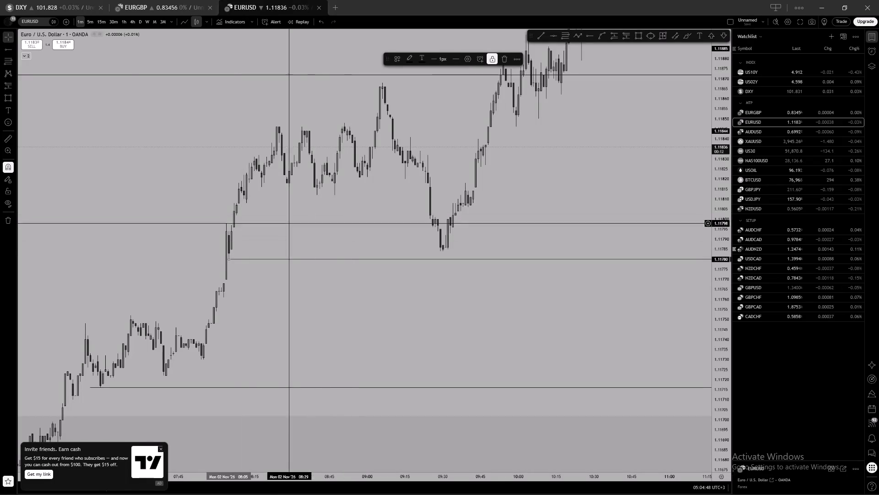
left_click(89, 19)
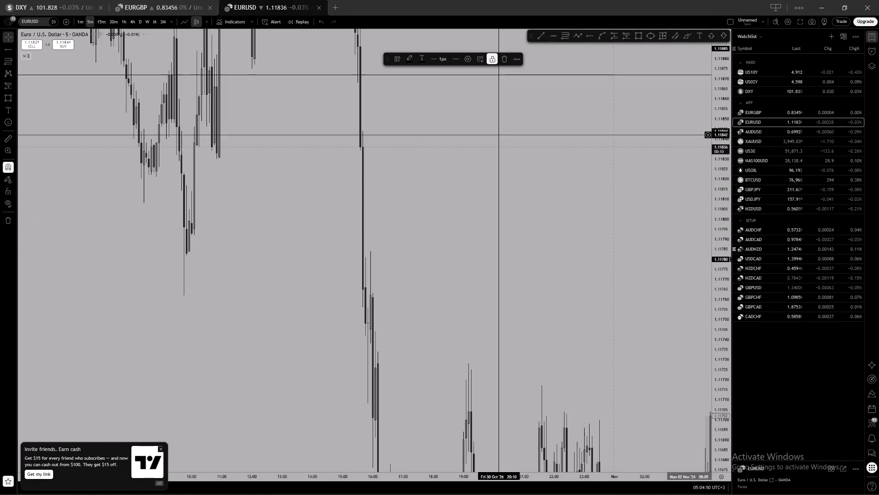
left_click_drag(543, 141, 94, 95)
scroll(470, 145, "up", 2)
left_click_drag(508, 148, 150, 151)
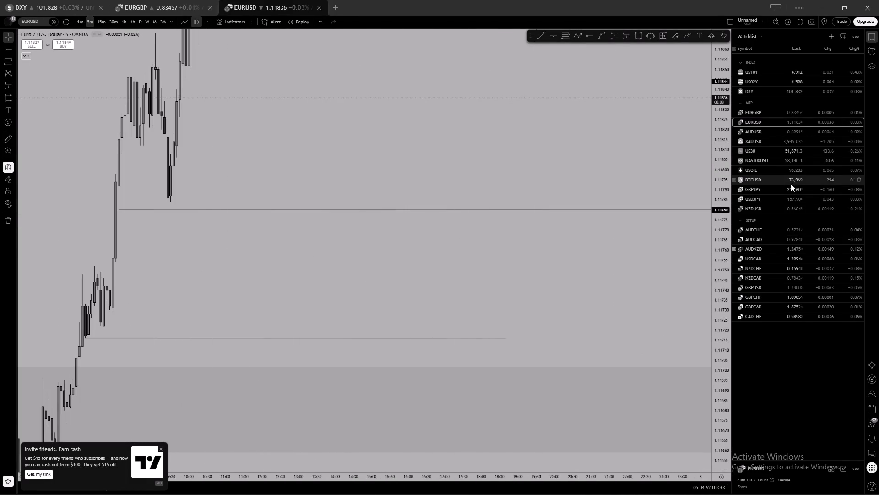
scroll(731, 221, "down", 19)
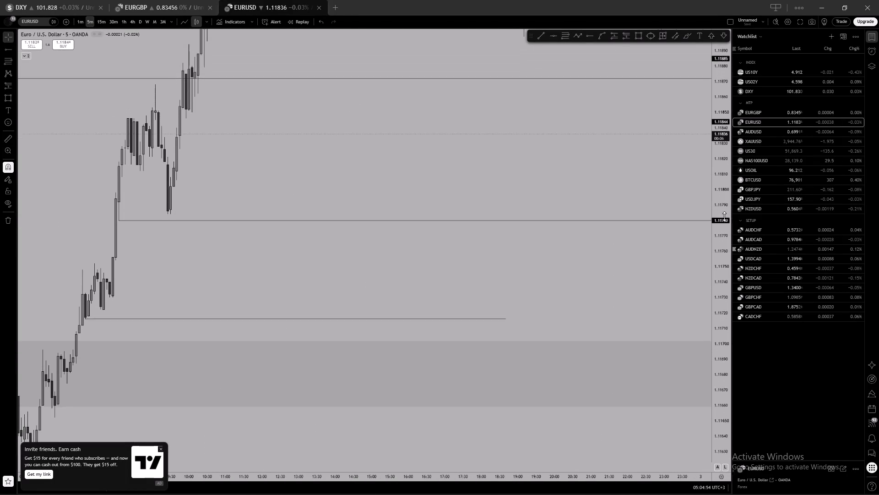
scroll(724, 216, "down", 19)
scroll(355, 148, "down", 4)
left_click_drag(551, 177, 427, 184)
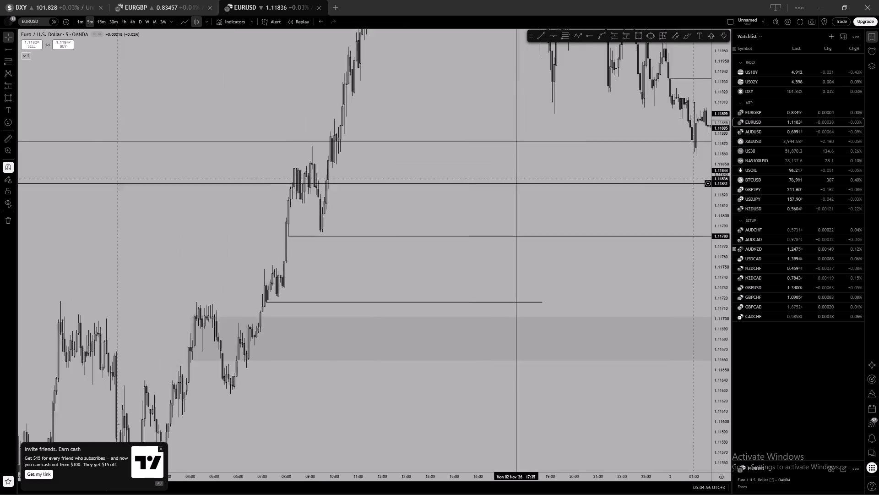
left_click_drag(427, 184, 169, 184)
scroll(315, 174, "down", 1)
scroll(567, 202, "down", 3)
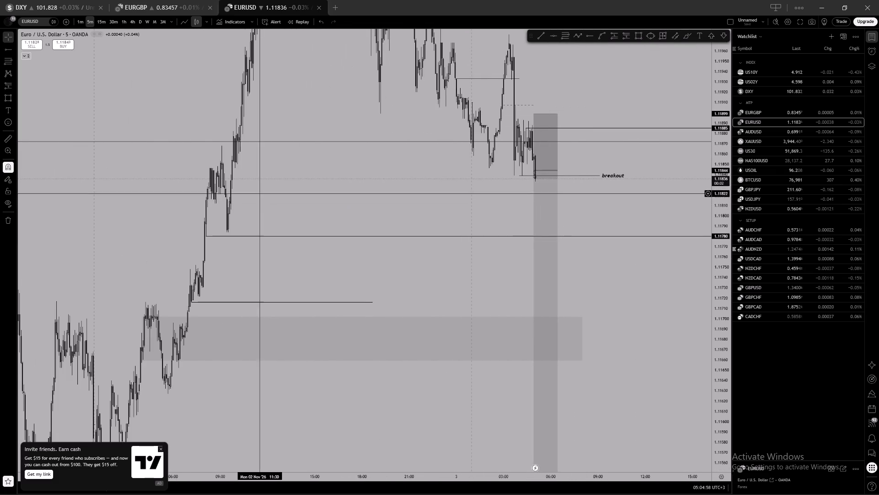
scroll(241, 202, "up", 2)
Delete the 1.11716 trend line together with the shaded rectangle zone just below it.
left_click_drag(257, 200, 357, 186)
left_click_drag(51, 242, 340, 389, "ctrl")
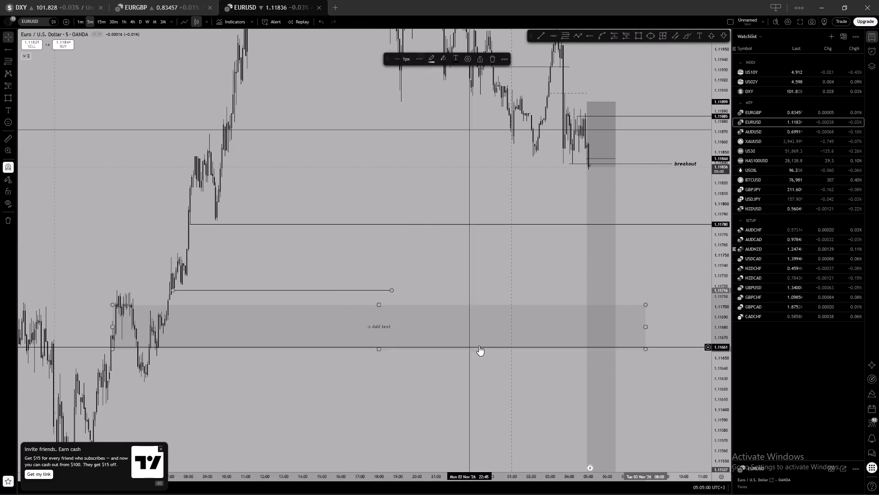
key("BackSpace")
Unlock the short position, raise its target to 1.11671 and lock it again.
scroll(446, 265, "up", 2)
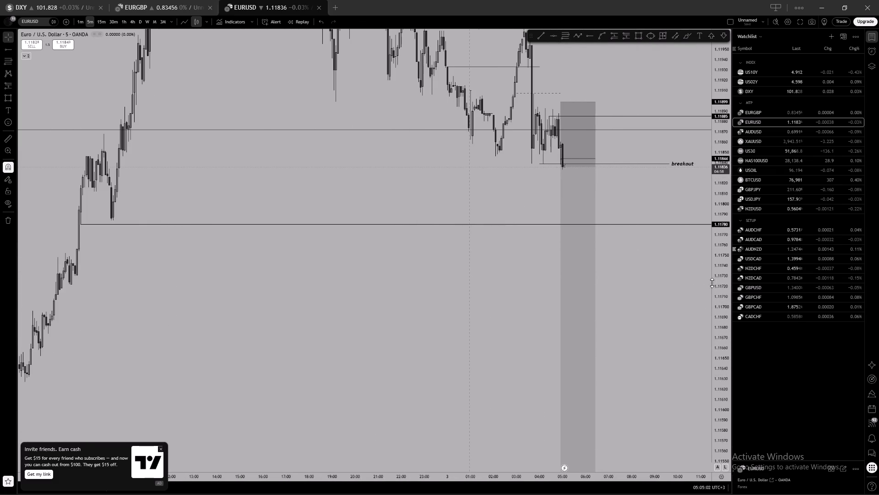
scroll(716, 302, "down", 11)
scroll(548, 288, "down", 4)
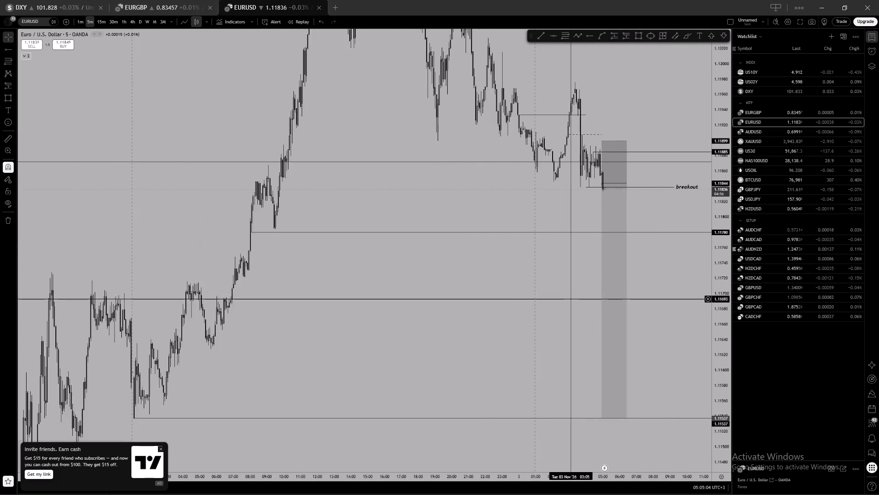
left_click_drag(576, 306, 492, 334)
scroll(491, 330, "down", 5)
scroll(491, 330, "up", 1)
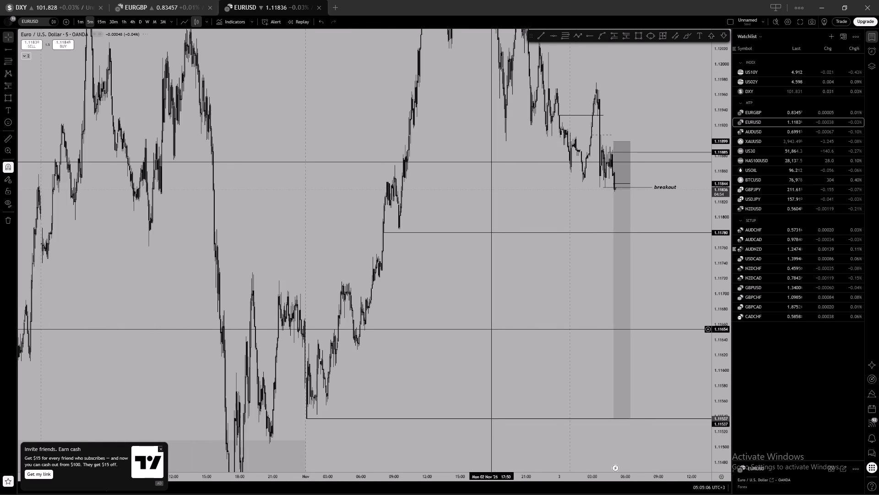
left_click_drag(493, 330, 494, 324)
left_click(606, 243)
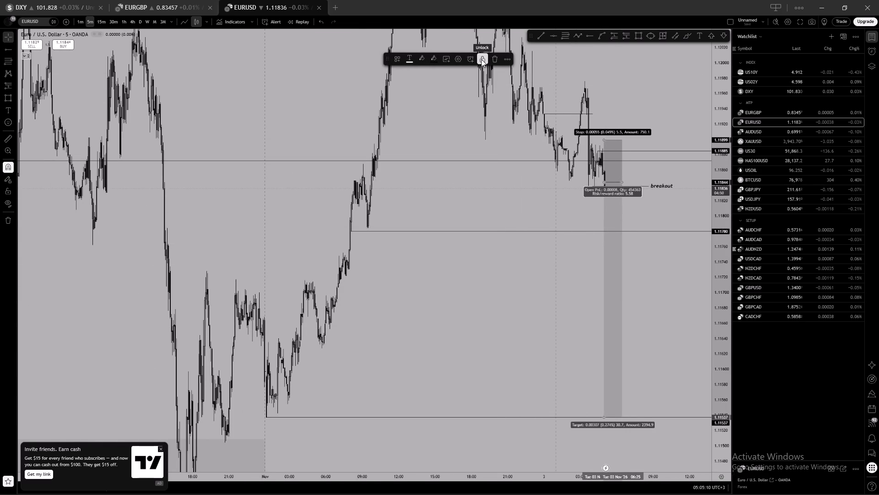
scroll(450, 265, "up", 5)
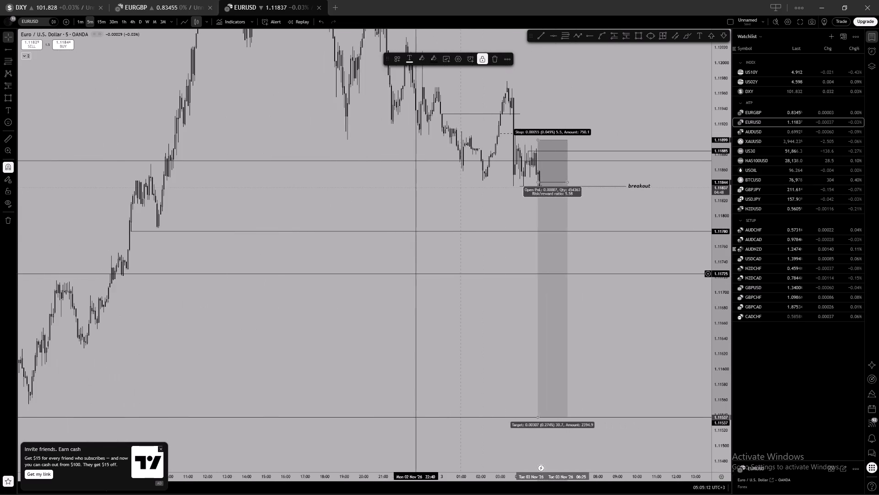
left_click_drag(314, 292, 366, 283)
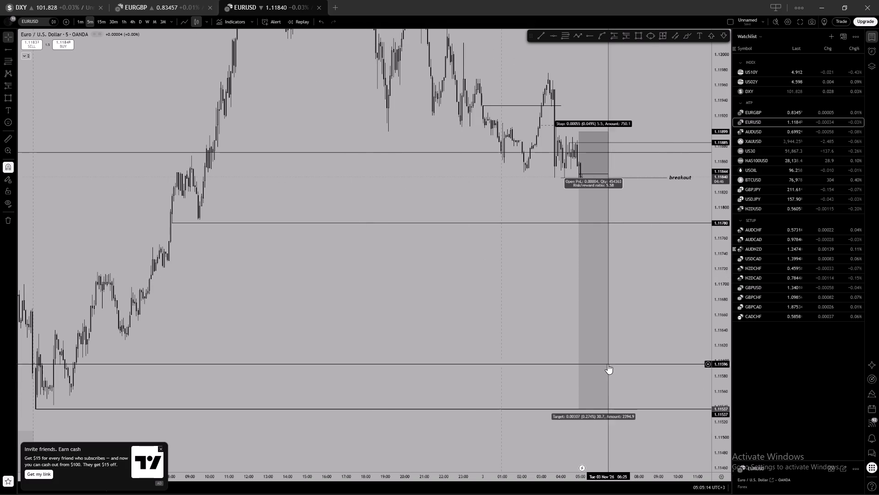
left_click(608, 364)
left_click(488, 60)
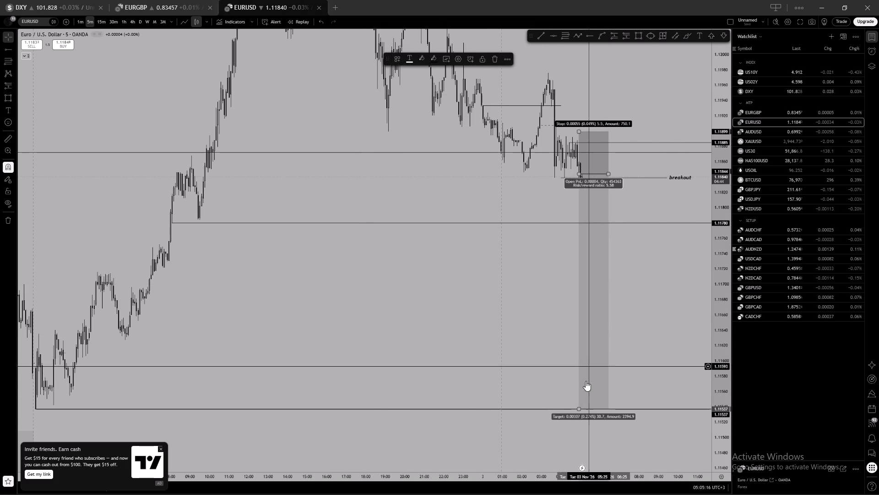
left_click_drag(578, 408, 574, 307)
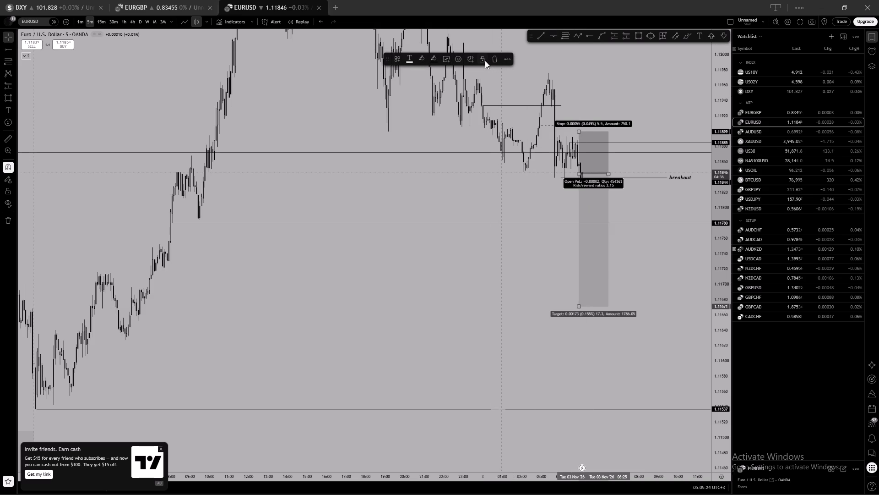
left_click(485, 60)
Remove the locked horizontal ray at 1.11780.
left_click_drag(604, 57, 589, 71)
scroll(591, 80, "up", 6)
left_click(591, 80)
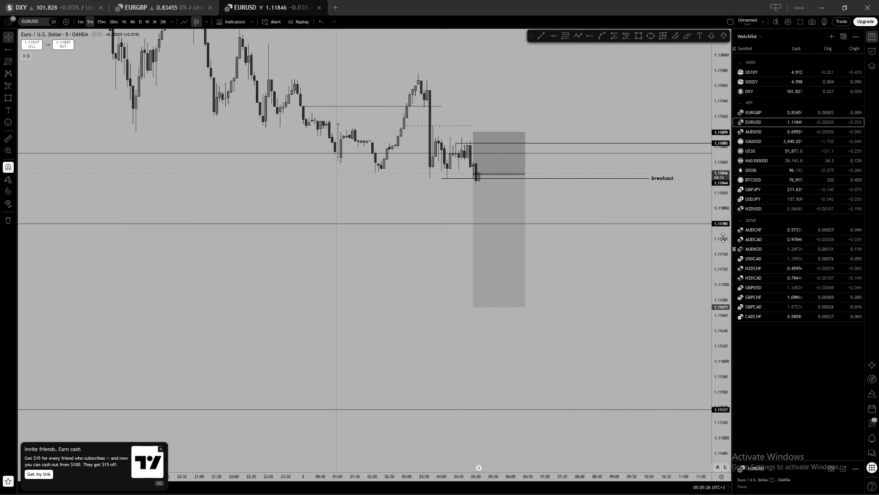
scroll(720, 269, "up", 8)
scroll(580, 153, "down", 3)
left_click_drag(637, 139, 603, 137)
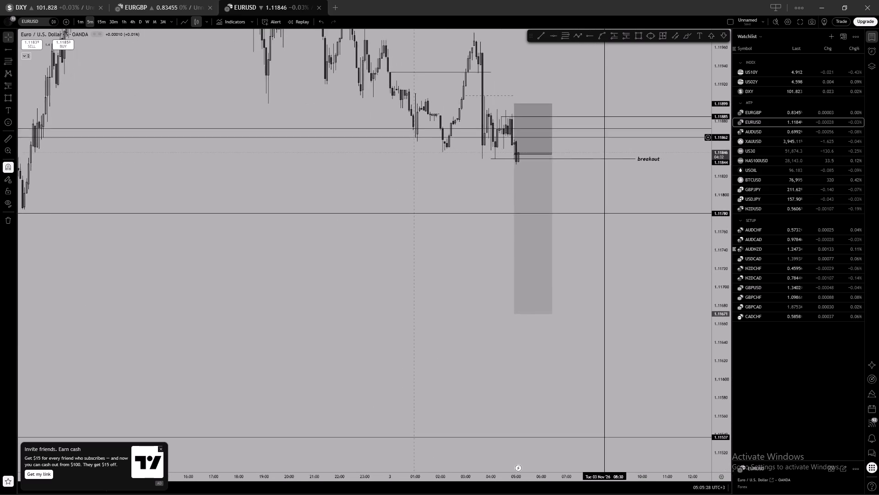
left_click_drag(603, 137, 564, 138)
scroll(575, 131, "down", 4)
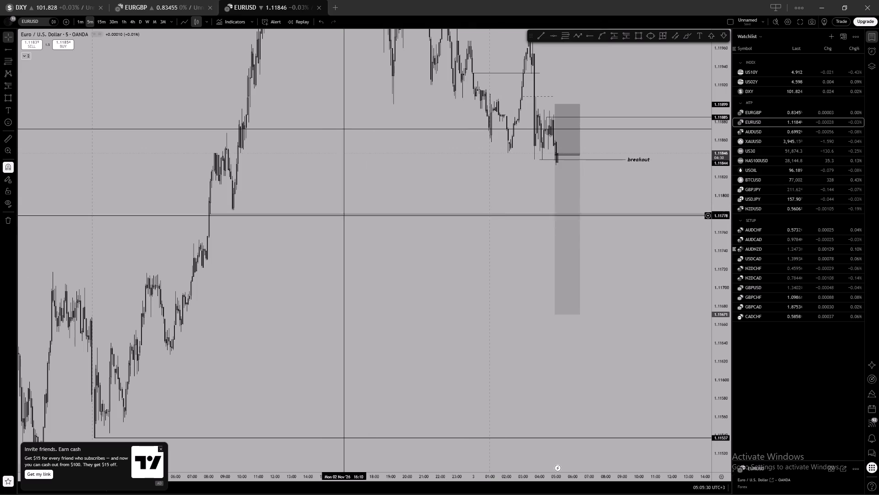
left_click(399, 214)
key("BackSpace")
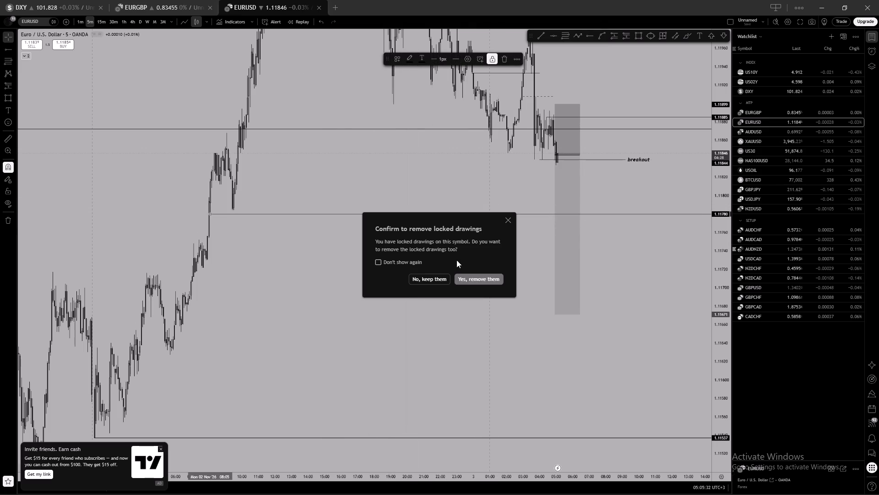
left_click(465, 279)
Draw a horizontal trend line at 1.11780 from 2 November 08:05 to about 07:05 on 3 November and lock it.
left_click(542, 33)
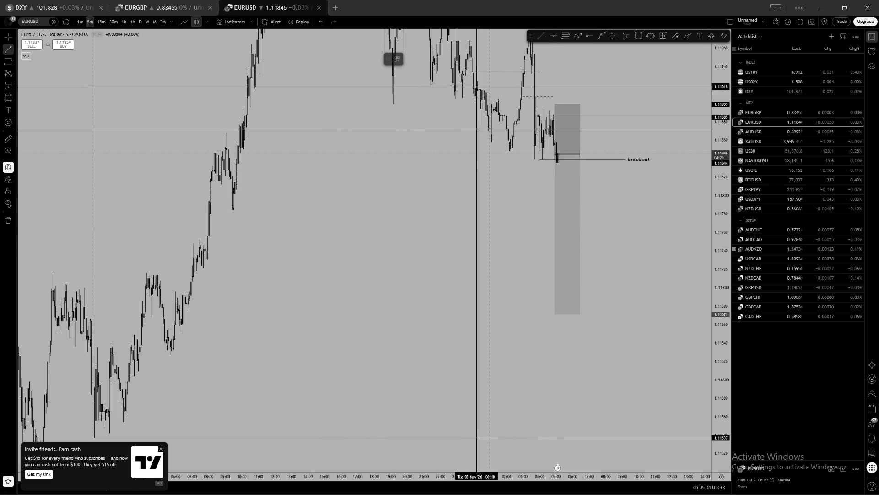
left_click(209, 215)
left_click(212, 217)
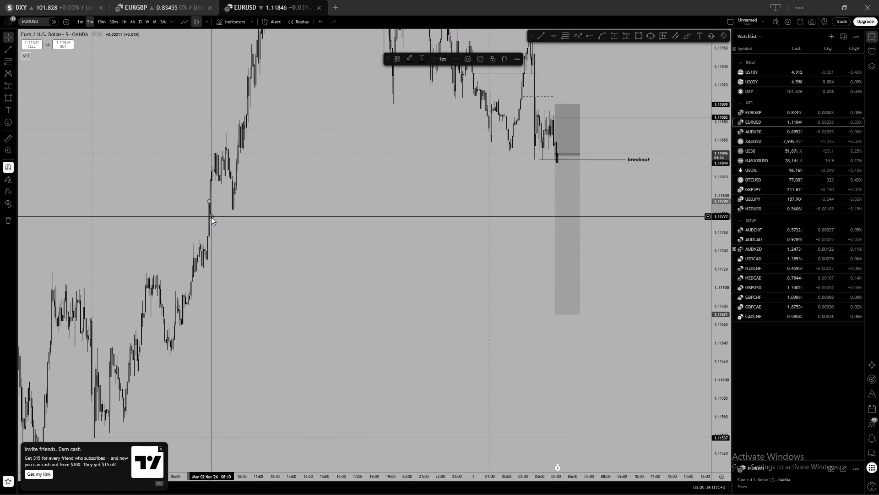
left_click_drag(209, 200, 340, 229)
left_click(315, 229)
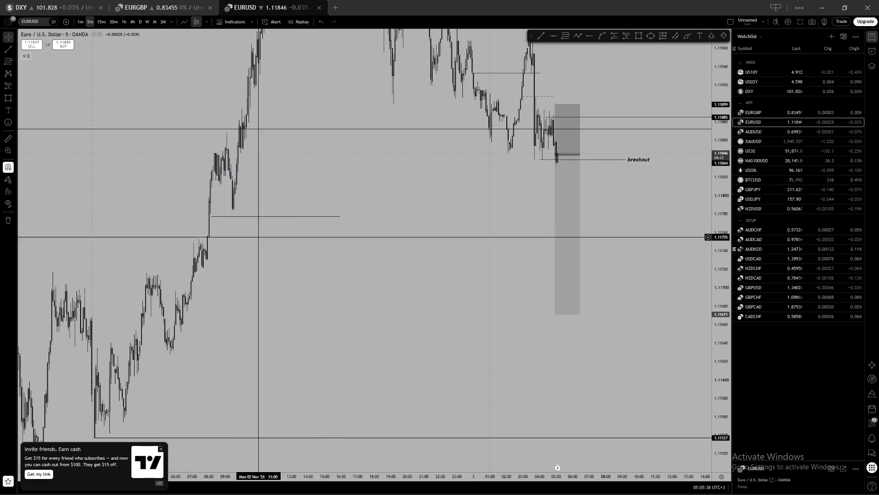
left_click_drag(212, 218, 211, 214)
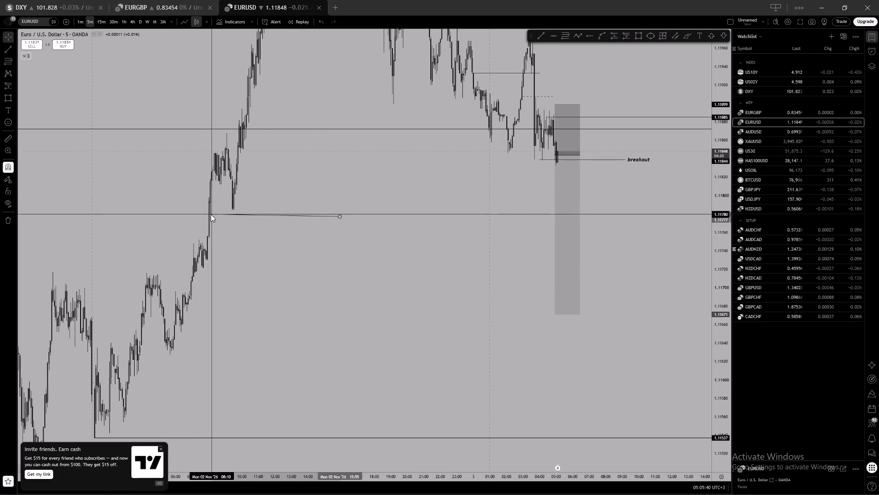
left_click_drag(211, 214, 211, 213)
left_click(234, 241)
left_click_drag(338, 216, 590, 218)
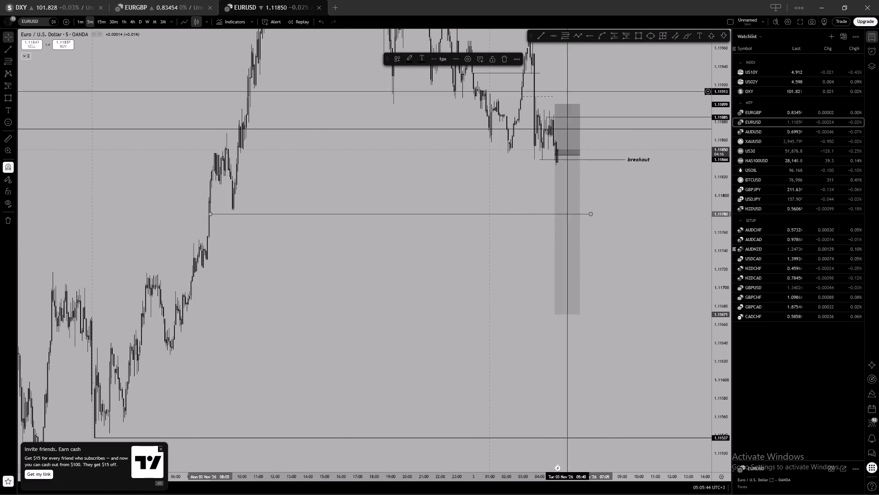
left_click(492, 57)
Apply the saved "be" template to the 1.11780 trend line.
left_click(466, 59)
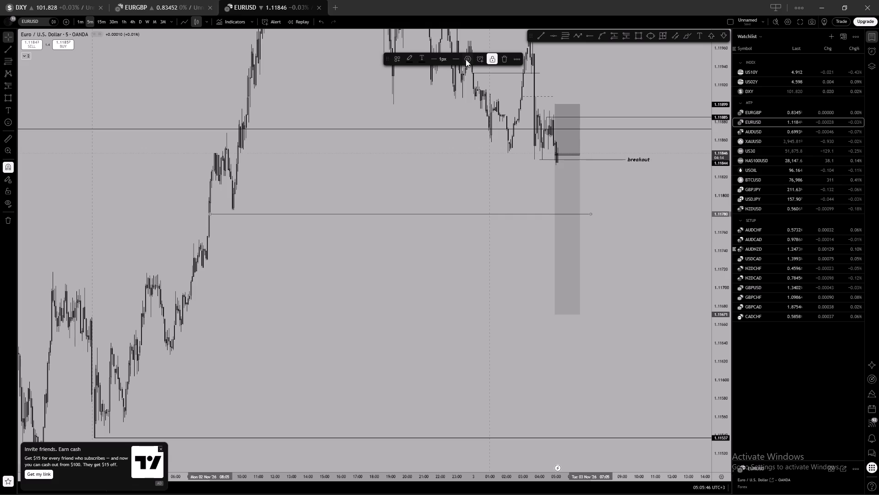
left_click(402, 342)
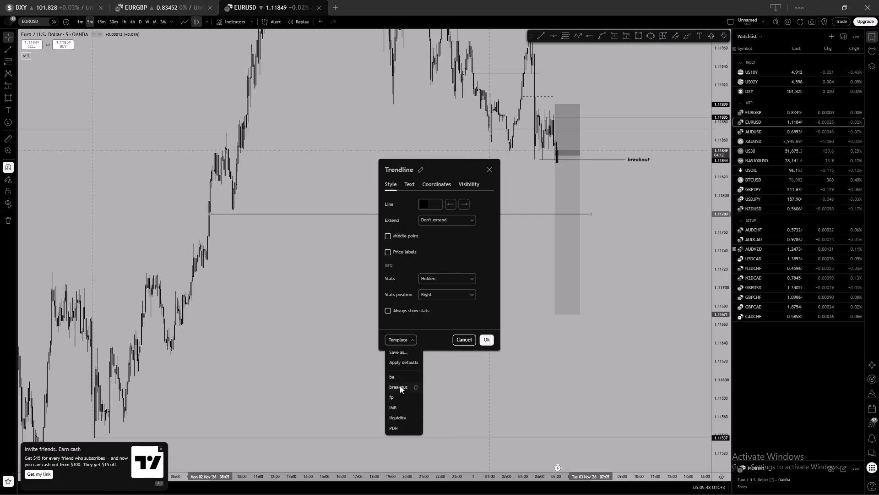
left_click(402, 371)
left_click(402, 375)
left_click(487, 339)
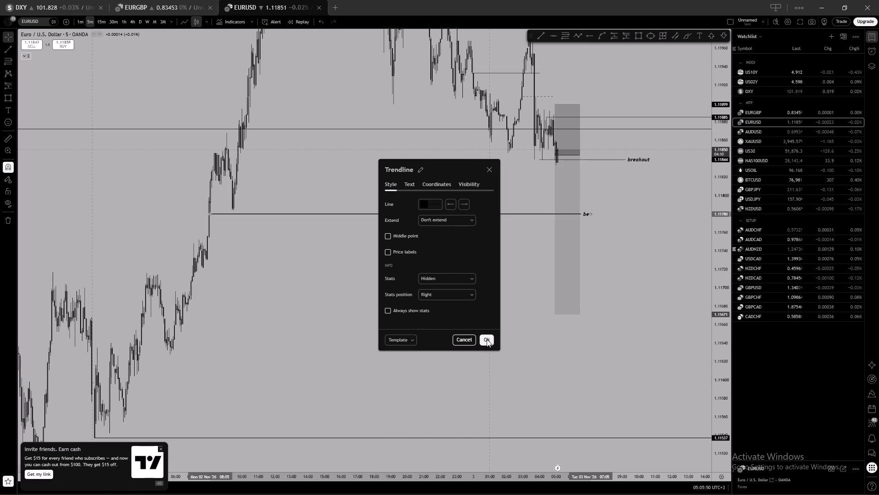
left_click(531, 314)
Change the line style of the horizontal line at 1.11872, inside the short's stop area, to dotted.
scroll(537, 293, "up", 1)
scroll(545, 220, "up", 2)
left_click_drag(611, 221, 600, 282)
scroll(592, 245, "down", 1)
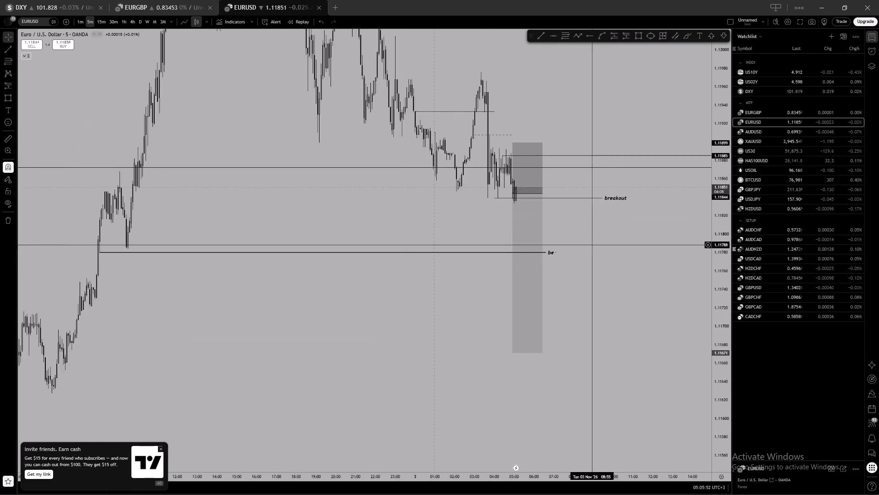
left_click_drag(620, 244, 477, 274)
scroll(456, 264, "up", 3)
scroll(462, 248, "down", 4)
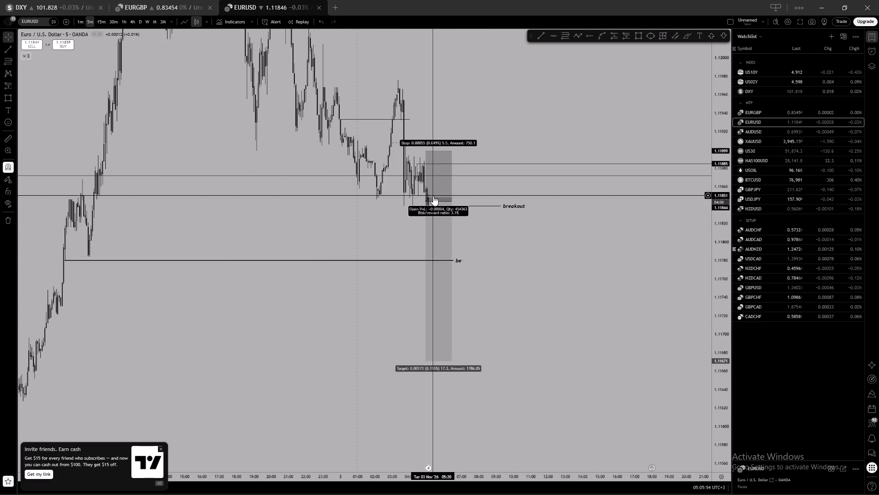
left_click(467, 176)
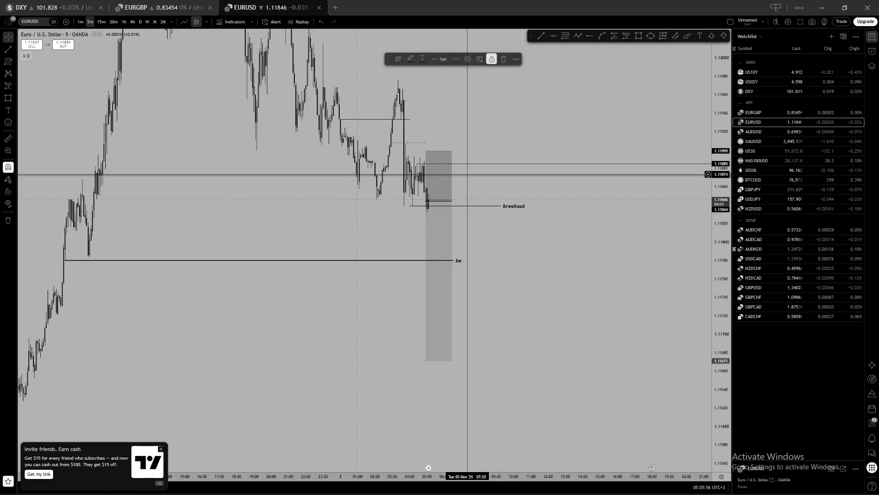
left_click(456, 59)
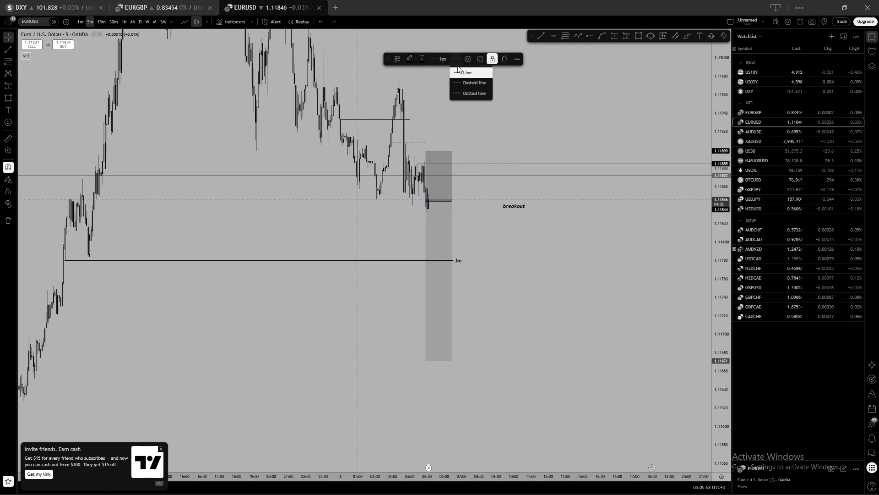
left_click(462, 91)
Examine recent 5-minute price action around the short entry, the 1.11885 level, the breakout line and the break-even line.
scroll(475, 107, "up", 2)
left_click_drag(472, 118, 624, 96)
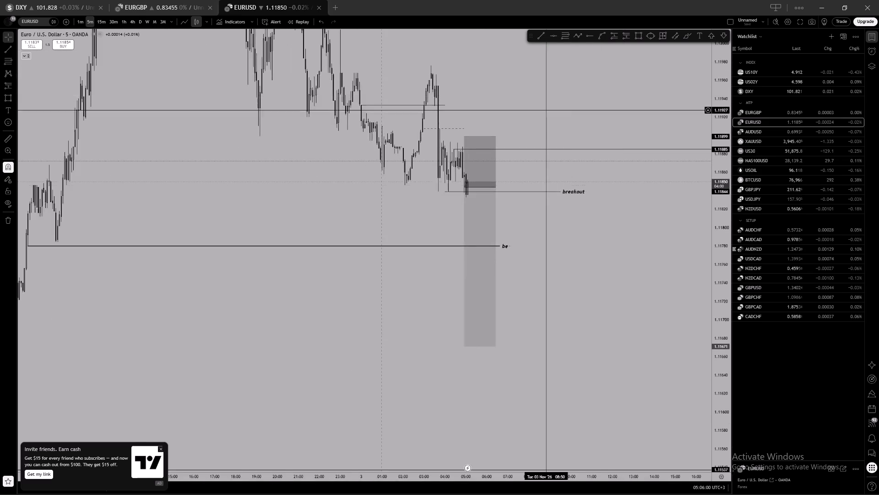
scroll(531, 113, "up", 5)
left_click_drag(499, 110, 592, 87)
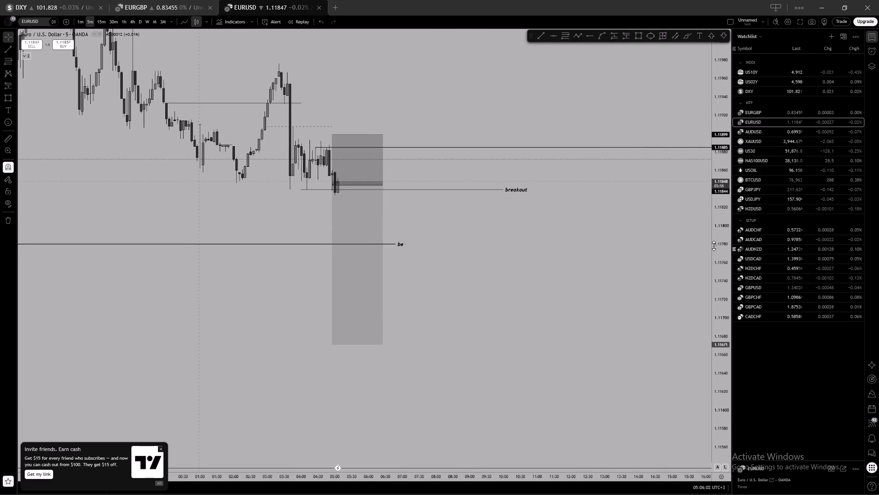
scroll(717, 252, "up", 9)
scroll(433, 99, "down", 2)
left_click_drag(475, 71, 484, 124)
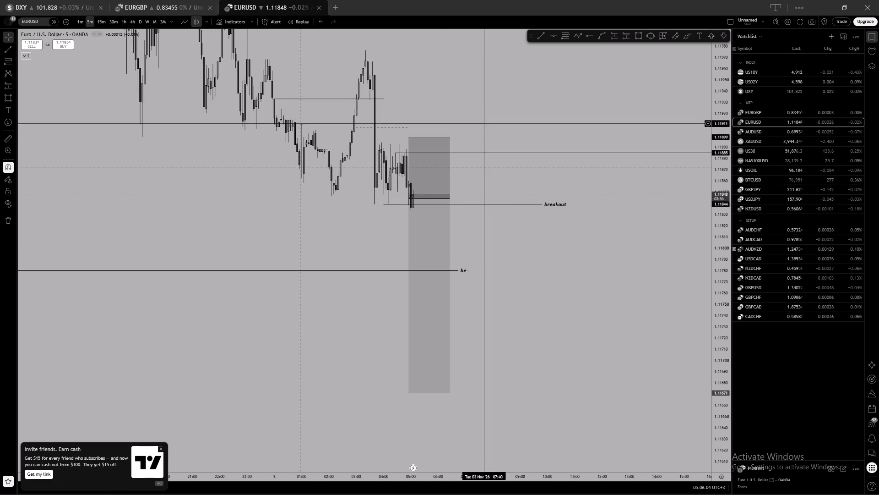
left_click(418, 106)
left_click(456, 107)
scroll(456, 107, "up", 2)
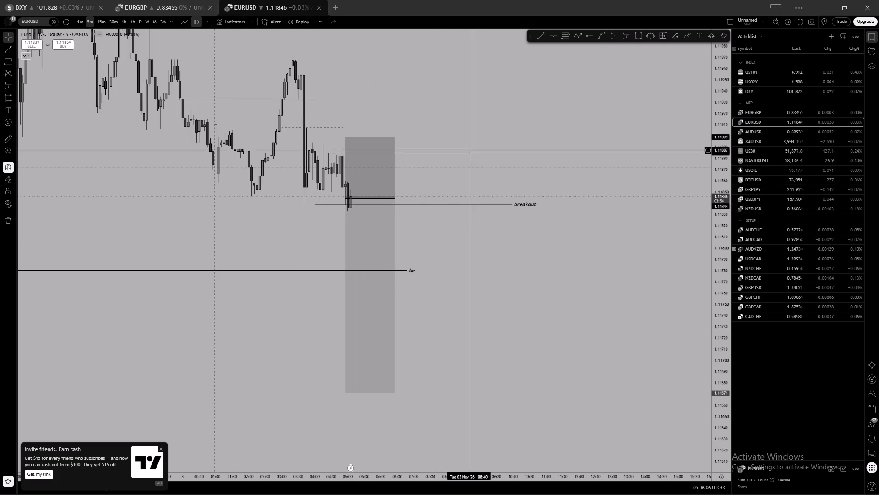
Unlock the breakout trend line, shorten it to end at about 07:10 on 3 November, and lock it again.
left_click(466, 152)
left_click_drag(477, 128, 487, 82)
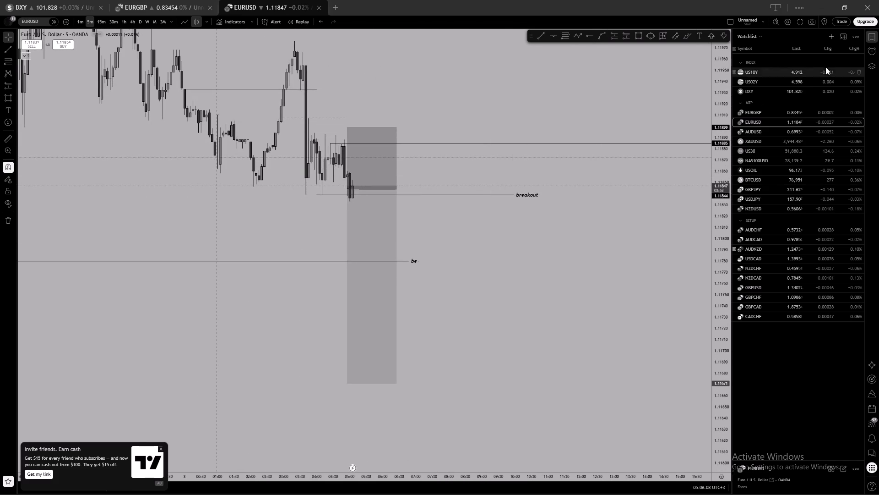
left_click(533, 192)
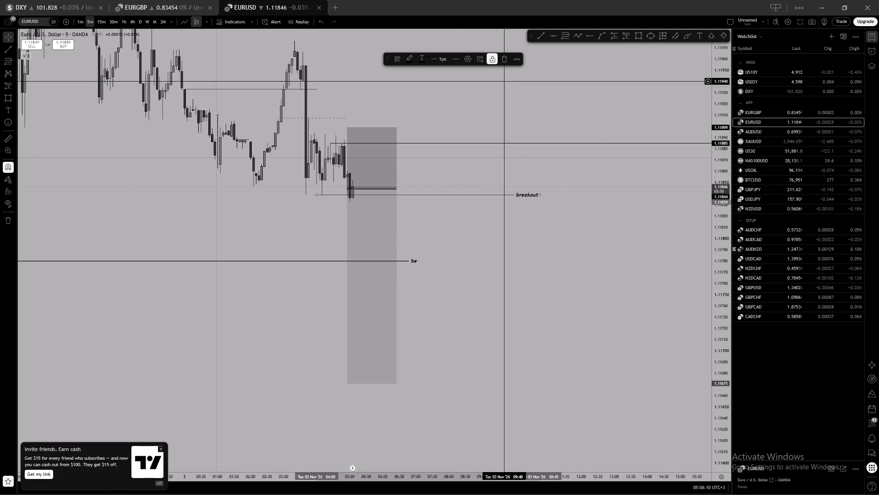
left_click(491, 59)
left_click_drag(540, 195, 407, 197)
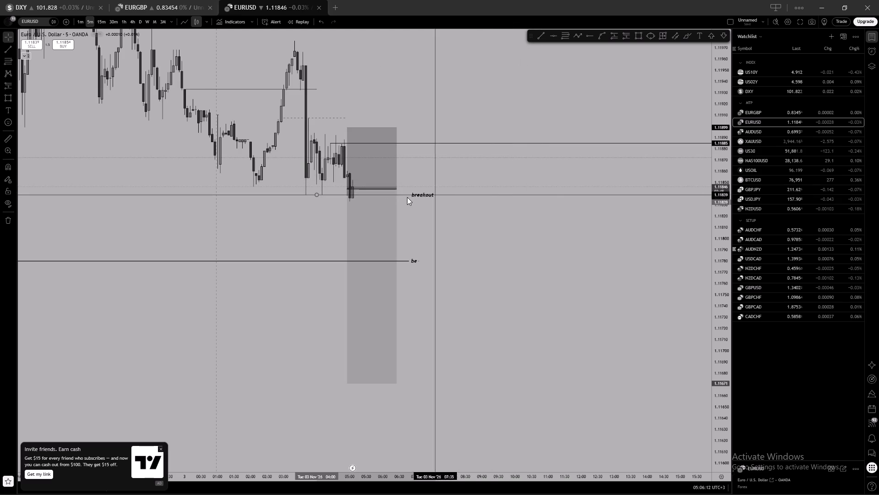
left_click_drag(407, 197, 421, 198)
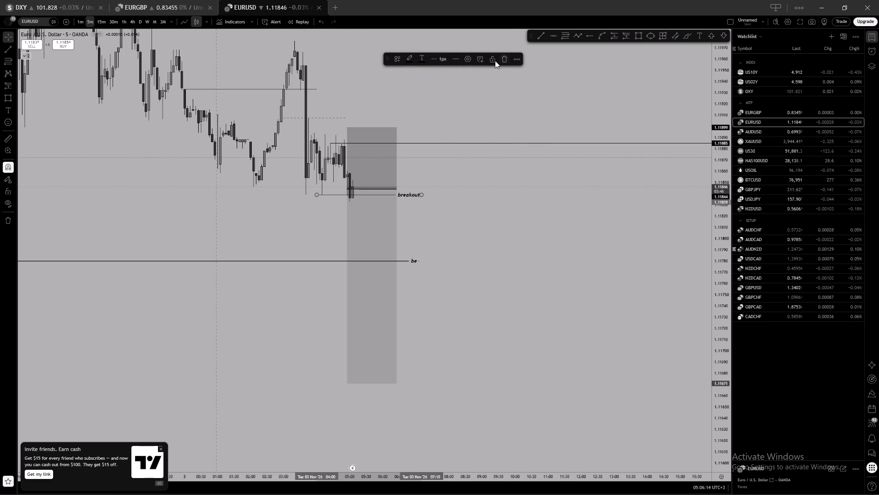
left_click(493, 62, "shift")
left_click(528, 90)
left_click(389, 199)
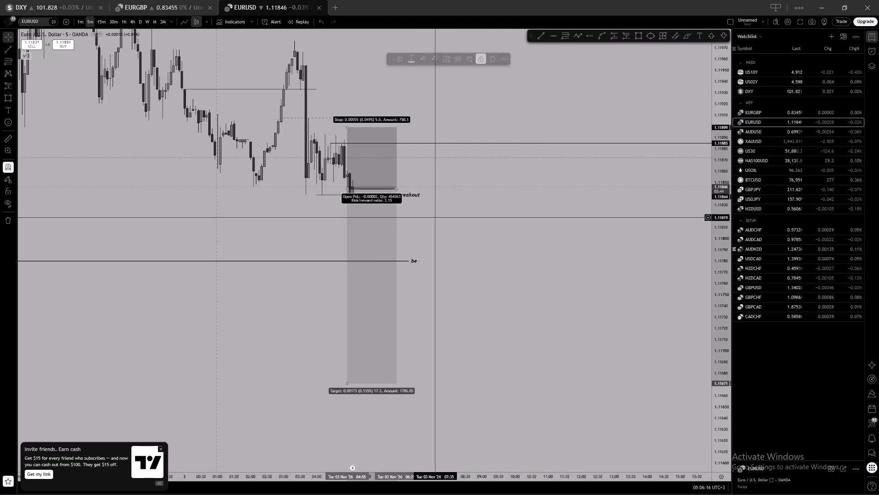
left_click(417, 196)
left_click_drag(480, 220, 486, 223)
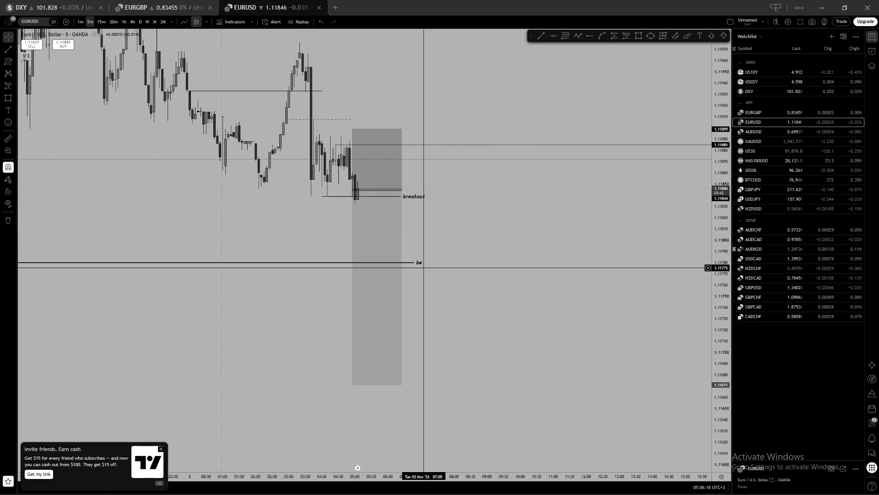
Hide the watchlist to widen the EURUSD chart.
left_click(420, 262)
left_click_drag(467, 257, 485, 230)
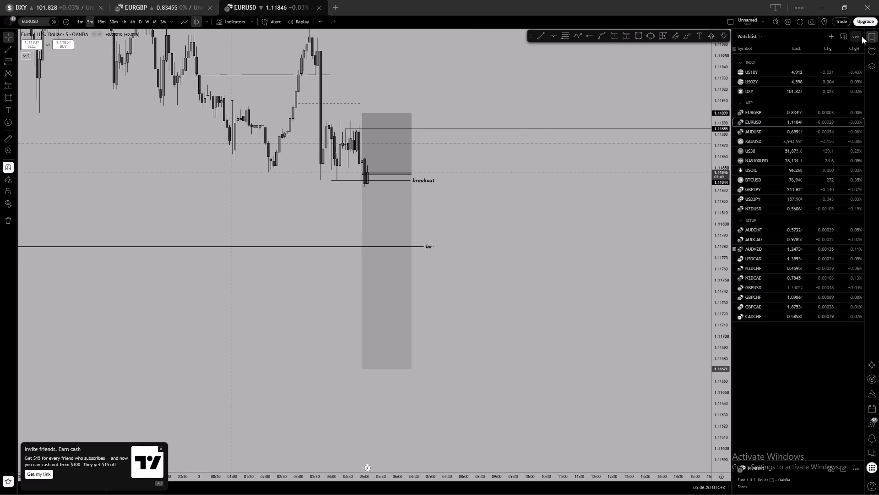
left_click(872, 34)
left_click_drag(624, 87, 492, 101)
Switch to the EURGBP chart and examine the short setup near the breakout line on the 15-minute and 30-minute timeframes.
left_click(167, 7)
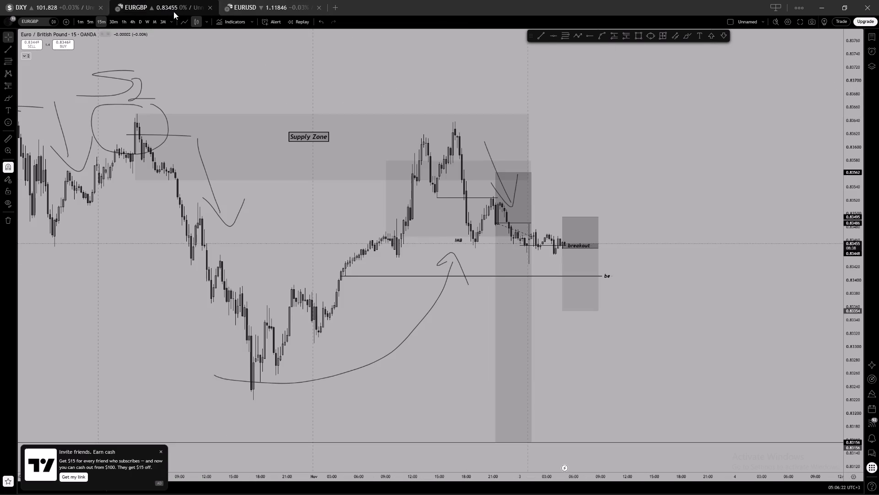
scroll(571, 165, "up", 1)
left_click_drag(598, 187, 599, 168)
left_click(556, 217)
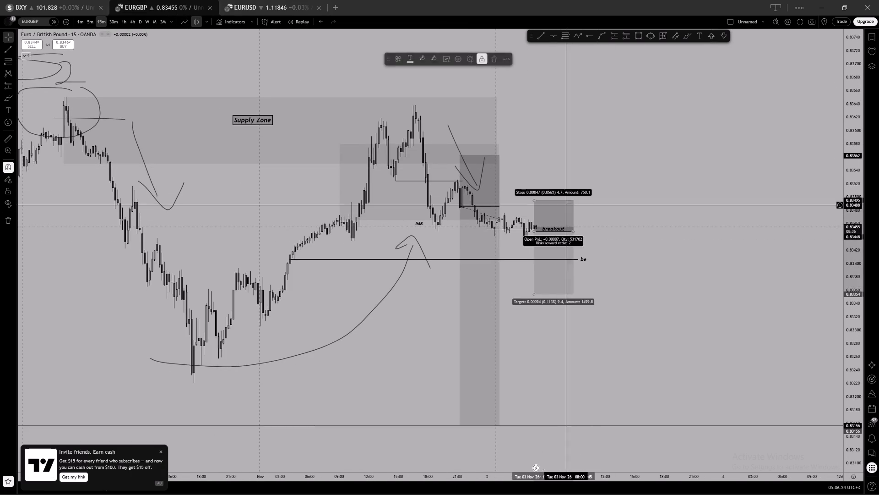
left_click(594, 195)
left_click_drag(605, 192, 533, 178)
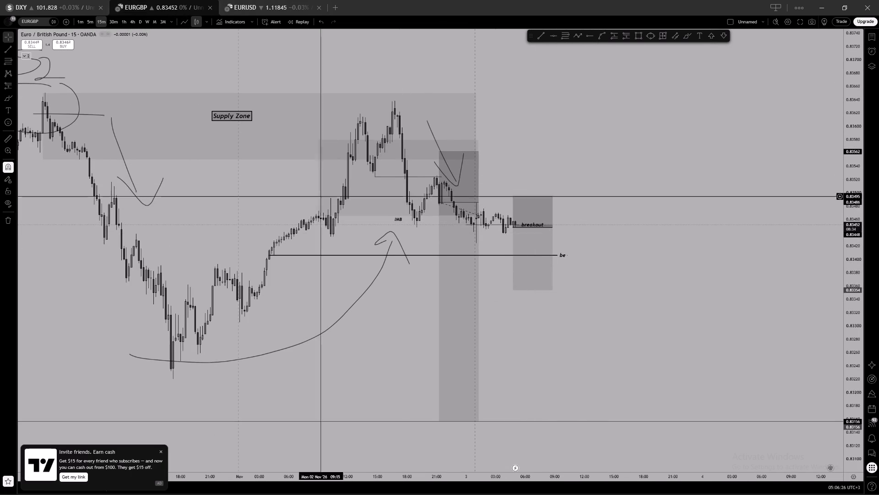
left_click(113, 22)
scroll(569, 195, "up", 3)
left_click(562, 209)
scroll(515, 210, "up", 2)
left_click(486, 228)
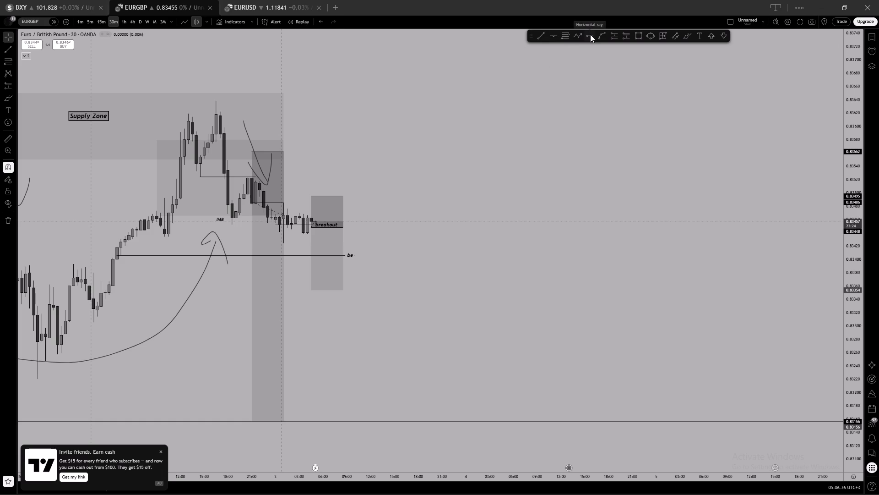
Draw a horizontal trend line on EURGBP at about 0.83466 from 01:00 to 12:30 on 3 November and lock it.
left_click(542, 36)
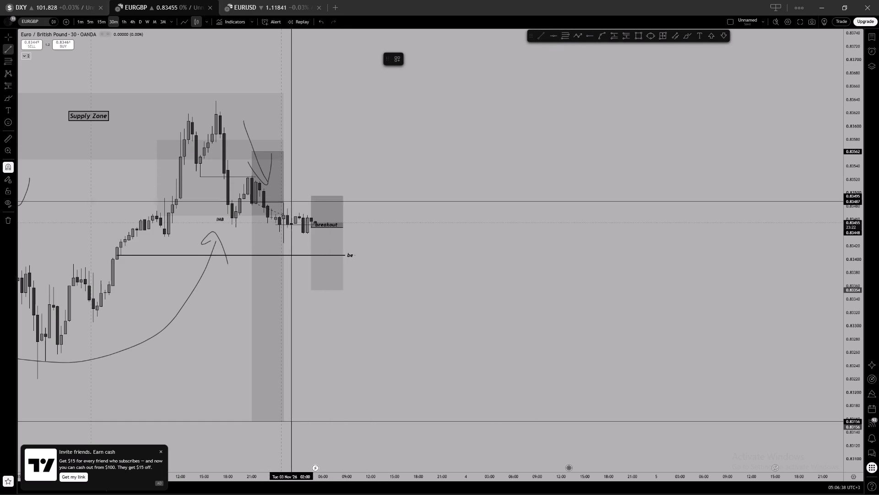
left_click(285, 214)
left_click(374, 218, "shift")
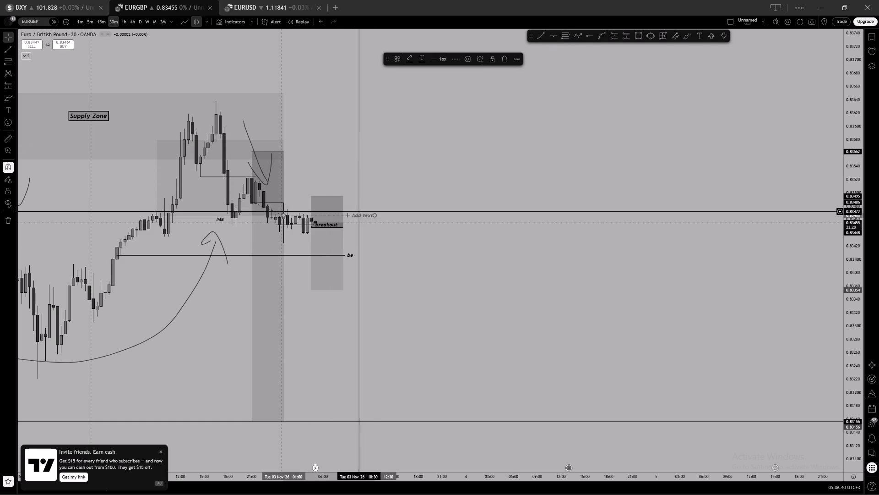
left_click(393, 163)
left_click(356, 215)
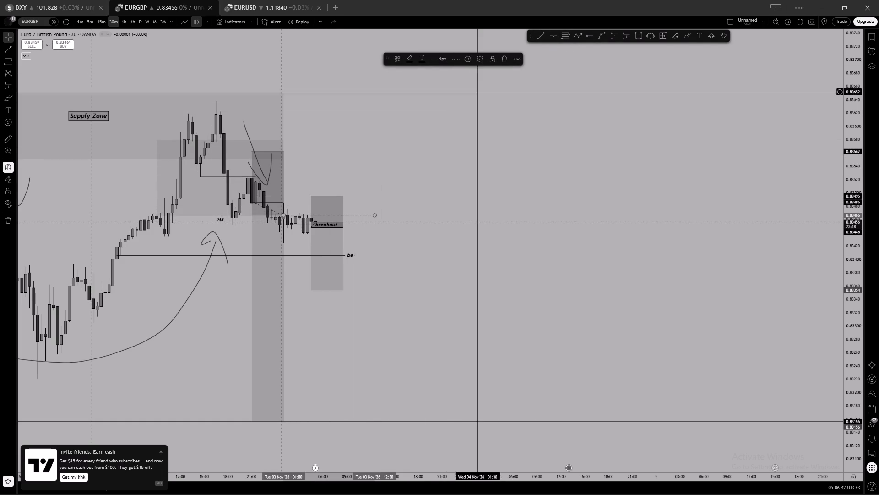
left_click(492, 55)
Change the line style of the new 0.83466 trend line to solid.
left_click(456, 60)
left_click(456, 69)
left_click(447, 110)
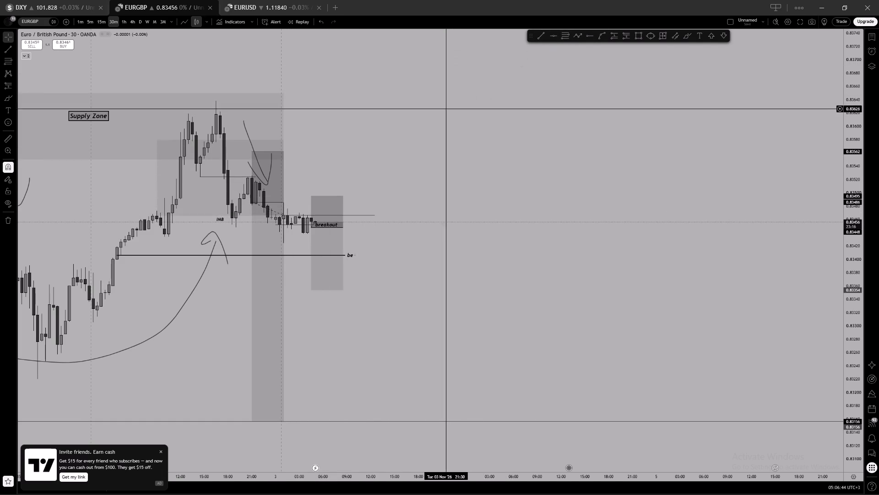
Return EURGBP to the 15-minute timeframe and examine price from the supply zone down to the breakout and break-even lines.
scroll(439, 87, "down", 2)
left_click_drag(486, 115, 454, 123)
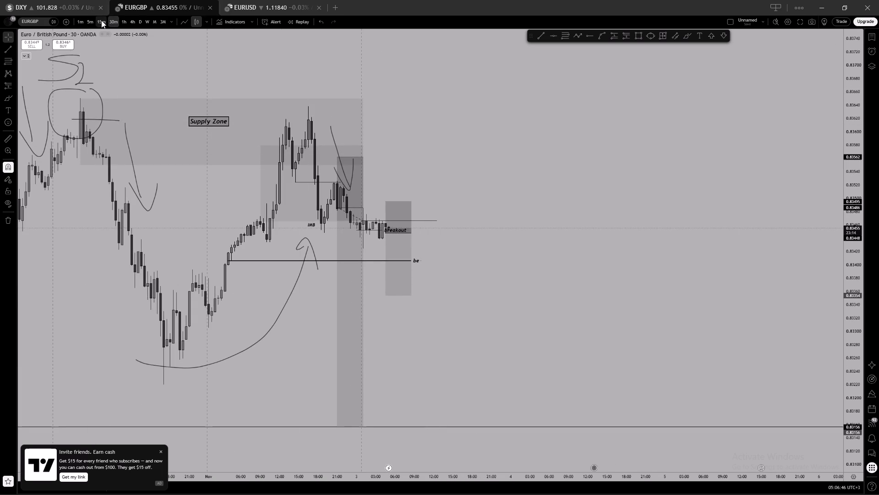
left_click(101, 20)
scroll(394, 164, "down", 8)
left_click_drag(678, 214, 549, 217)
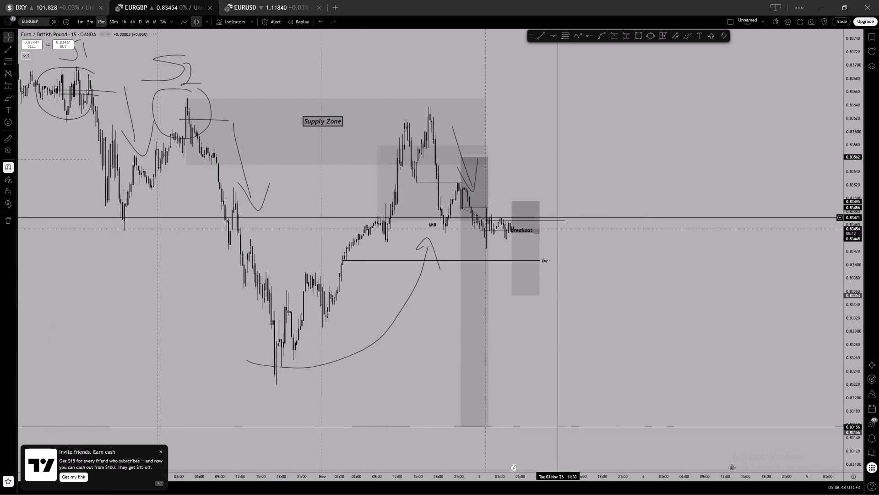
scroll(589, 214, "up", 2)
left_click_drag(574, 223, 596, 214)
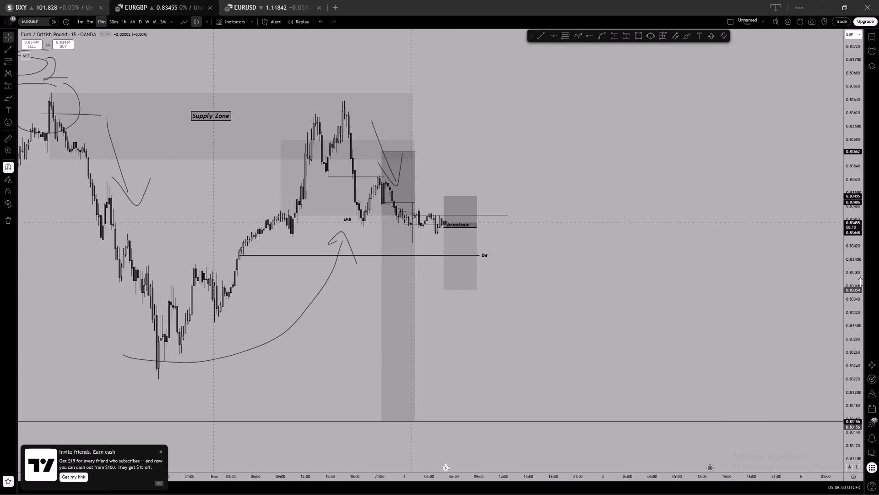
scroll(856, 287, "up", 11)
left_click_drag(474, 208, 625, 212)
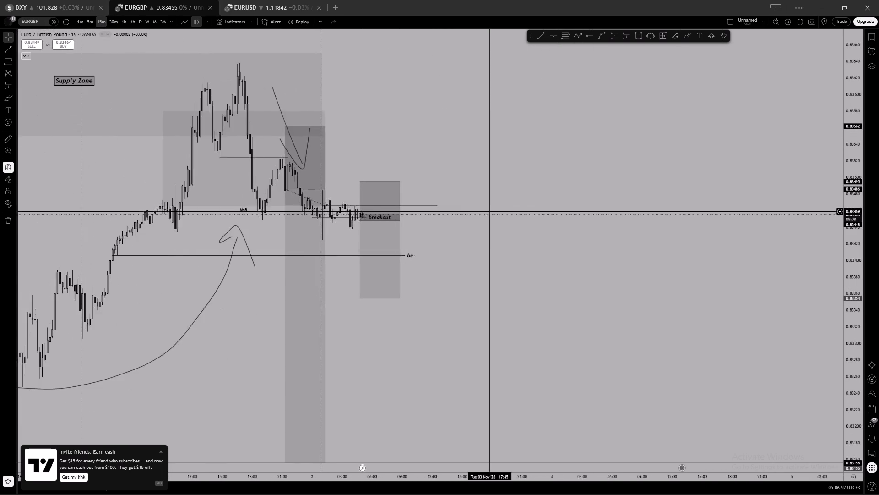
left_click_drag(625, 212, 769, 189)
left_click_drag(684, 135, 726, 167)
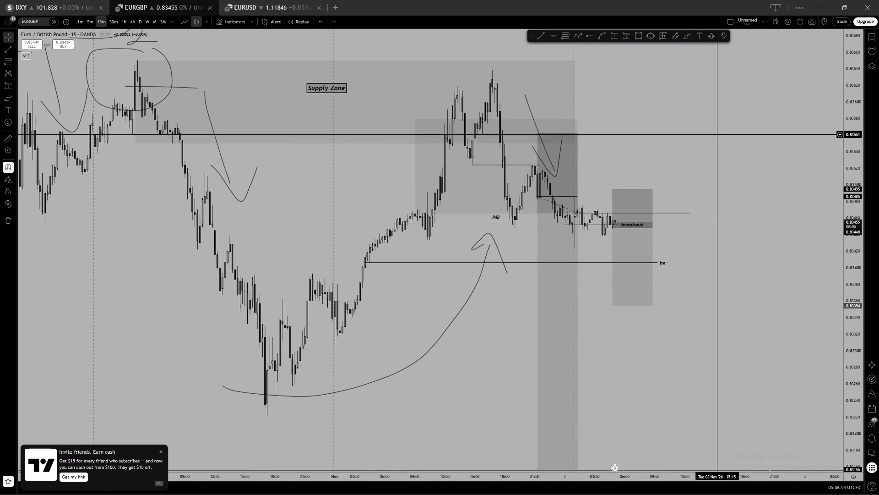
scroll(860, 215, "down", 3)
left_click_drag(689, 158, 699, 157)
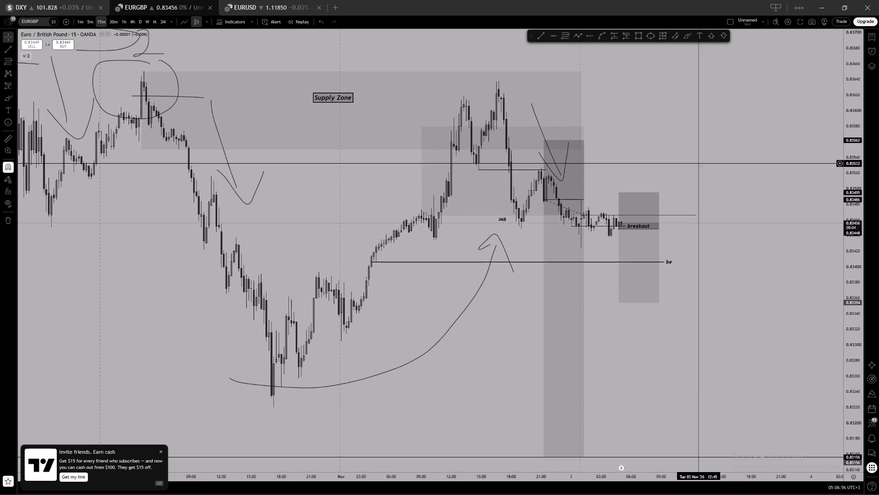
Inspect the EURGBP short position's entry, stop and target against the breakout line and the 0.83466 level.
left_click(628, 212)
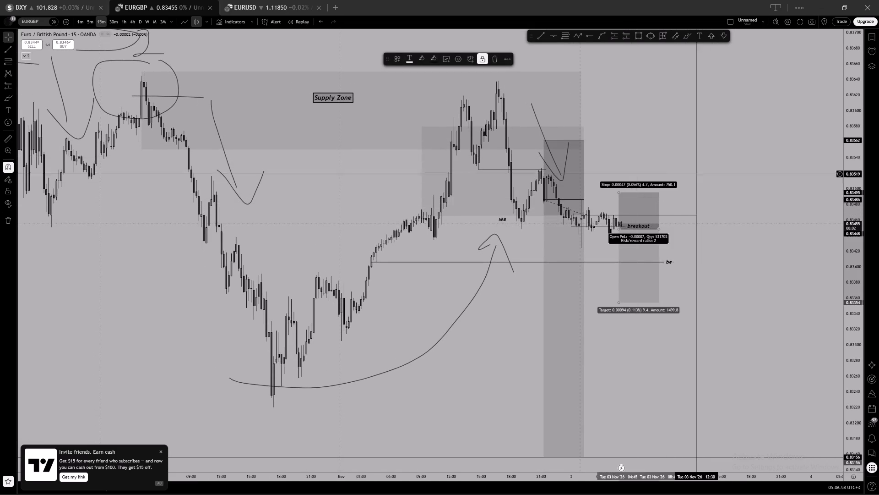
left_click(715, 164)
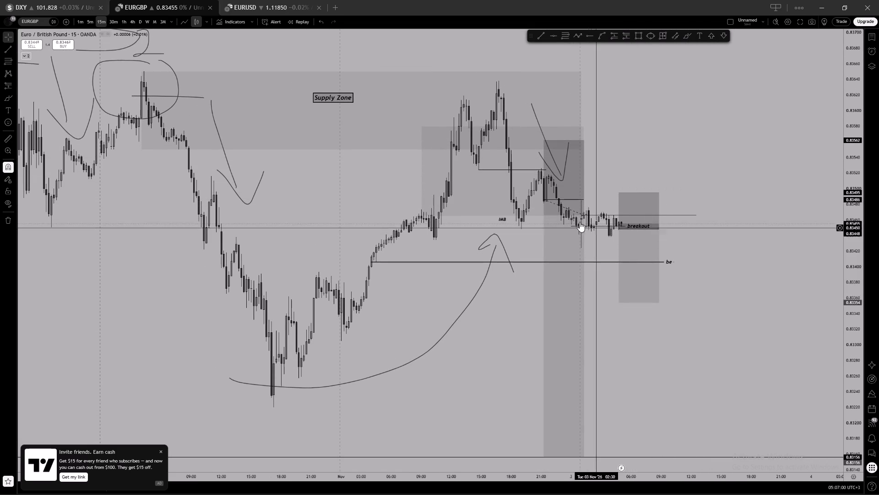
left_click(638, 224)
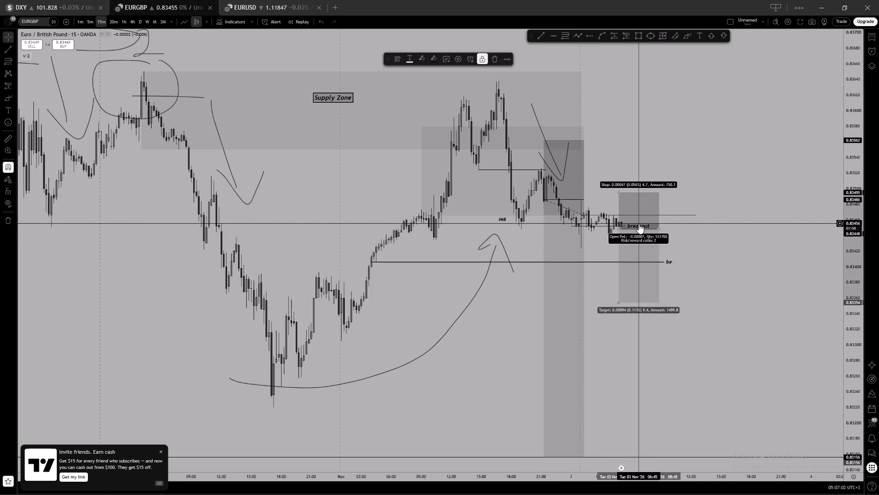
left_click(661, 203)
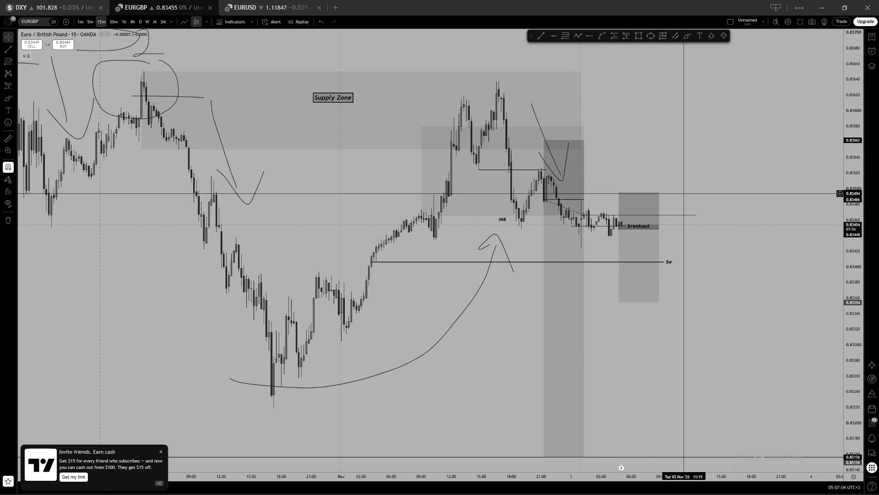
left_click(705, 193)
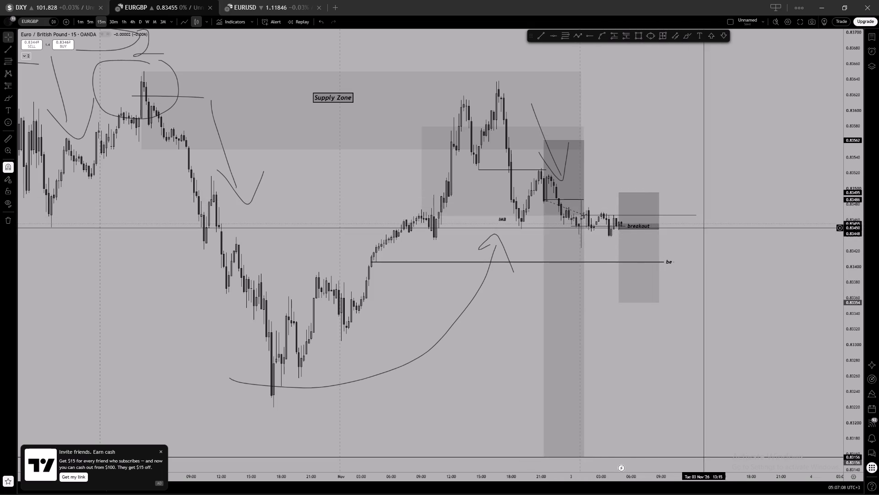
left_click(722, 197)
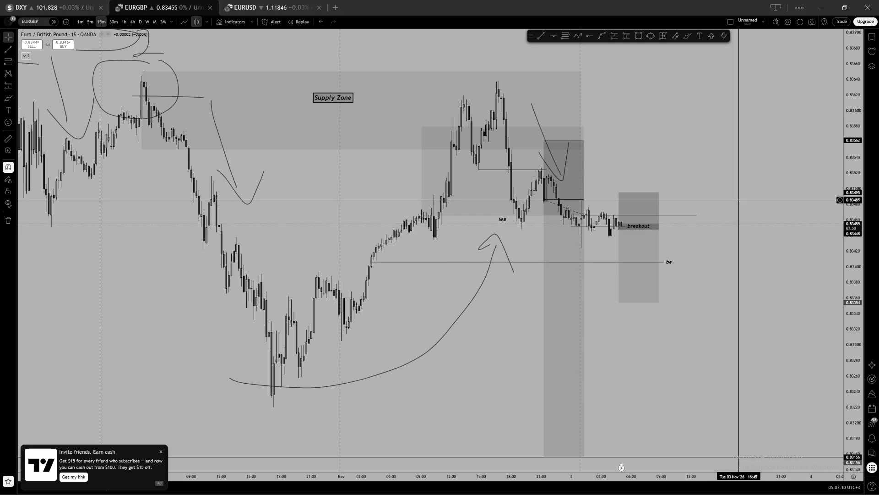
left_click(693, 215)
left_click(705, 189)
left_click(640, 233)
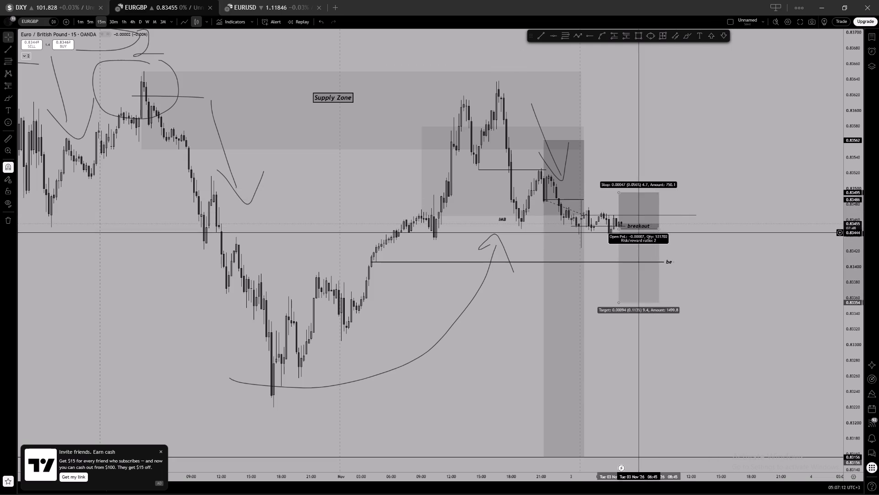
left_click(695, 204)
left_click(700, 191)
Switch to the EURUSD chart and check current price around the short entry and breakout line.
left_click(277, 5)
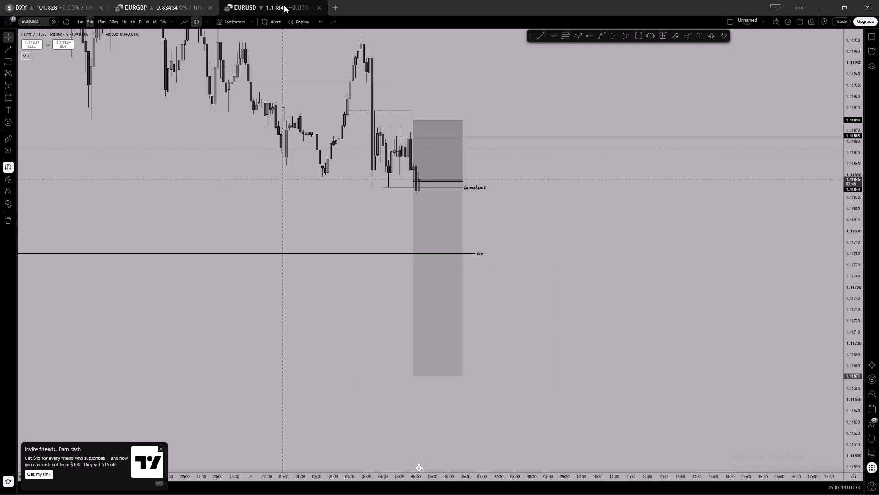
left_click_drag(556, 191, 594, 206)
left_click_drag(580, 213, 601, 217)
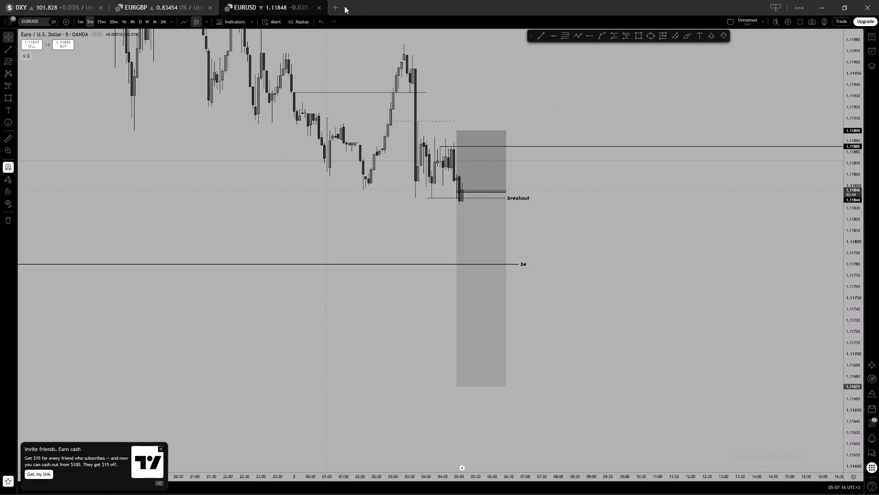
Open the saved Unnamed EURUSD layout in a new tab.
left_click(331, 5)
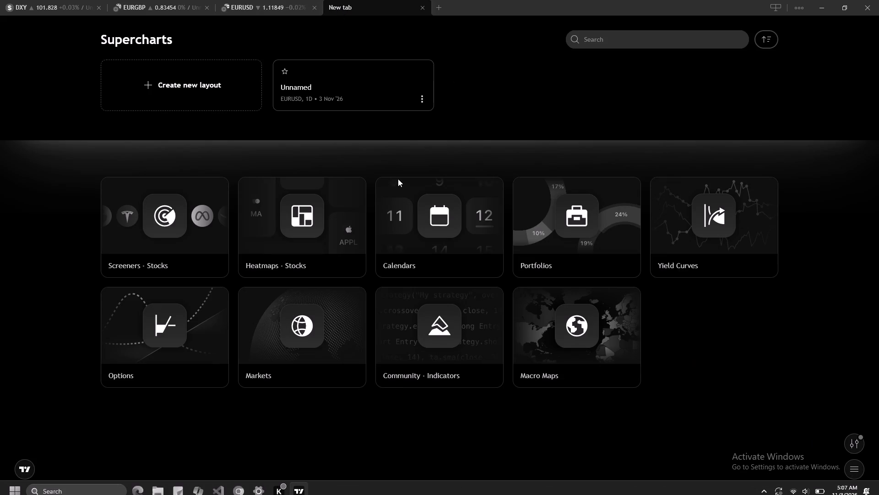
left_click(325, 99)
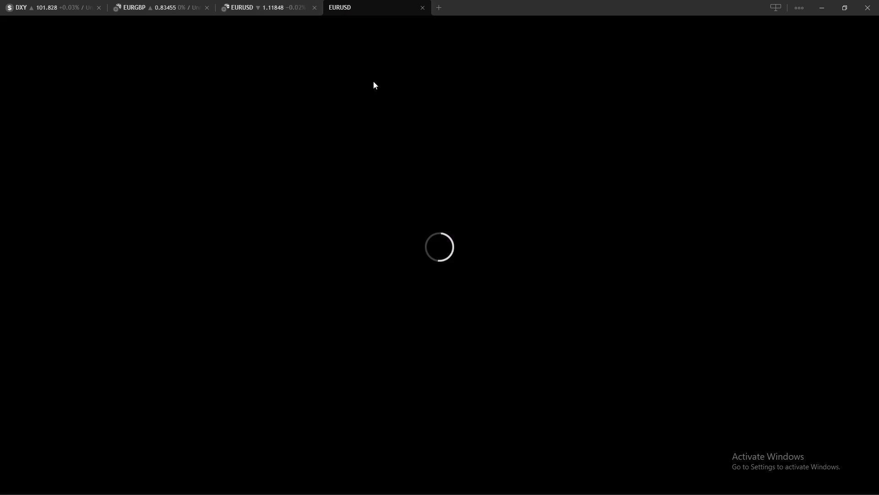
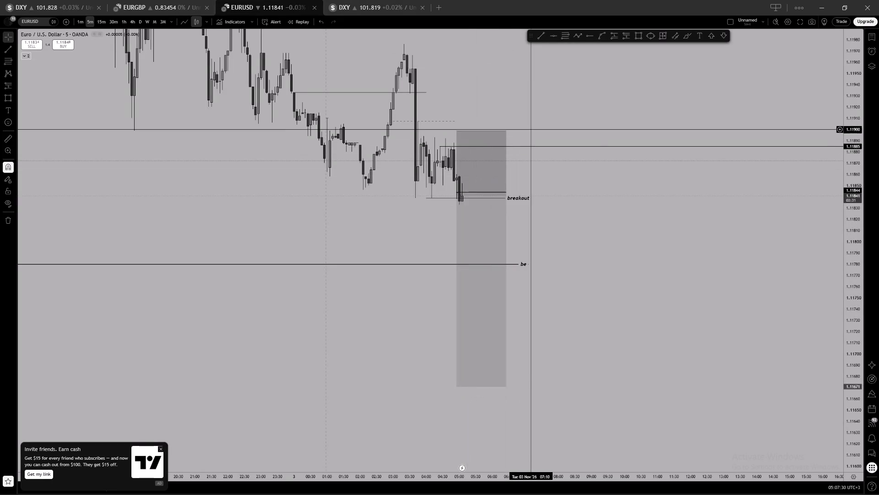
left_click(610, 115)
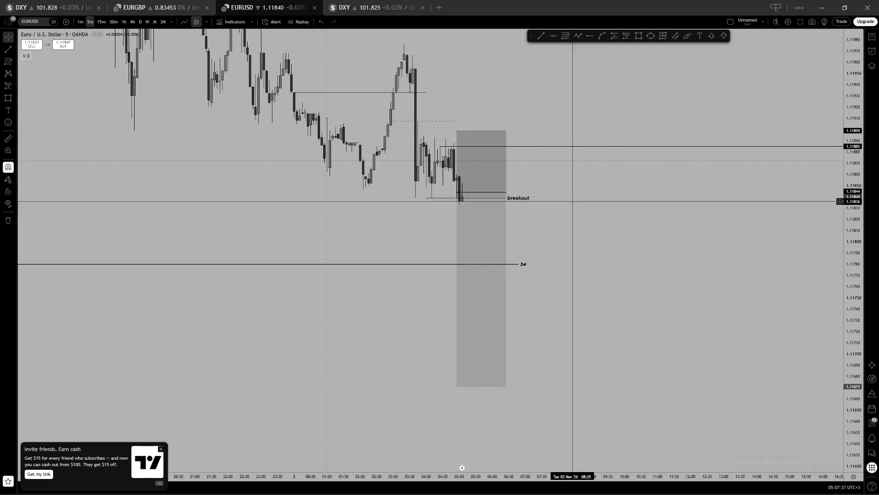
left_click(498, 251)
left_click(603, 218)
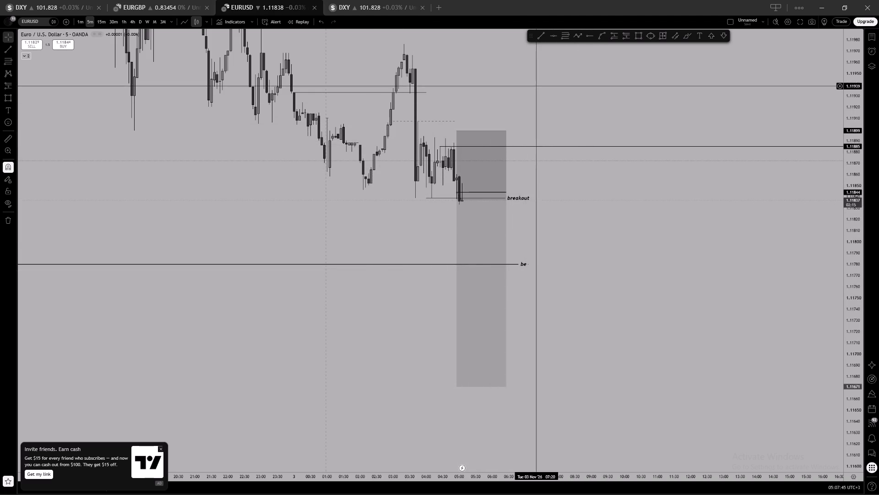
Switch to the second DXY chart and examine recent price on the 30-minute timeframe against the marked levels overhead.
left_click(381, 2)
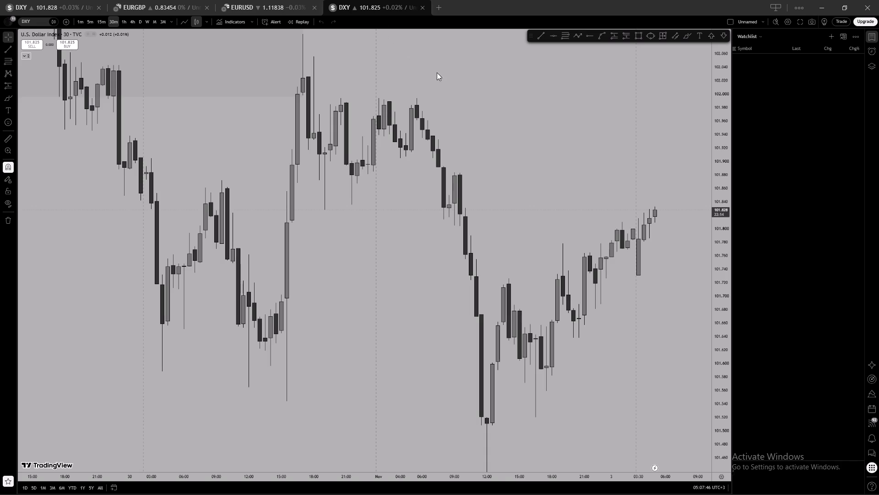
scroll(525, 172, "down", 3)
left_click_drag(595, 172, 530, 185)
left_click_drag(633, 166, 530, 168)
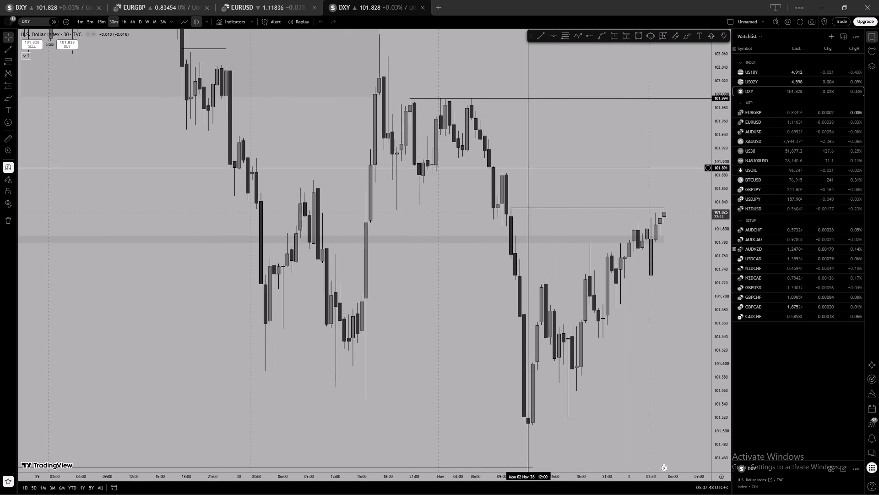
left_click_drag(660, 142, 586, 145)
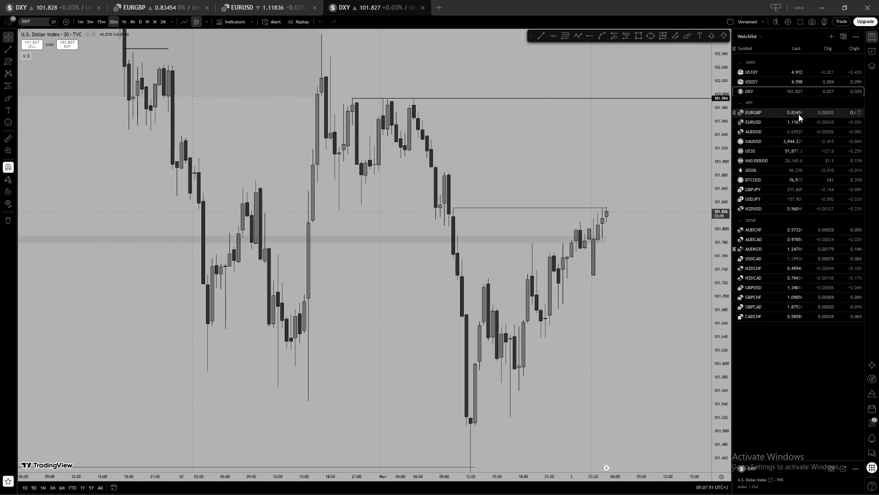
Load AUDUSD from the watchlist and examine price around the shaded zones near 0.70000 on the 30-minute and 4-hour timeframes.
left_click(798, 114)
left_click(797, 132)
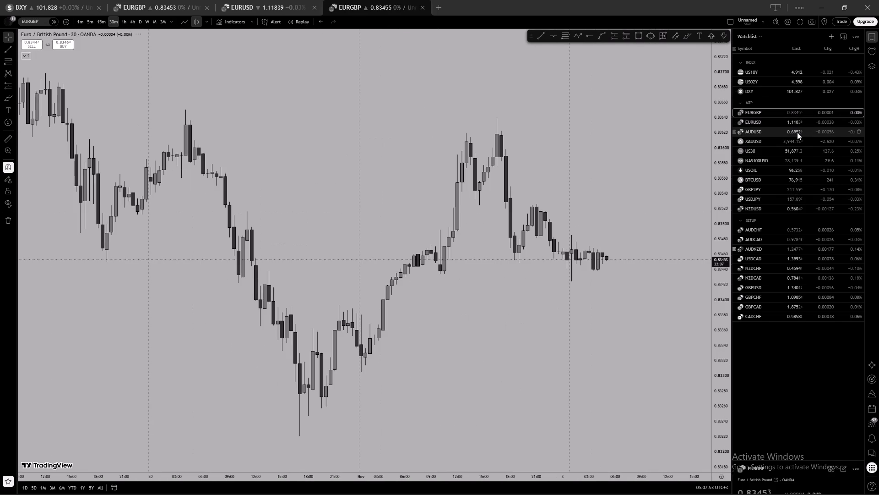
scroll(607, 215, "down", 3)
left_click_drag(615, 252, 517, 130)
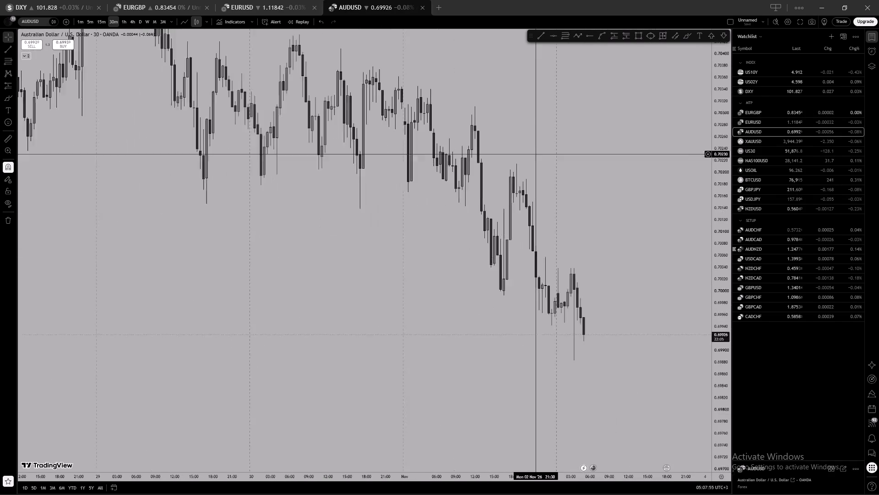
left_click_drag(517, 130, 468, 93)
left_click_drag(565, 176, 570, 194)
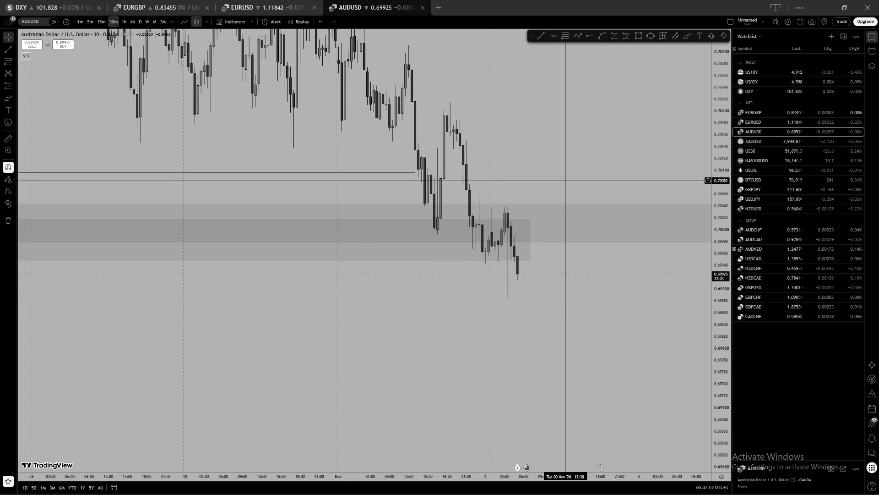
left_click_drag(570, 194, 571, 206)
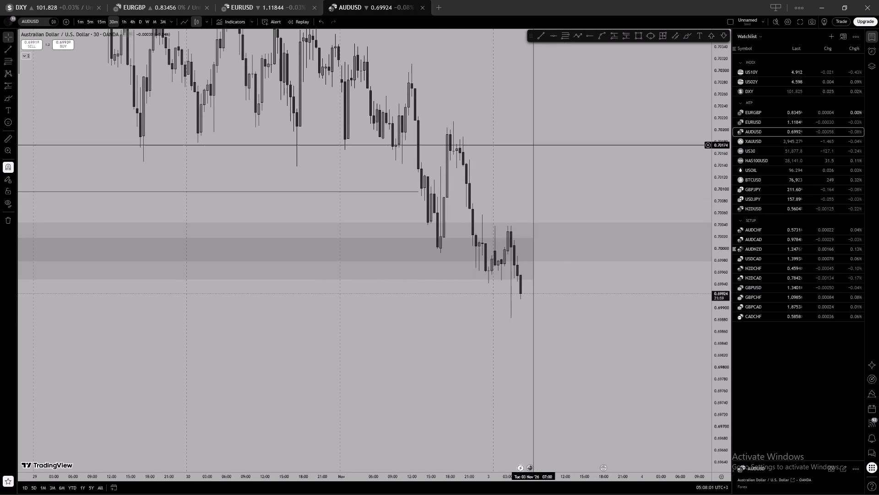
left_click_drag(545, 149, 552, 149)
left_click(128, 19)
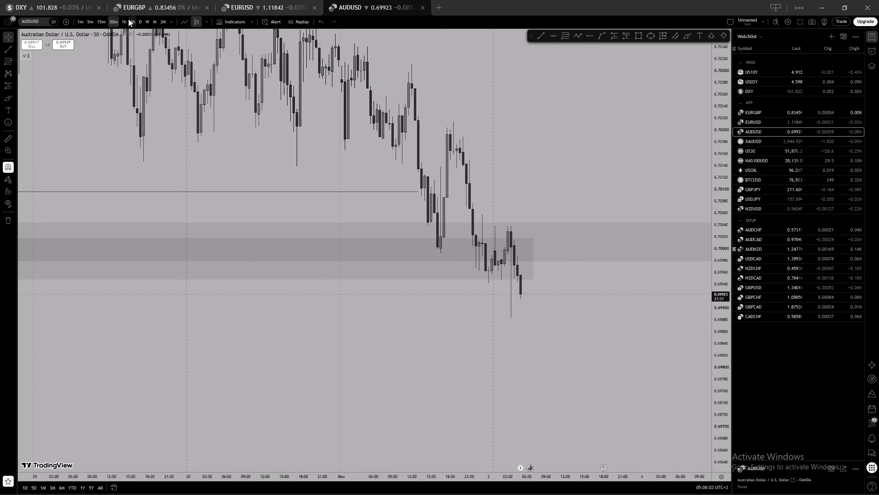
scroll(729, 353, "down", 5)
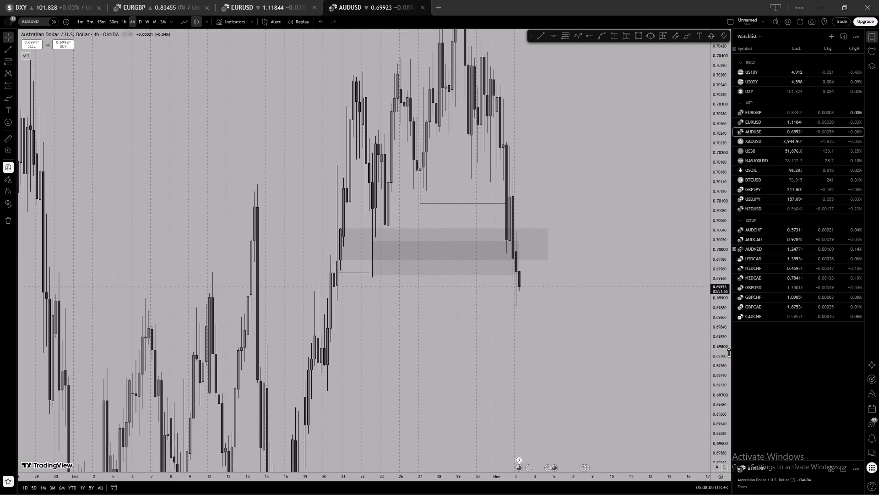
scroll(729, 353, "down", 20)
scroll(729, 353, "down", 4)
scroll(463, 195, "up", 3)
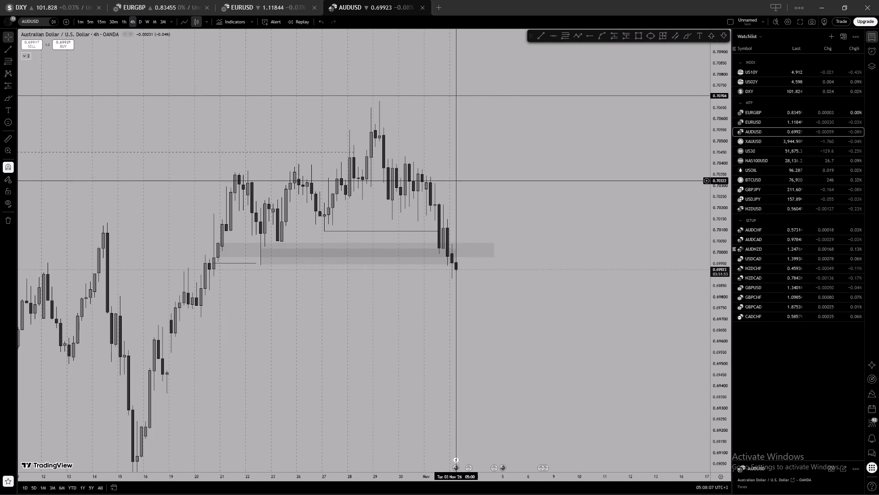
left_click(456, 181)
On the AUDUSD daily chart, place a horizontal ray from the 19 October candle's low at 0.69548 and lock it.
left_click(139, 20)
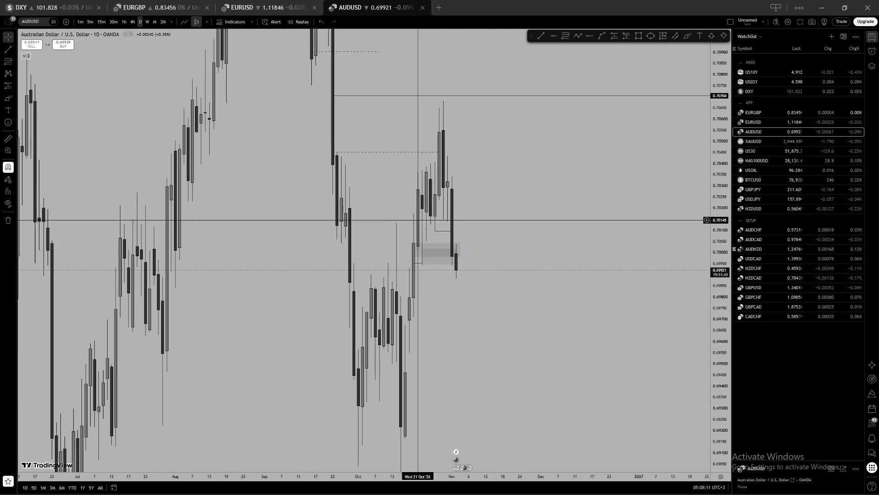
scroll(473, 244, "up", 4)
left_click_drag(447, 239, 512, 227)
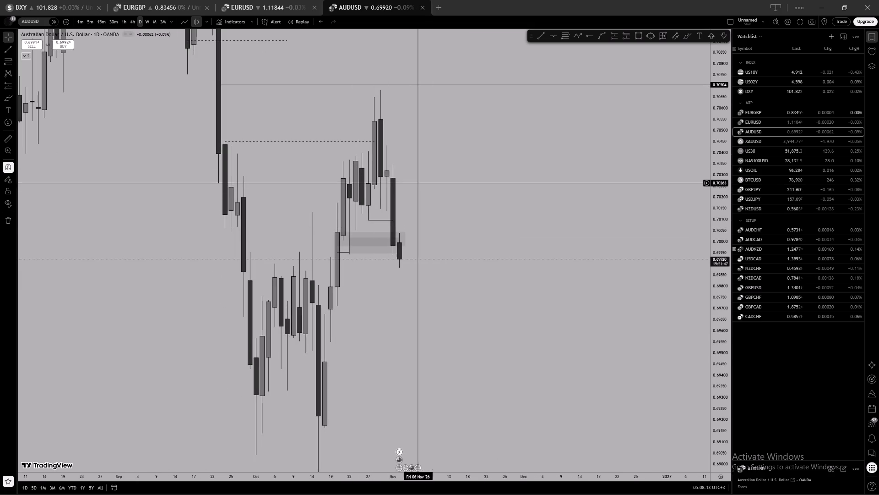
scroll(491, 179, "up", 1)
left_click(492, 179)
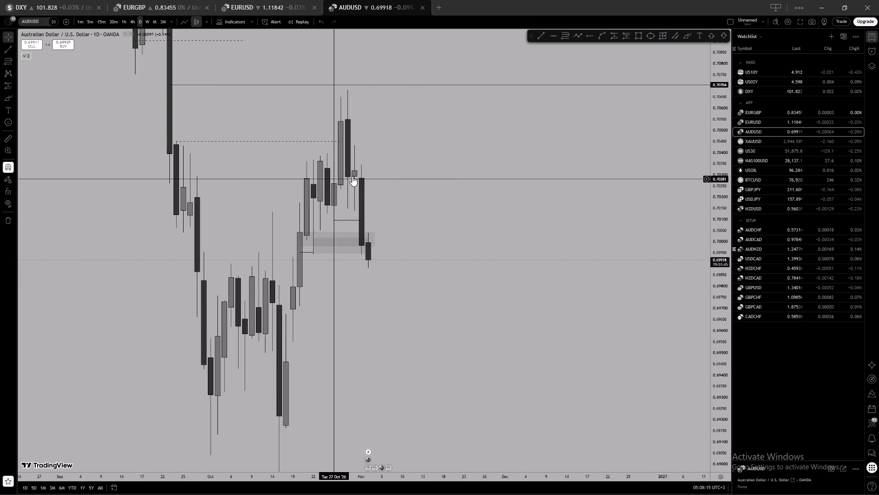
scroll(434, 245, "down", 1)
left_click_drag(474, 264, 478, 218)
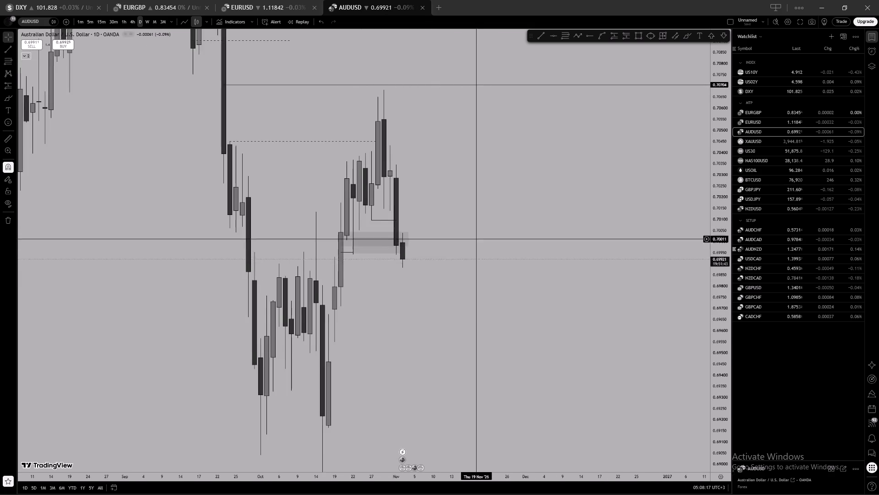
left_click_drag(478, 218, 478, 197)
left_click(594, 34)
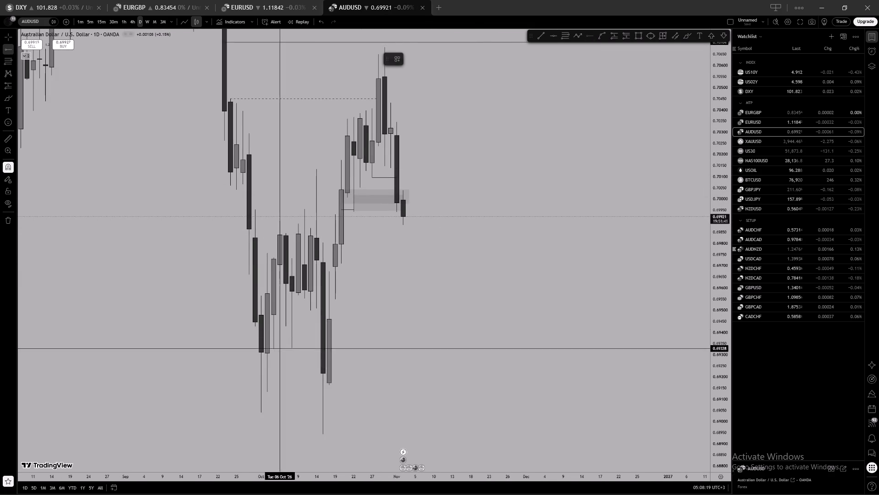
left_click(335, 293)
left_click(493, 62)
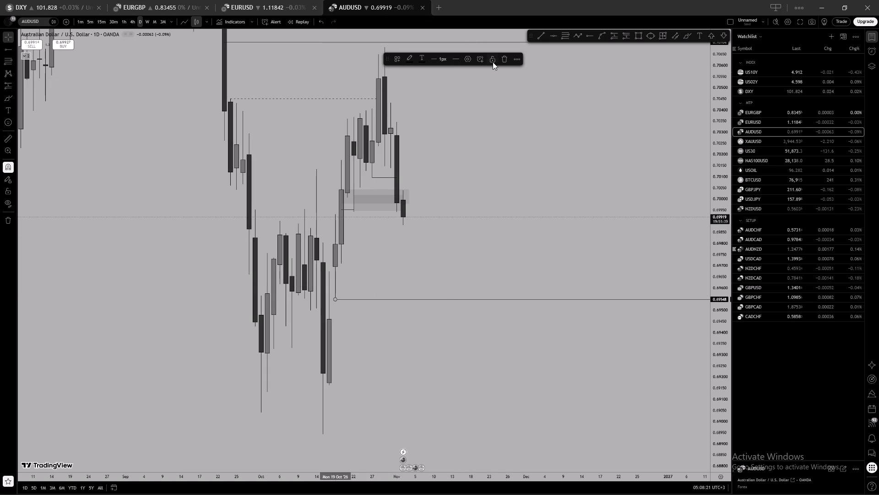
left_click_drag(451, 126, 449, 134)
On the 4-hour AUDUSD chart, draw a rectangle over the 3 November 01:00 candle's range, from 0.70038 to 0.69882, extending to 5 November.
left_click(136, 23)
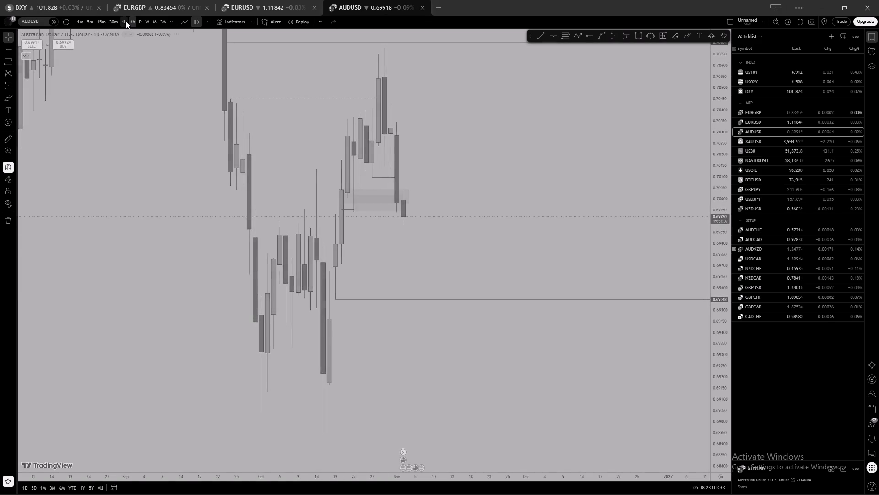
scroll(456, 124, "down", 5)
left_click_drag(541, 182, 483, 180)
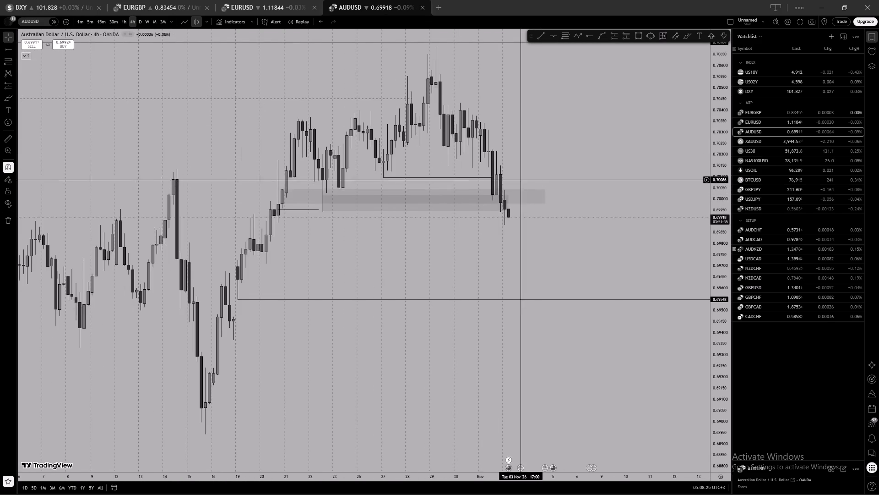
left_click_drag(483, 180, 481, 180)
scroll(727, 315, "up", 6)
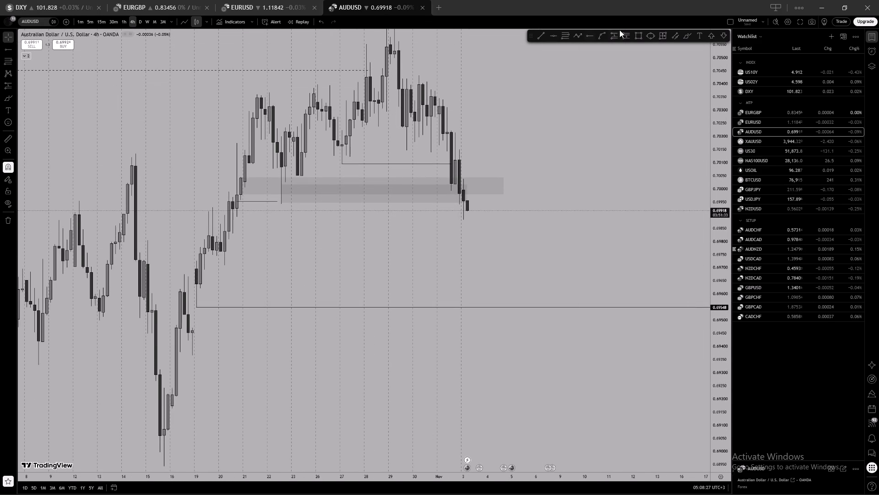
left_click(640, 33)
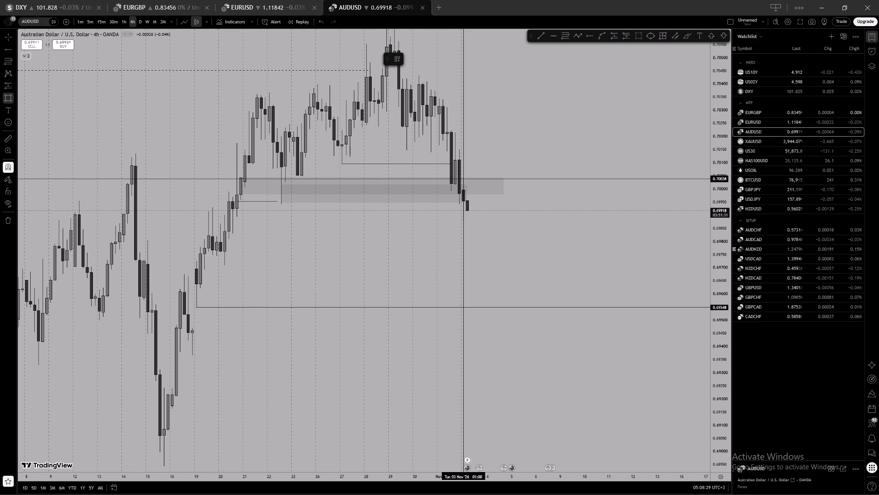
left_click(463, 175)
left_click(461, 222)
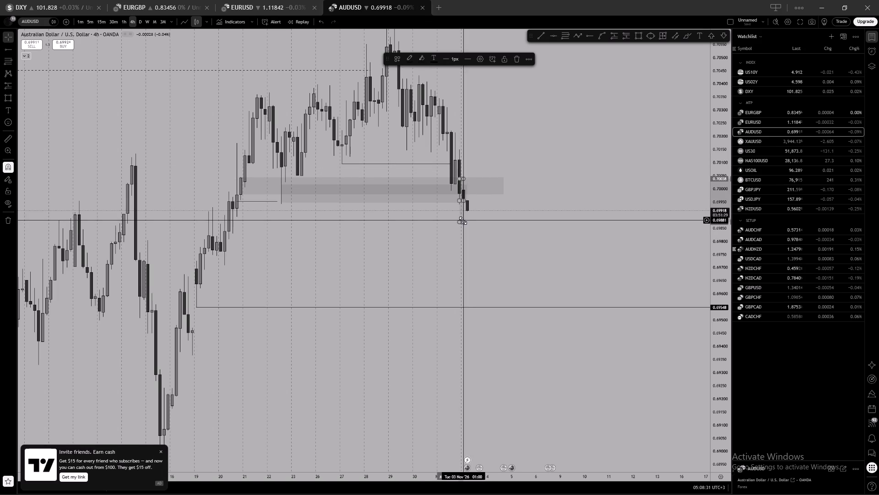
left_click_drag(461, 201, 518, 206)
left_click(560, 189)
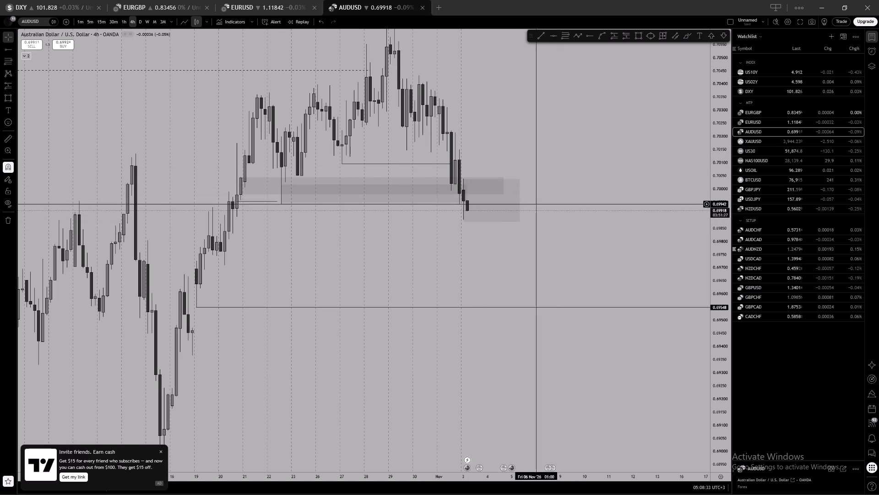
left_click_drag(465, 223, 465, 218)
left_click(491, 171)
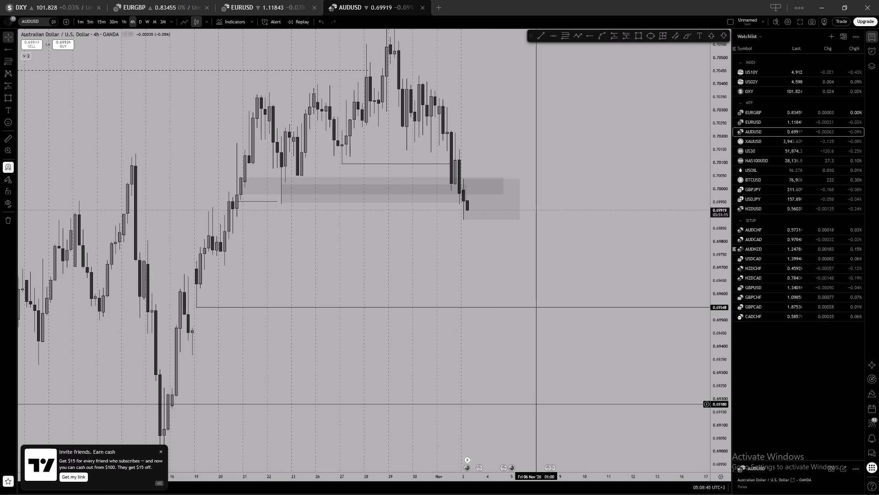
Enable the middle line on the new 0.70038–0.69882 rectangle.
left_click(538, 221)
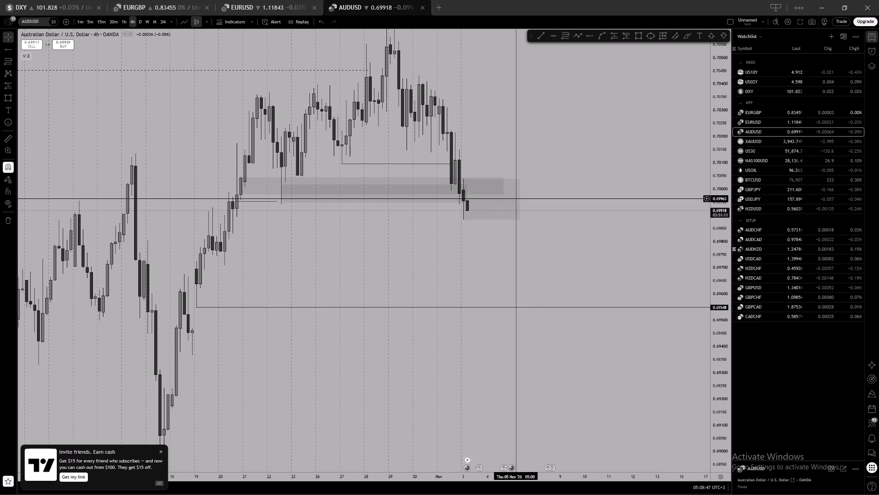
left_click(519, 199)
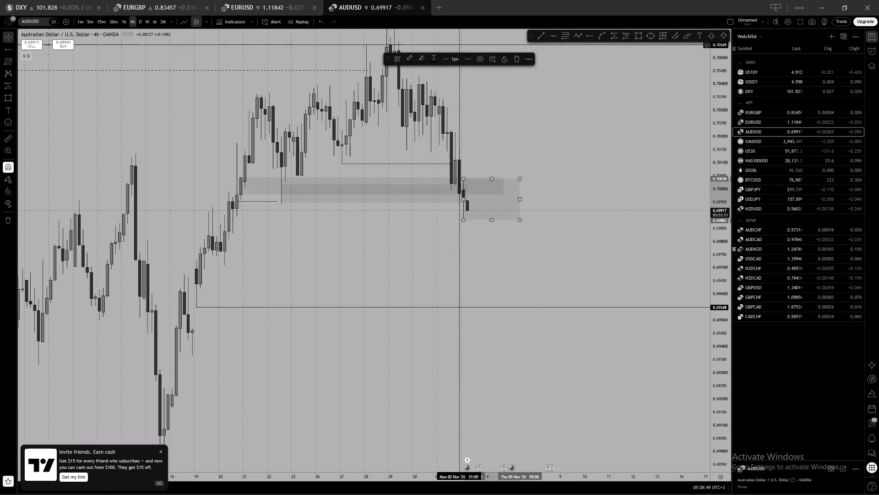
left_click(480, 60)
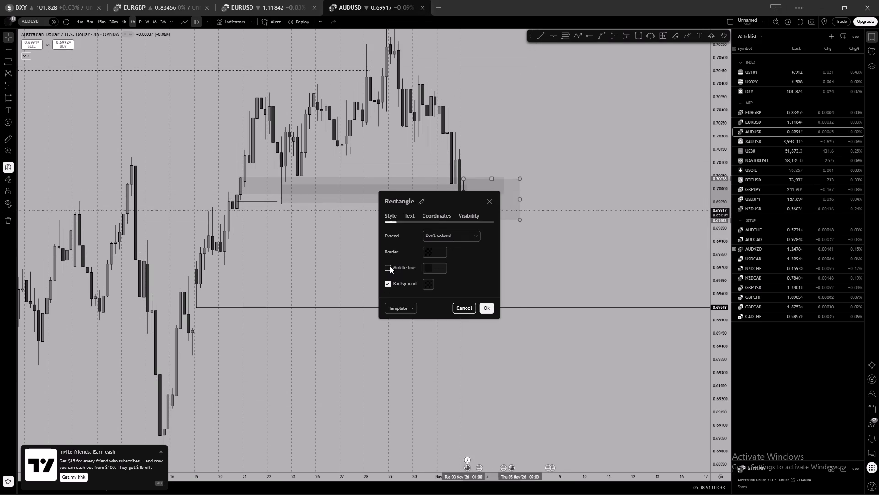
left_click(390, 266)
left_click(491, 311)
left_click(522, 258)
left_click(547, 262)
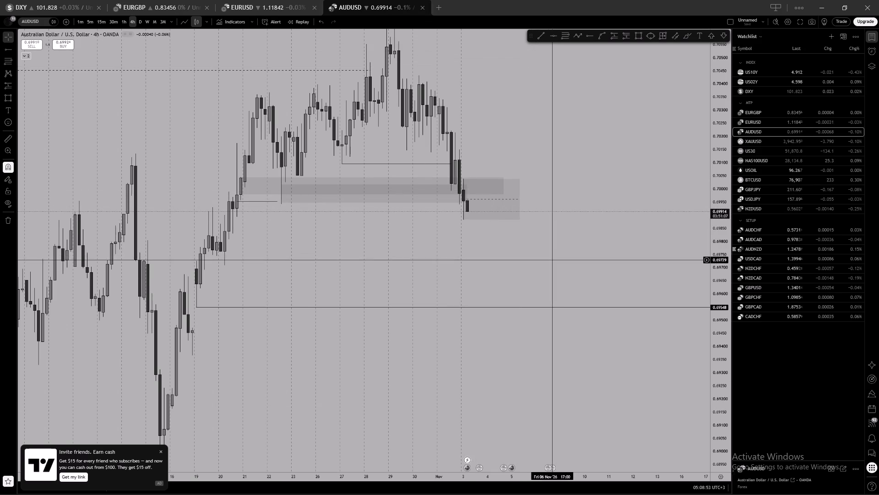
Examine 4-hour AUDUSD price structure between the new rectangle, the 0.69548 ray and the earlier swing highs.
scroll(552, 258, "down", 1)
left_click_drag(537, 340, 547, 268)
left_click_drag(545, 261, 547, 300)
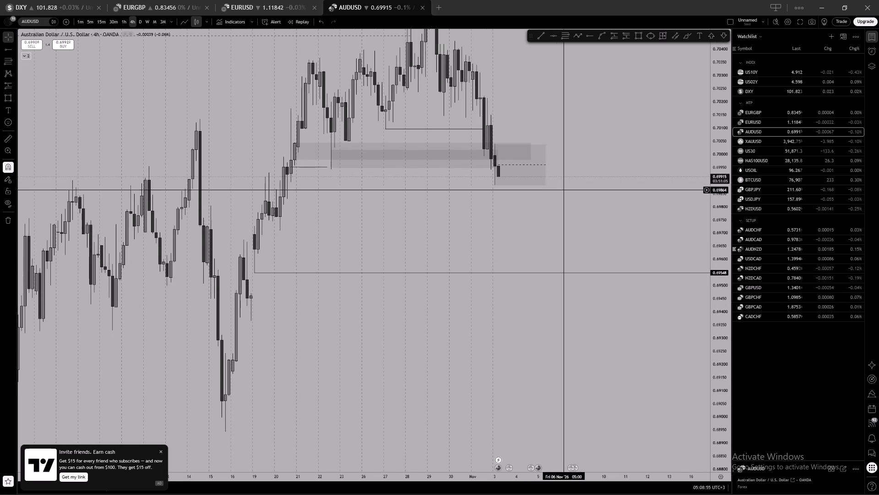
scroll(566, 180, "up", 2)
left_click_drag(552, 214, 553, 219)
left_click_drag(386, 331, 401, 412)
scroll(446, 308, "up", 2)
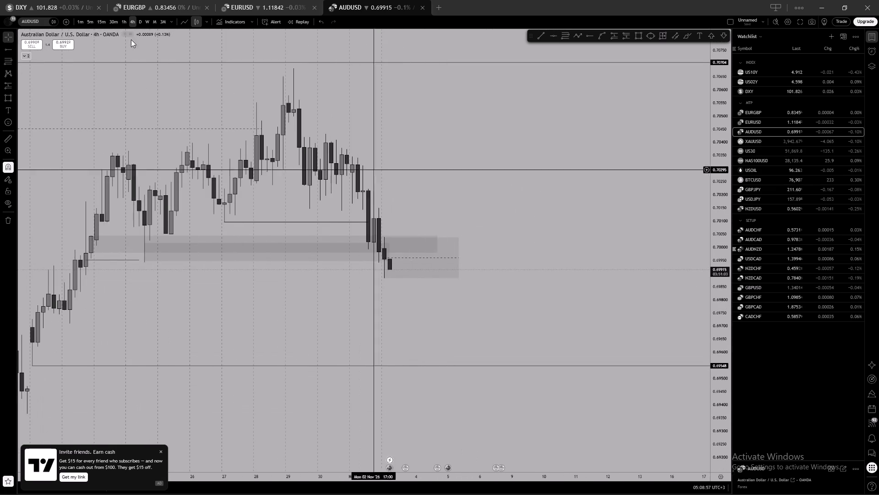
Step AUDUSD down through the 1-hour and 30-minute to the 15-minute timeframe and examine price inside the new rectangle.
left_click(124, 23)
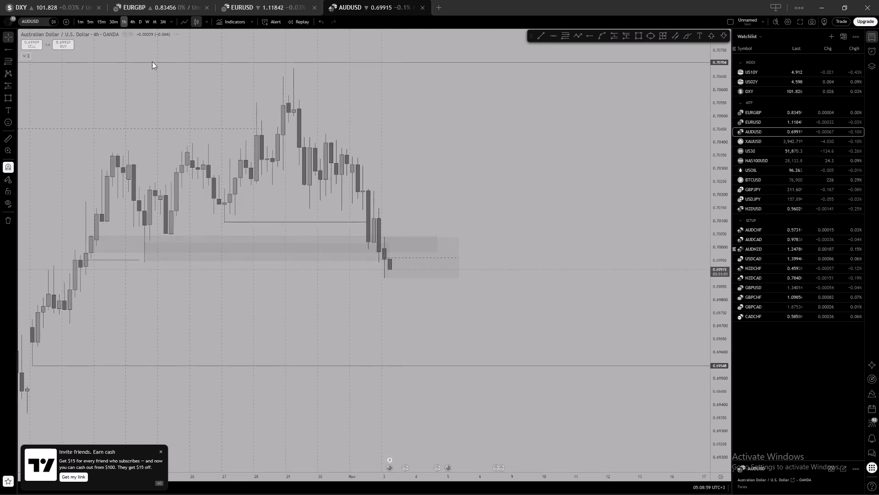
scroll(408, 191, "down", 3)
left_click_drag(503, 192, 210, 155)
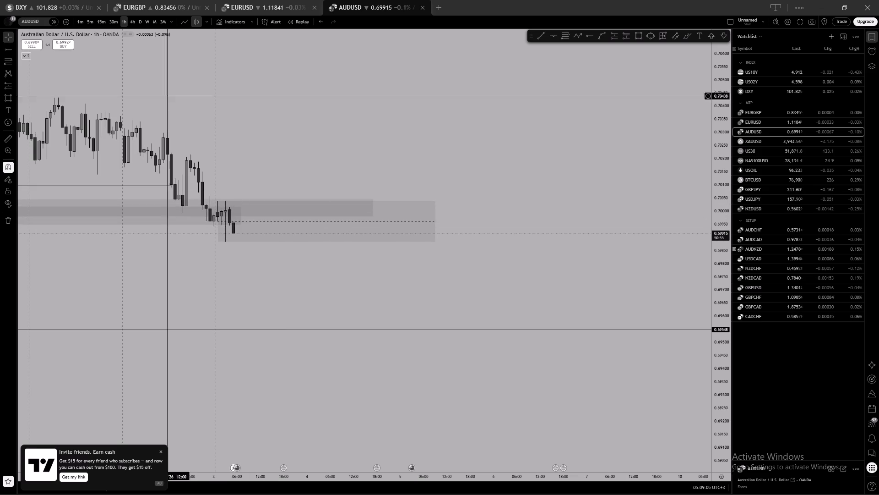
left_click(114, 19)
left_click(101, 22)
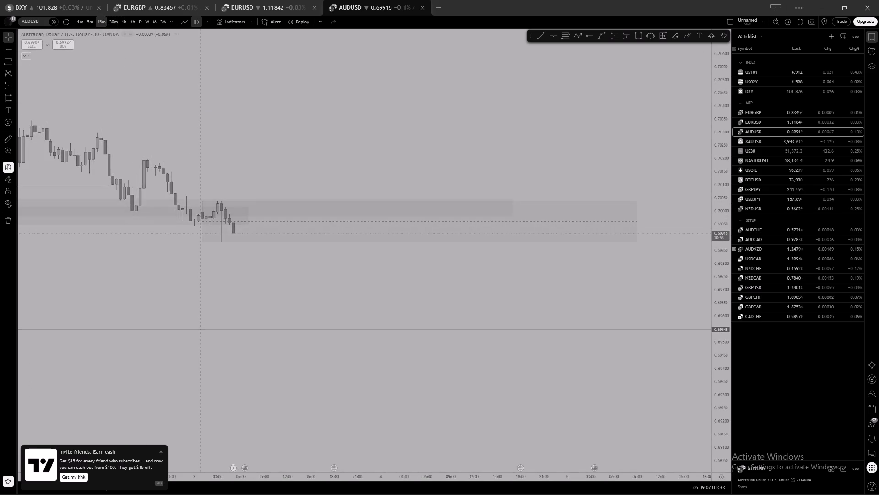
scroll(298, 130, "down", 11)
left_click_drag(631, 167, 350, 136)
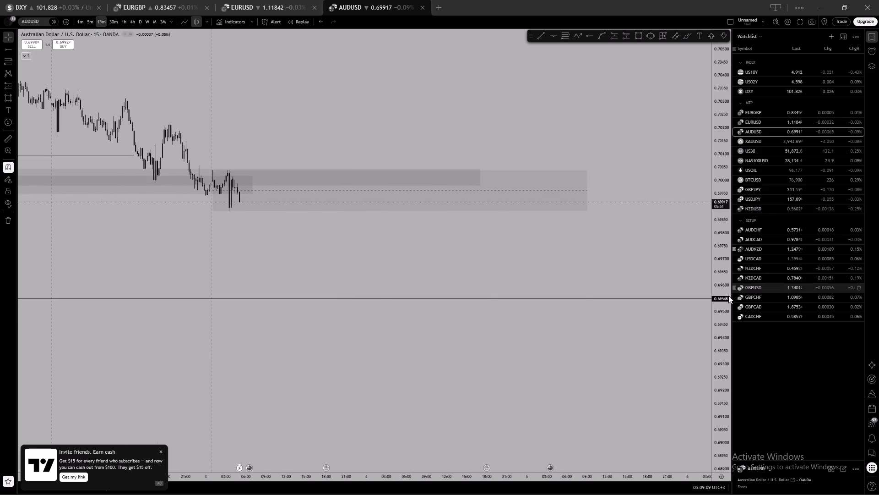
Place a short position on the latest 15-minute AUDUSD candle, with entry at 0.69916 and stop at 0.70033.
scroll(723, 299, "up", 17)
left_click_drag(213, 74, 467, 110)
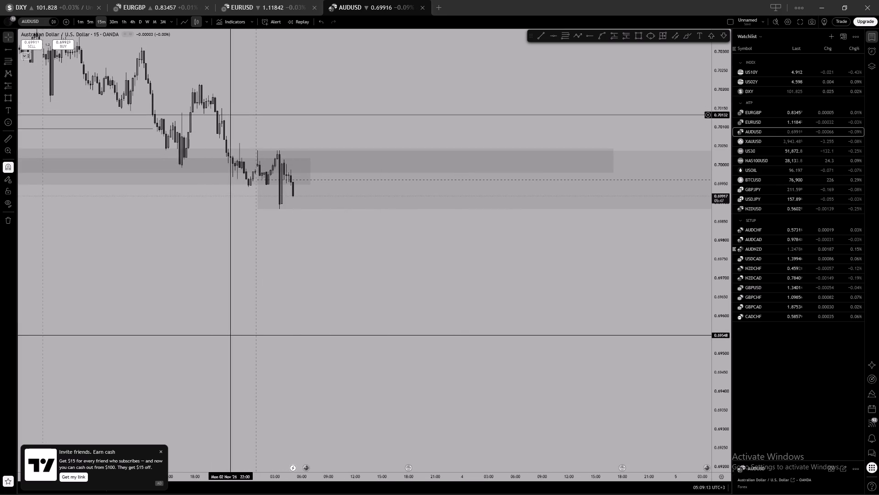
scroll(314, 137, "up", 1)
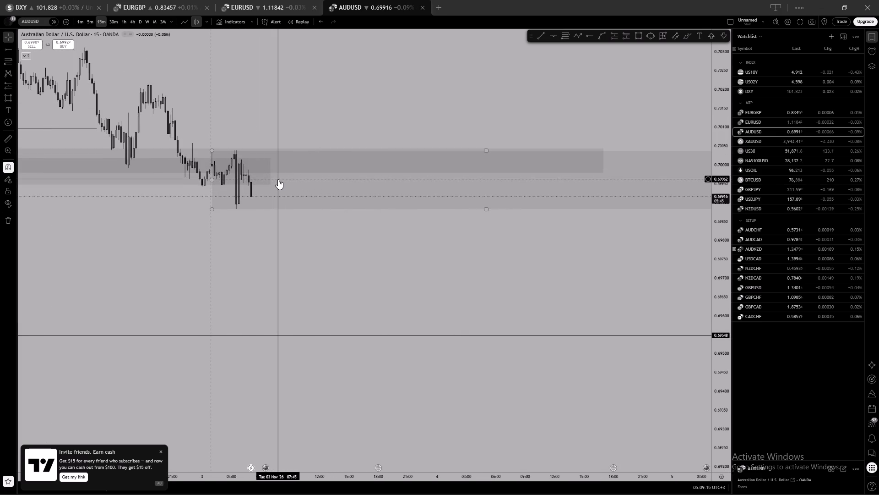
left_click(278, 179)
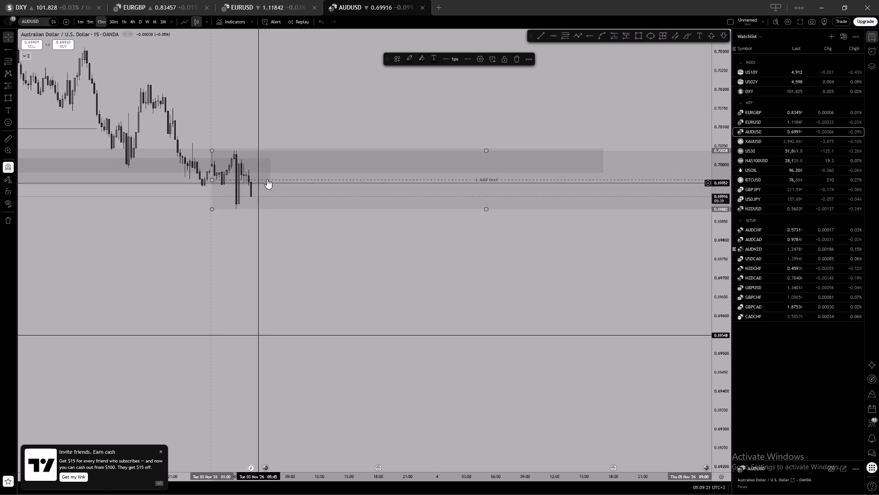
left_click(332, 180)
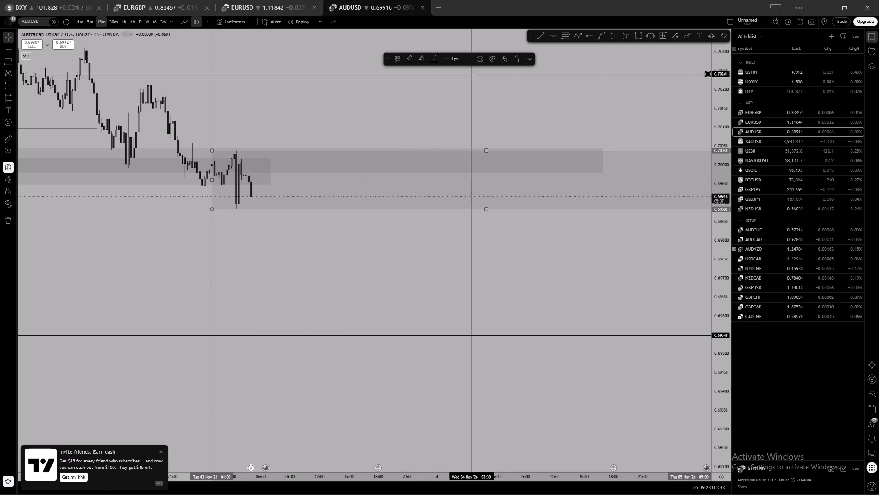
left_click(628, 38)
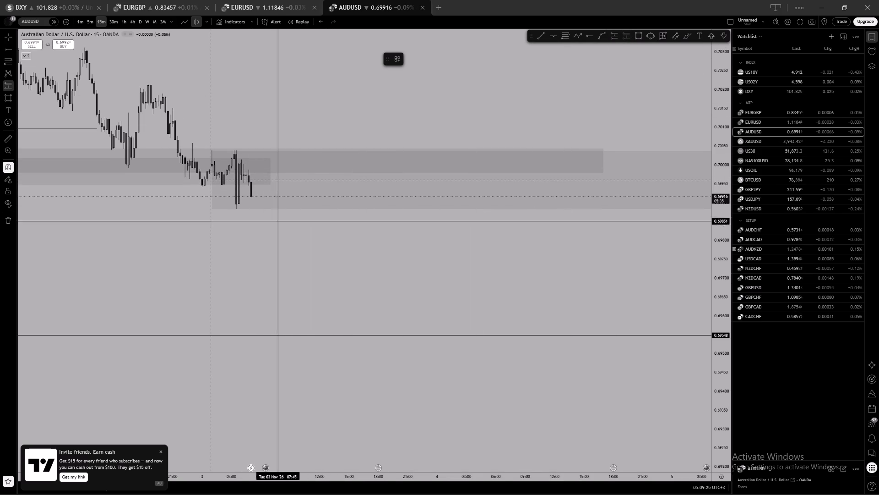
left_click(252, 195)
left_click(286, 95)
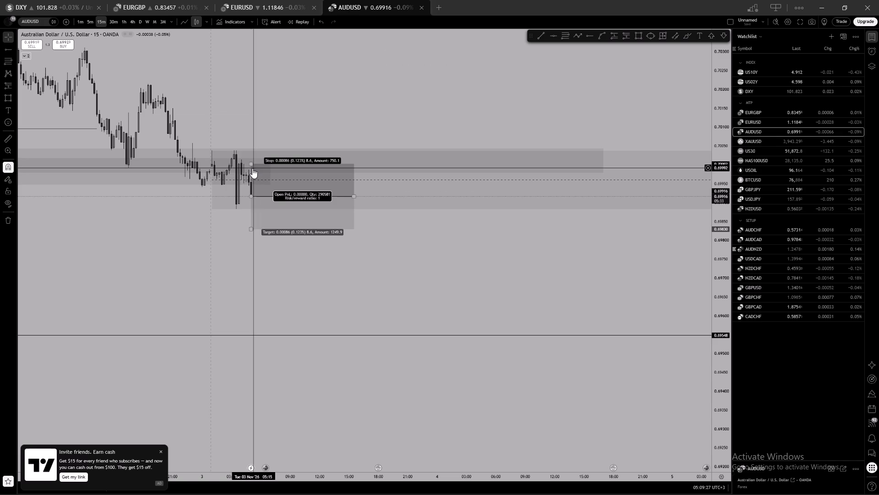
left_click_drag(251, 165, 252, 153)
left_click_drag(330, 106, 337, 100)
Examine 15-minute AUDUSD price structure from the 19 October origin of the 0.69548 ray back to the current price.
scroll(357, 88, "down", 9)
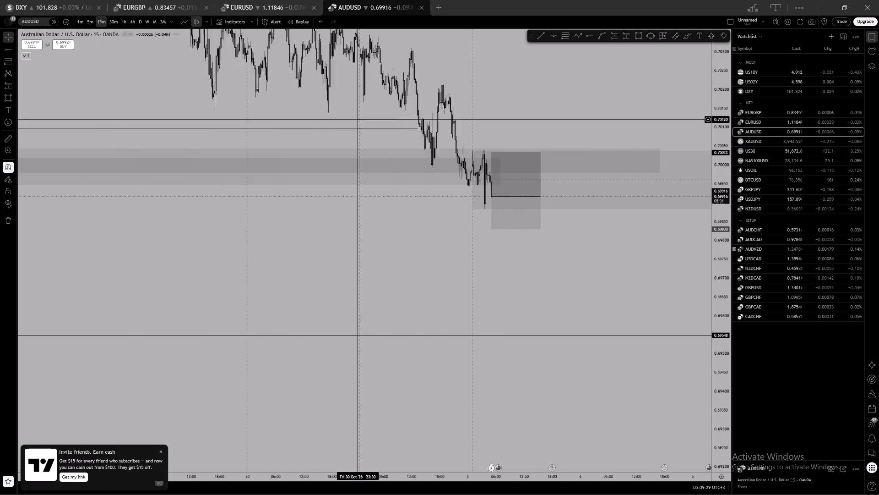
scroll(355, 140, "down", 5)
scroll(149, 162, "down", 4)
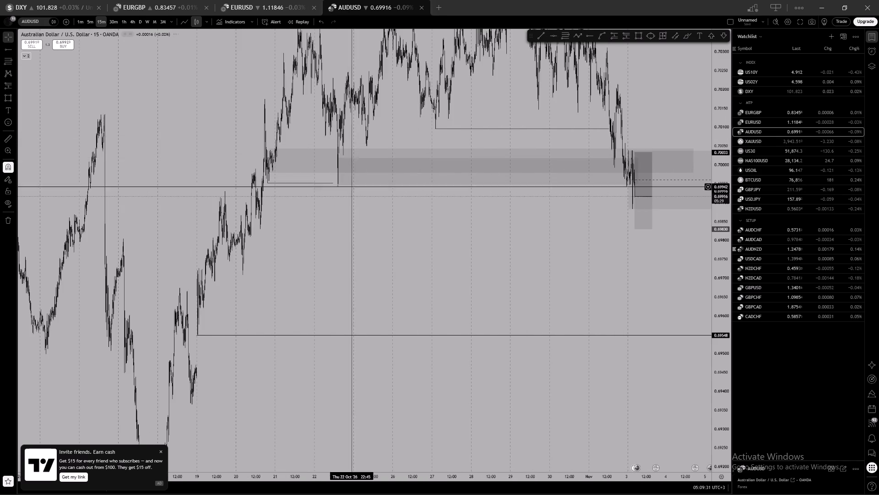
scroll(268, 222, "up", 1)
left_click_drag(237, 274, 249, 254)
scroll(249, 251, "up", 2)
left_click_drag(207, 275, 552, 128)
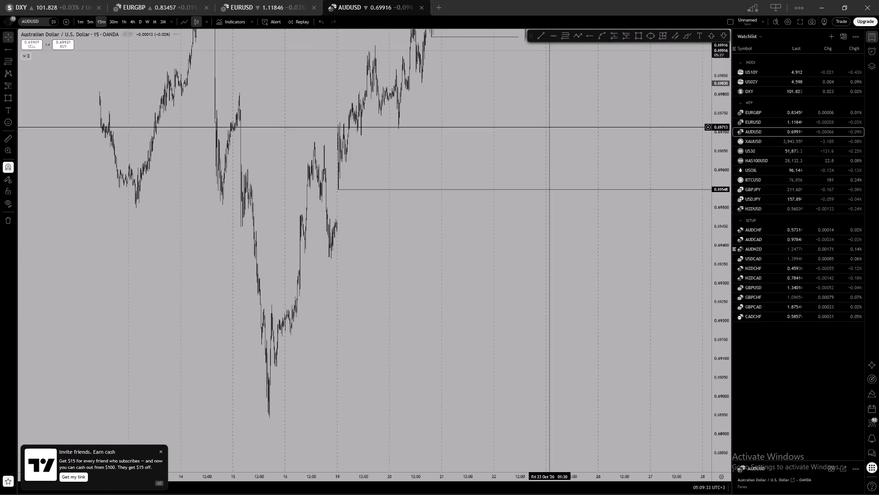
scroll(452, 136, "up", 6)
left_click_drag(205, 120, 587, 164)
scroll(586, 164, "up", 1)
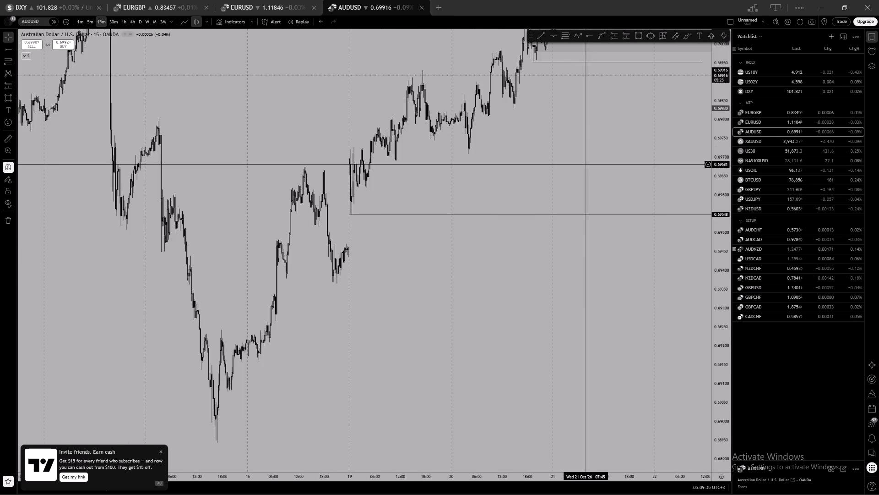
scroll(586, 165, "up", 3)
left_click_drag(405, 306, 465, 233)
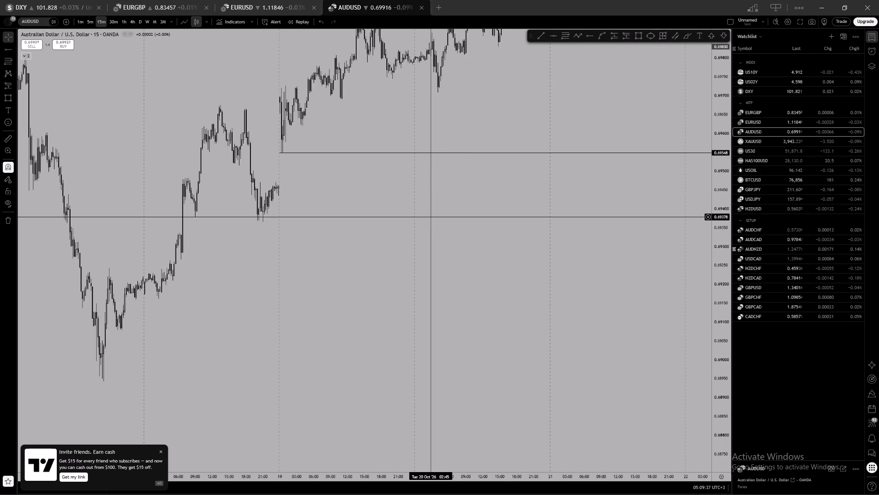
scroll(475, 219, "up", 2)
left_click_drag(534, 217, 4, 366)
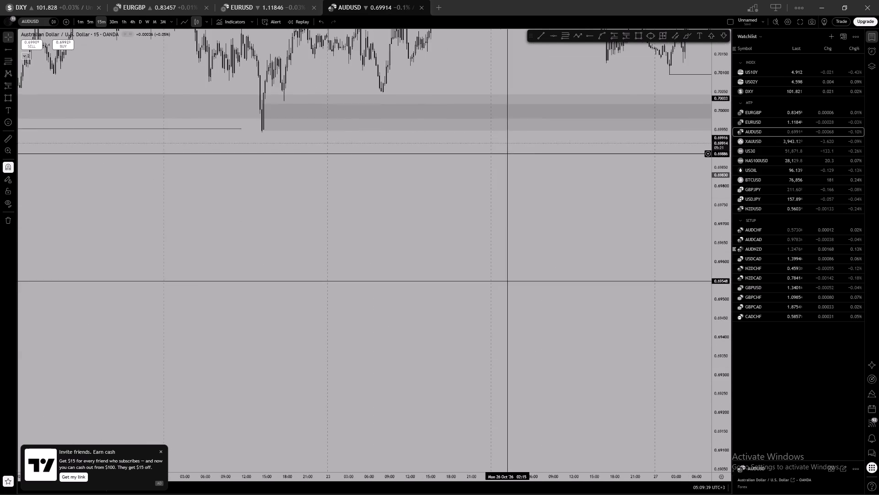
left_click_drag(508, 154, 137, 309)
scroll(467, 269, "up", 3)
left_click_drag(592, 177, 0, 189)
left_click_drag(494, 241, 123, 233)
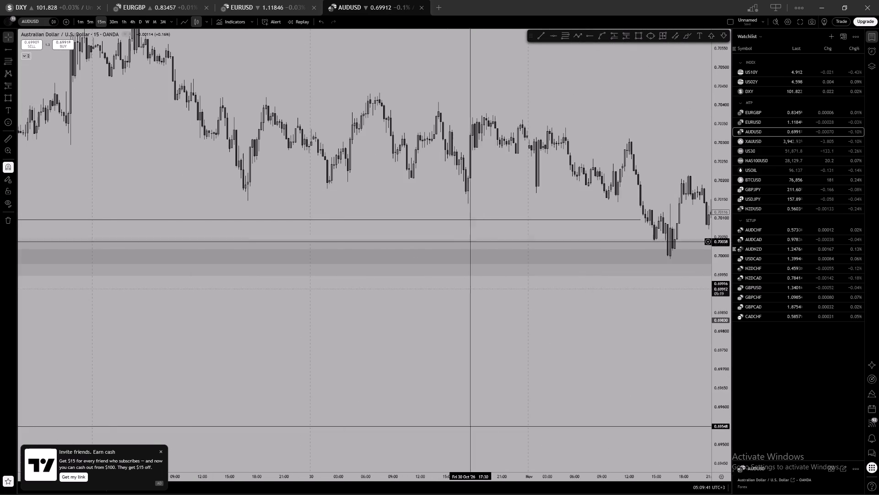
left_click_drag(123, 233, 0, 208)
left_click_drag(391, 179, 394, 175)
Tighten the short position's stop to 0.70006.
left_click(340, 250)
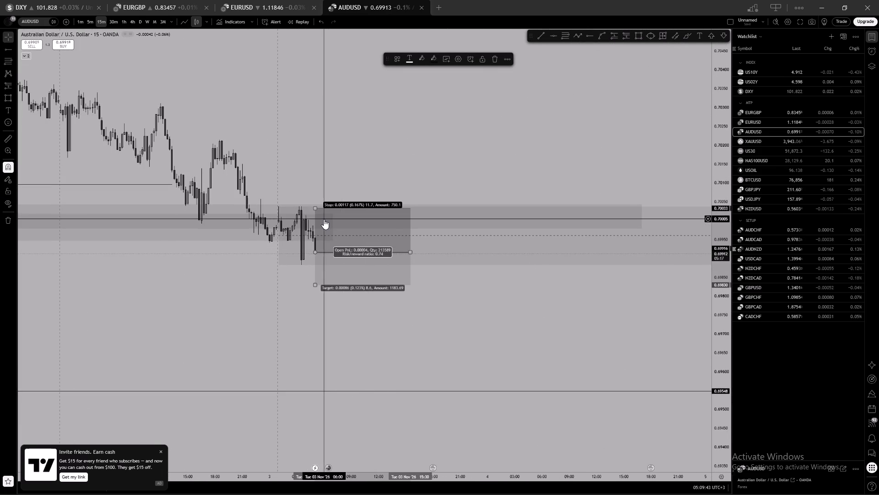
left_click_drag(316, 208, 320, 220)
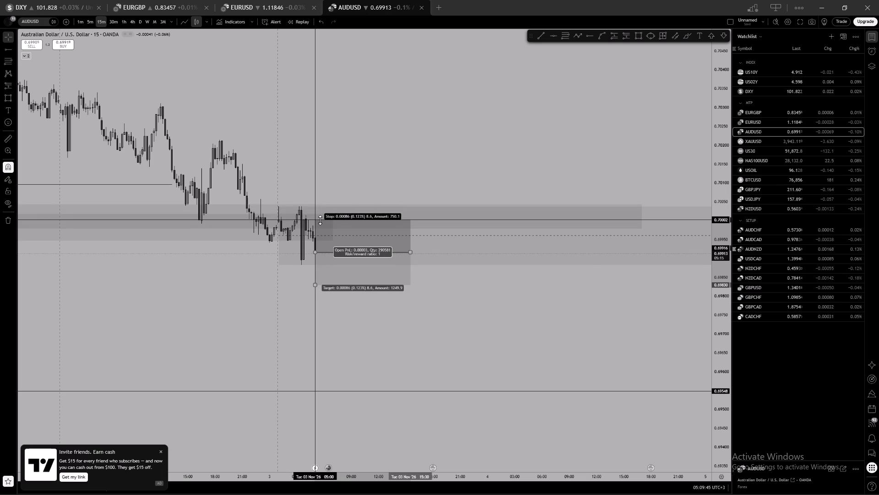
left_click_drag(320, 220, 320, 218)
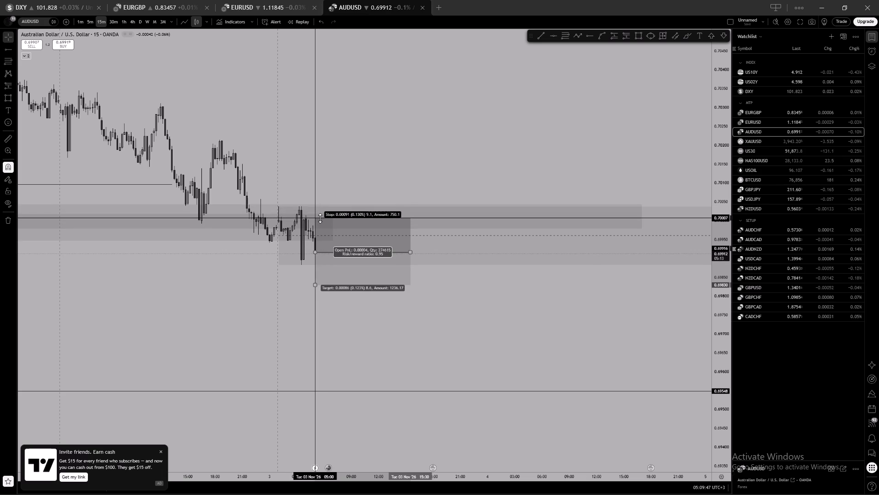
left_click_drag(320, 218, 320, 219)
left_click(371, 194)
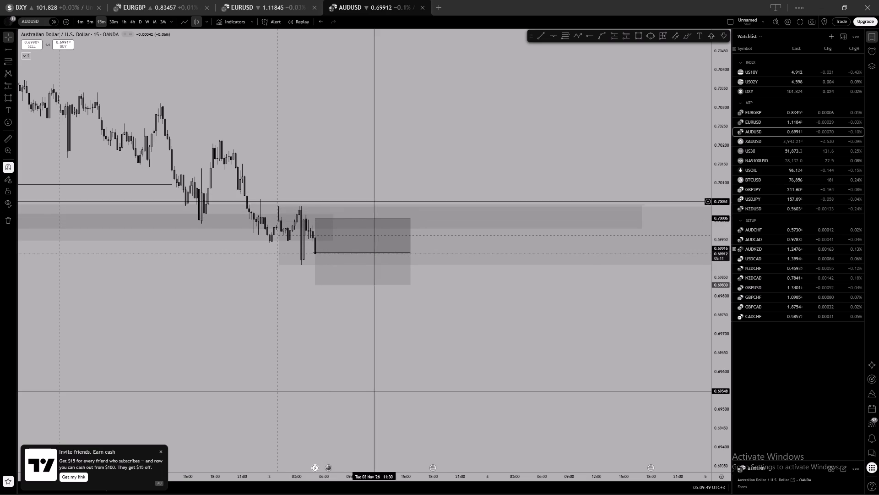
Extend the short position's target to 0.69551, just above the 0.69548 ray, and lock the drawing.
left_click_drag(313, 285, 339, 394)
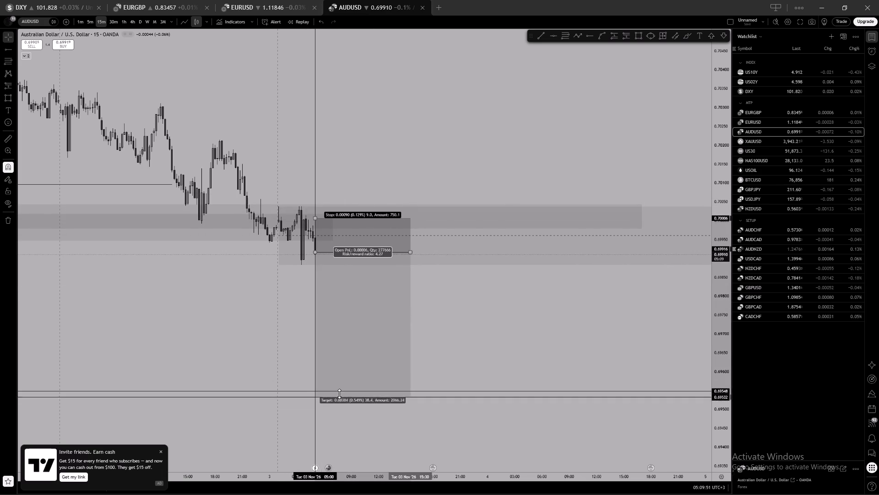
left_click_drag(339, 394, 341, 390)
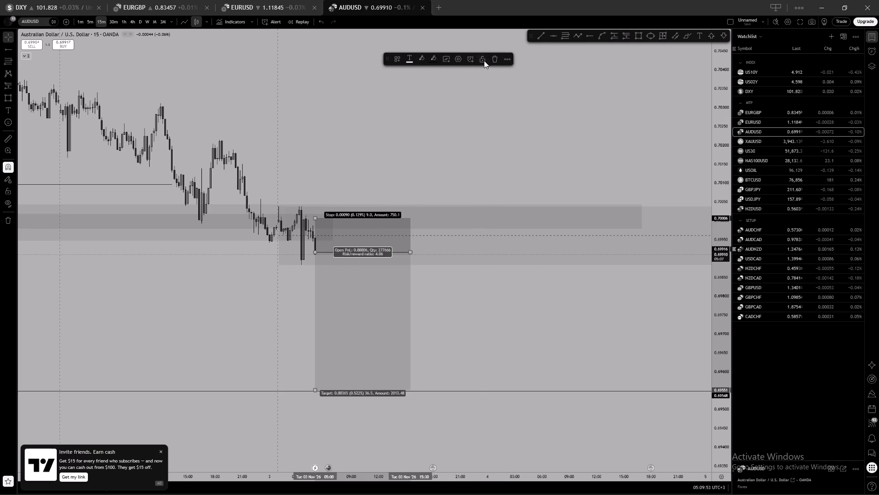
left_click(483, 56)
Examine the short position against the marked zones on the 15-minute and 1-hour AUDUSD charts.
left_click_drag(383, 133, 388, 135)
scroll(430, 131, "down", 5)
left_click_drag(537, 184, 332, 145)
scroll(350, 121, "up", 1)
scroll(350, 121, "down", 3)
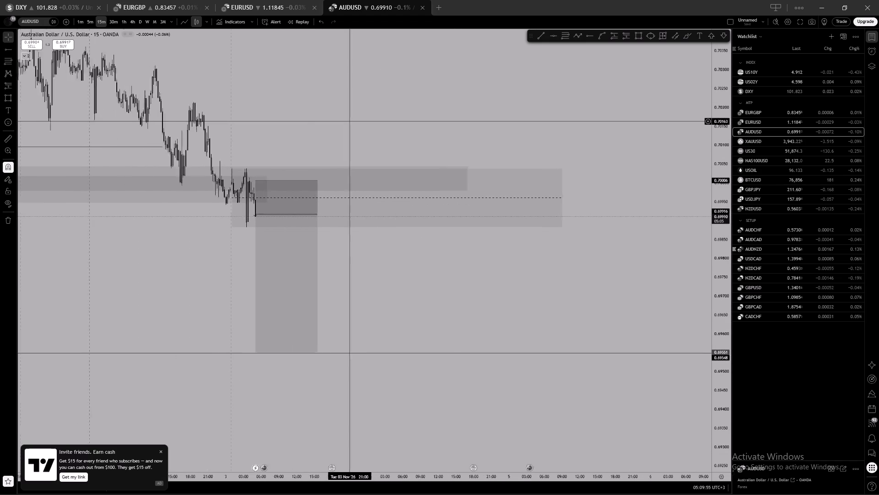
scroll(353, 121, "down", 2)
scroll(340, 95, "up", 3)
left_click(371, 123)
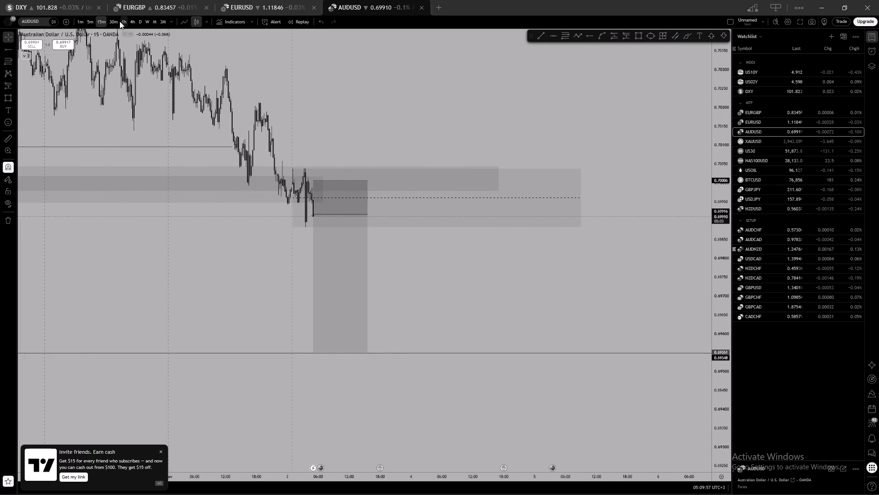
left_click(125, 19)
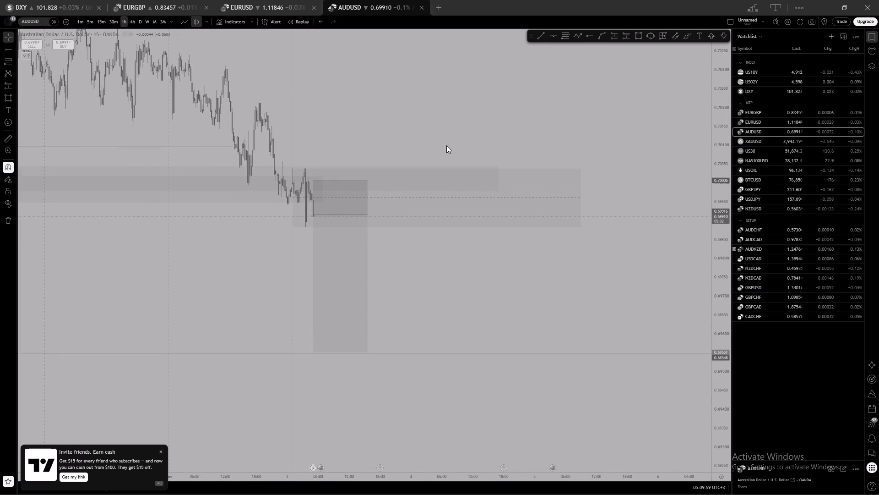
scroll(725, 320, "down", 10)
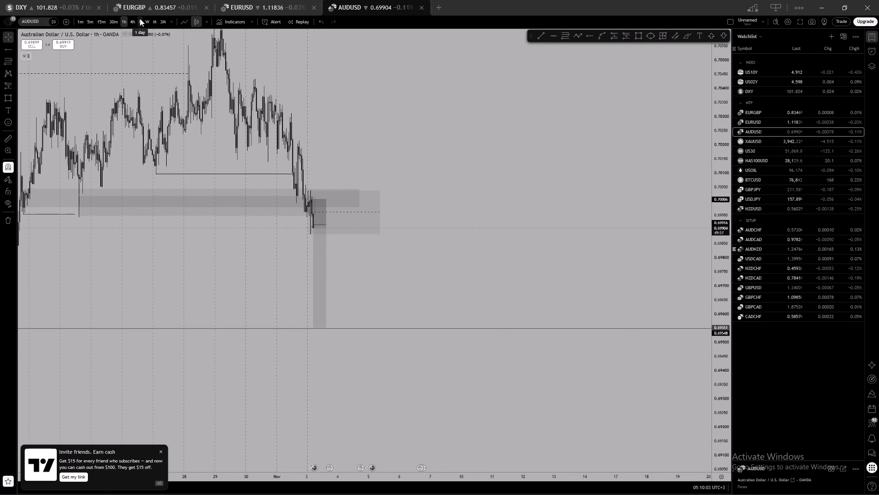
Examine AUDUSD swing highs and lows around the 0.70704 and 0.69548 rays on the daily and weekly timeframes.
left_click(141, 21)
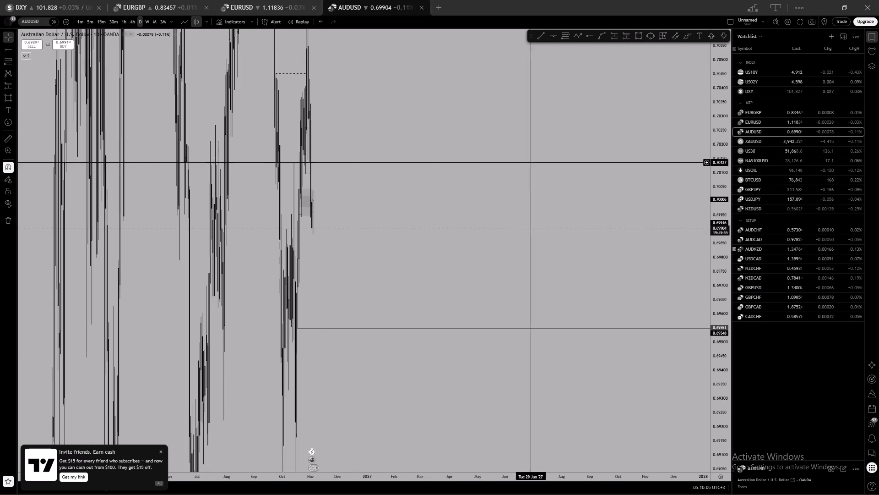
scroll(306, 241, "up", 9)
left_click_drag(140, 243, 640, 248)
scroll(717, 303, "down", 5)
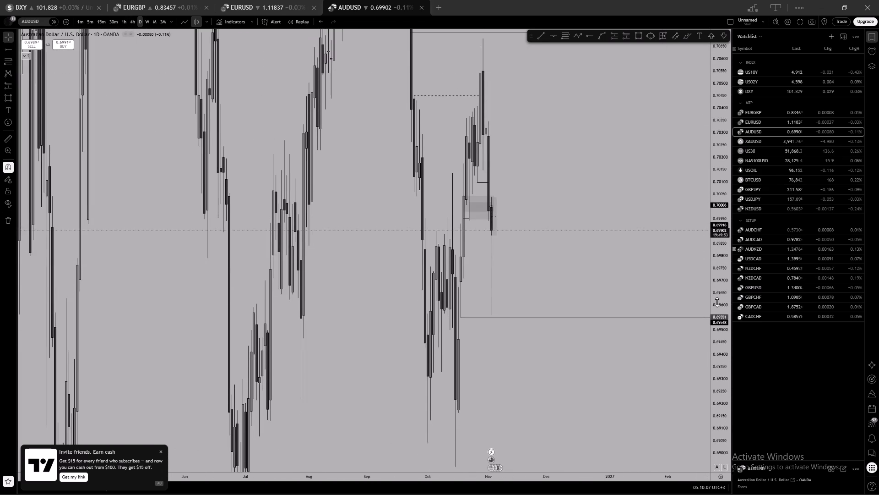
scroll(717, 302, "down", 13)
scroll(717, 302, "down", 17)
scroll(464, 252, "up", 1)
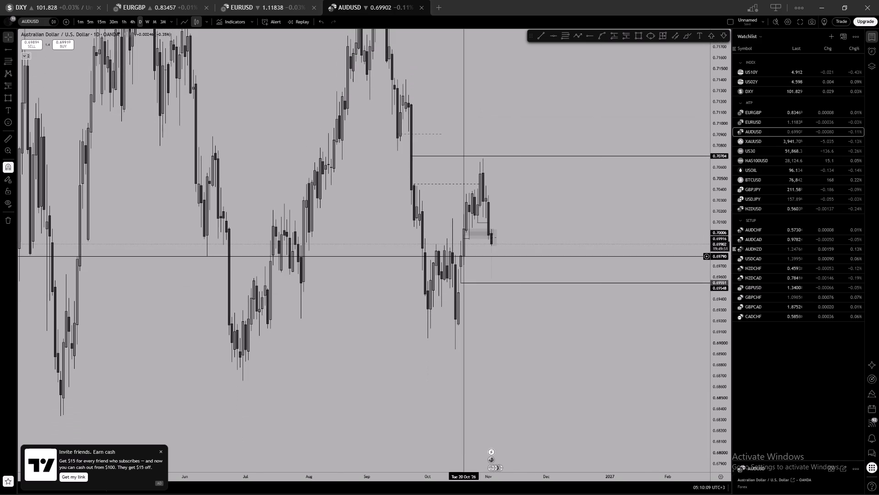
scroll(464, 252, "up", 2)
left_click_drag(548, 220, 553, 227)
left_click(147, 20)
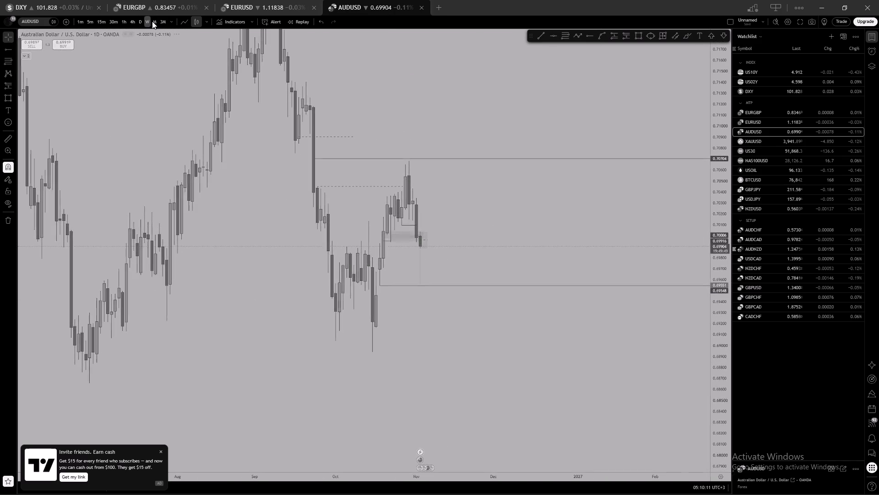
scroll(423, 237, "up", 4)
left_click_drag(394, 269, 490, 151)
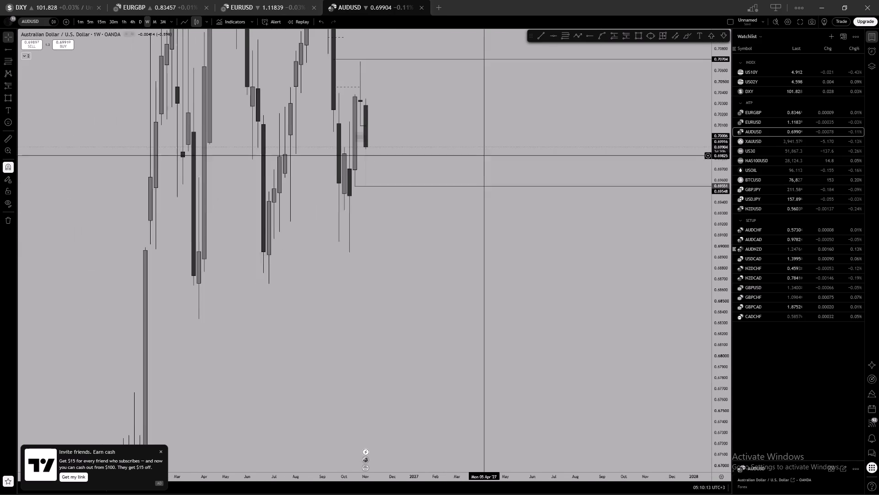
scroll(488, 242, "down", 2)
left_click_drag(539, 226, 518, 294)
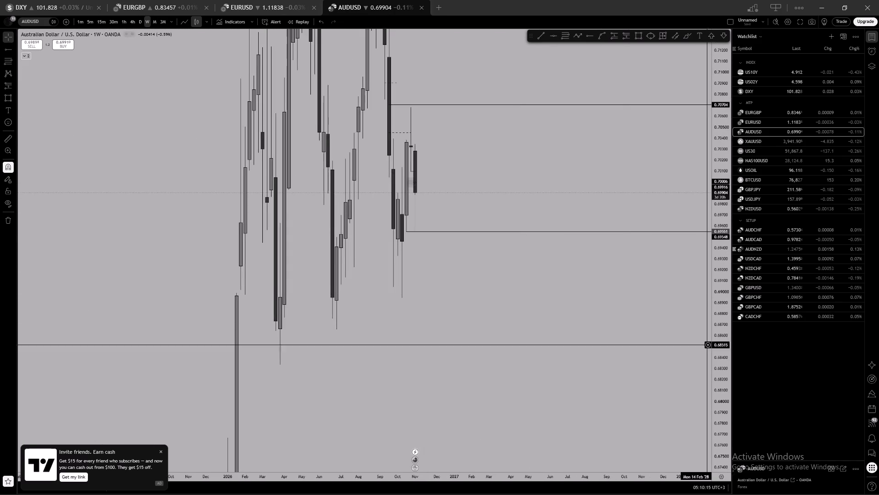
scroll(723, 343, "down", 10)
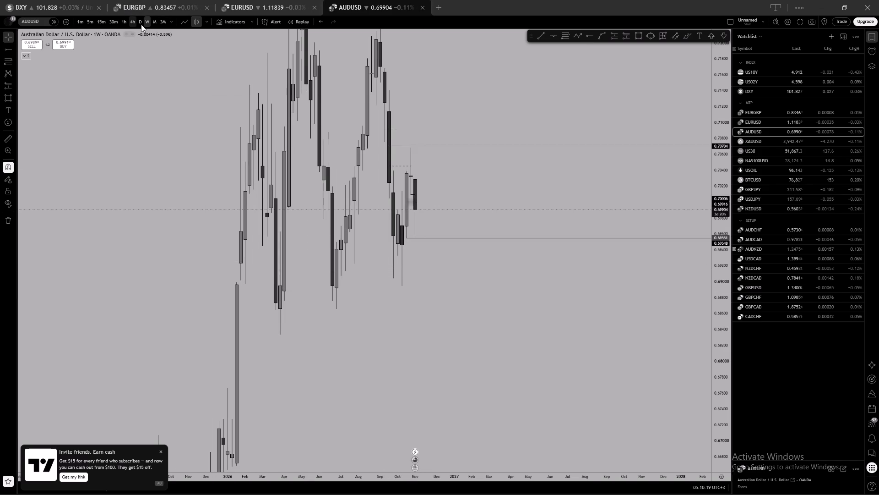
On the monthly AUDUSD chart, draw a horizontal ray from the June 2026 candle's low at 0.68654.
left_click(152, 23)
scroll(431, 202, "up", 3)
left_click(428, 203)
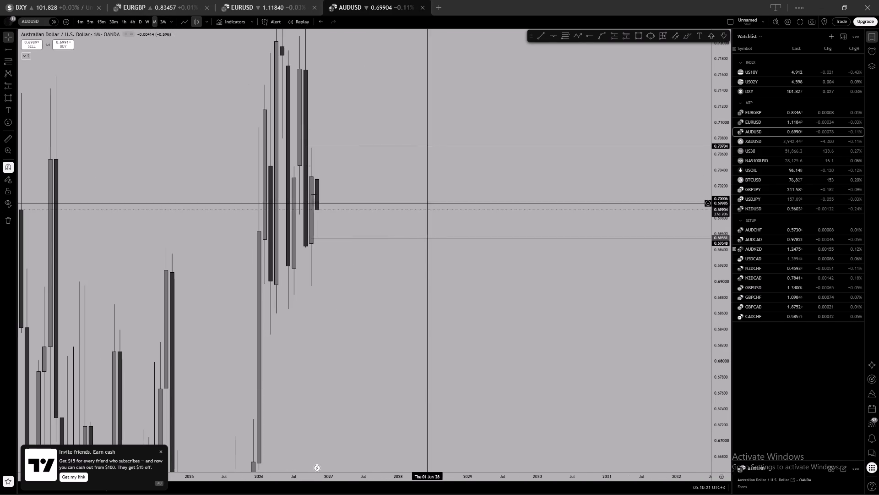
left_click(587, 35)
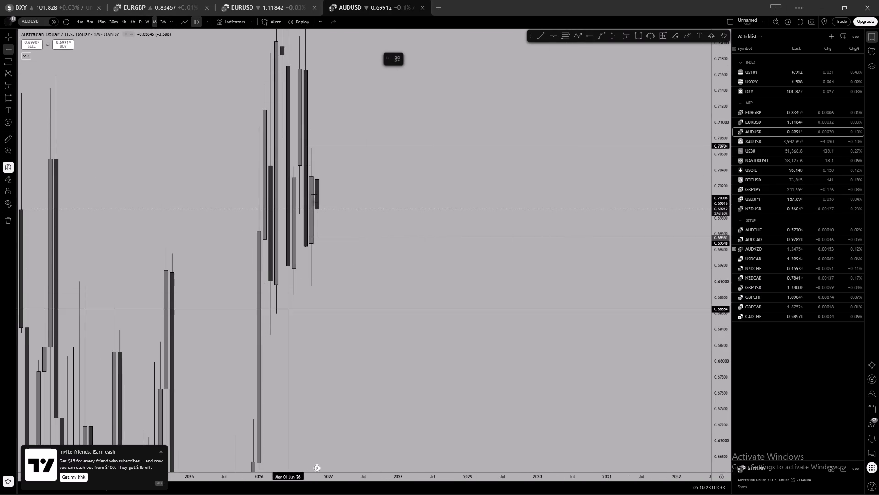
left_click(289, 305)
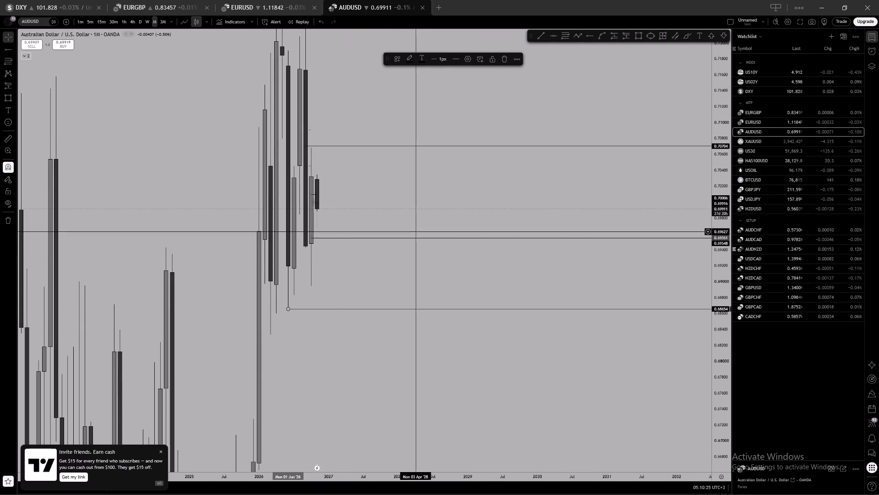
left_click(414, 214)
Check the 0.68654 horizontal ray on the 3-month and monthly AUDUSD charts, and lock the ray.
scroll(423, 208, "up", 1)
left_click_drag(385, 200, 446, 231)
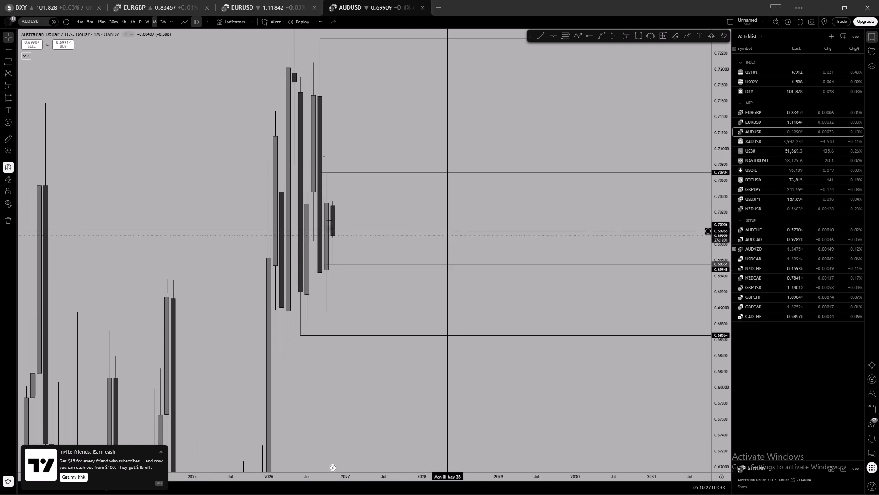
left_click(316, 335)
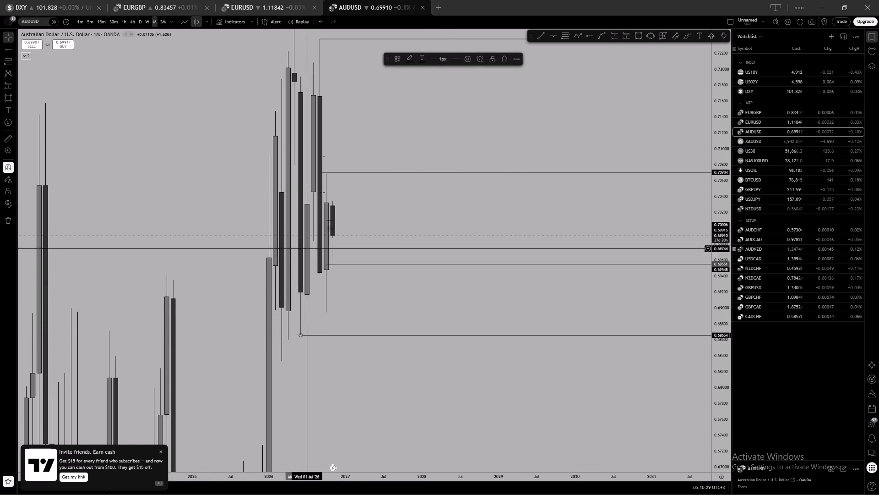
left_click(162, 20)
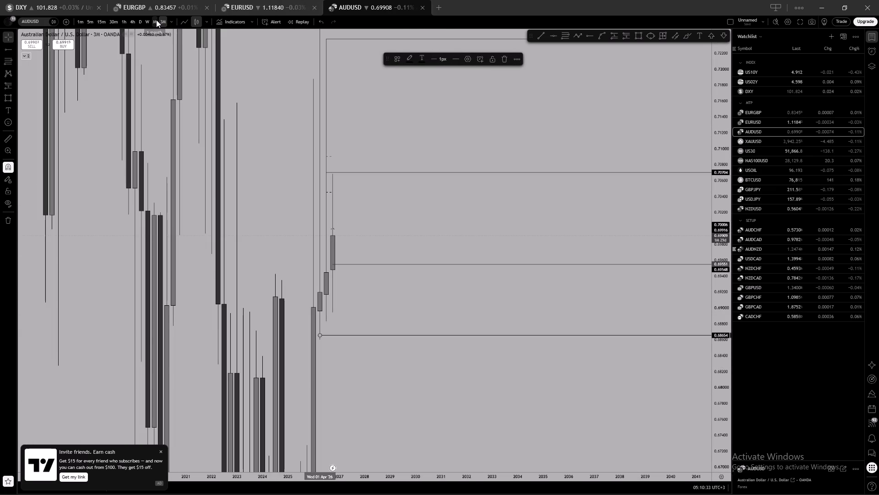
left_click(156, 20)
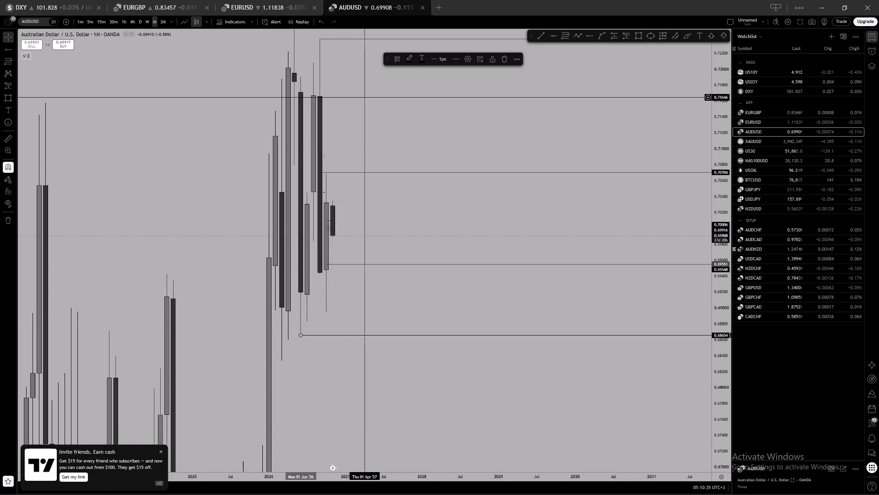
left_click(489, 61)
left_click_drag(488, 131, 447, 137)
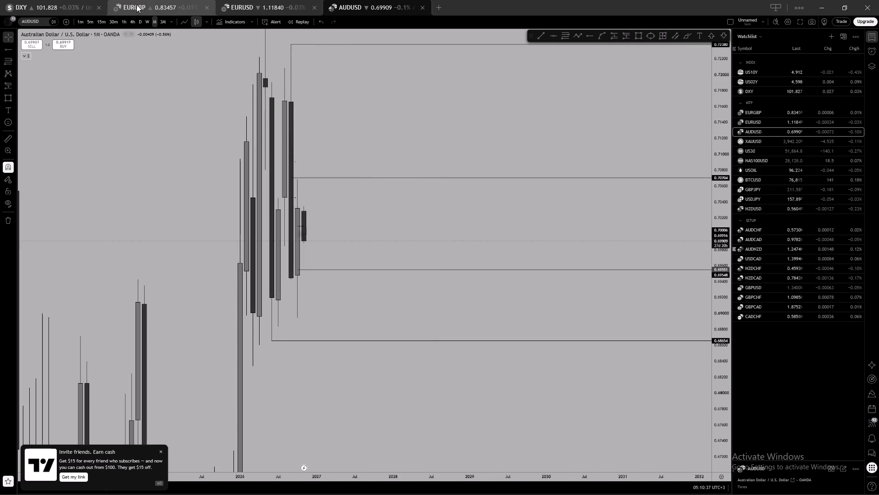
Examine AUDUSD price against the 0.70704, 0.69548 and 0.68654 rays on the daily, 5-minute and 1-hour charts.
left_click(141, 16)
scroll(352, 174, "down", 5)
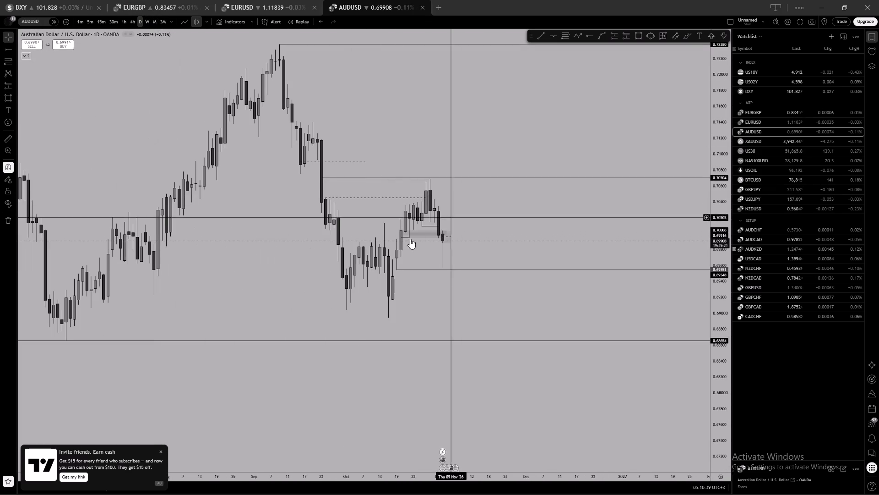
scroll(508, 229, "down", 4)
left_click(329, 341)
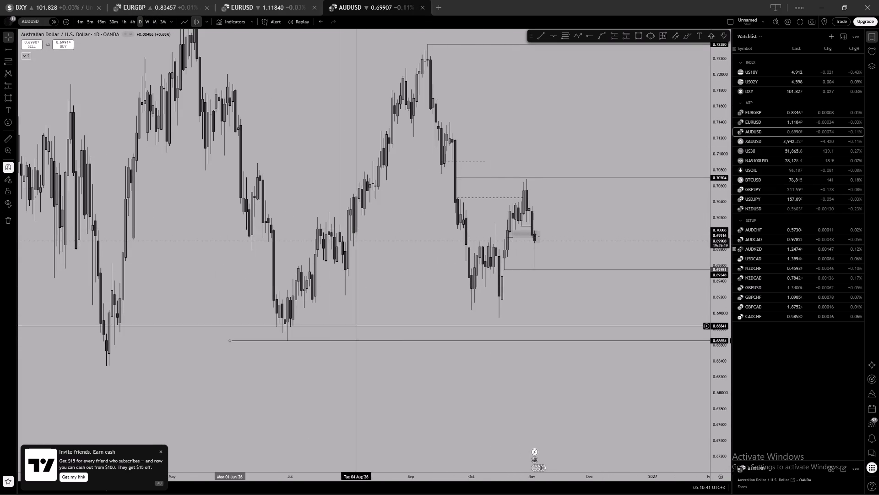
scroll(474, 244, "up", 2)
left_click_drag(553, 192, 336, 234)
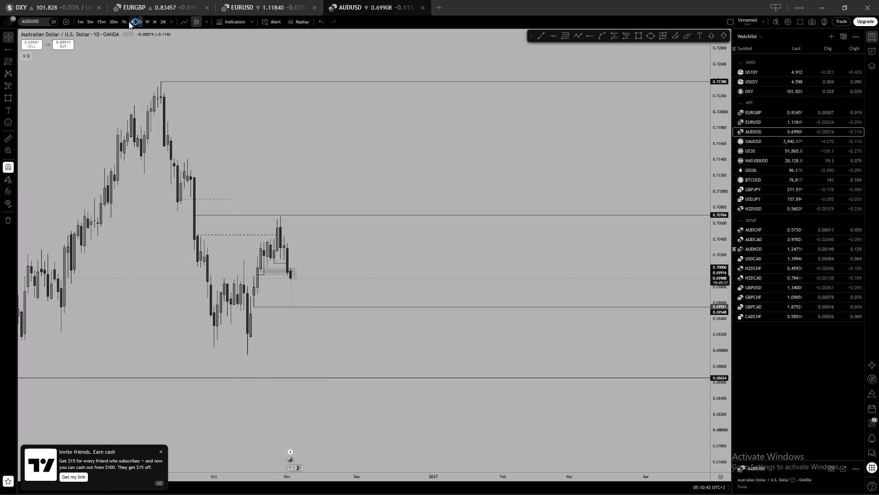
left_click(89, 22)
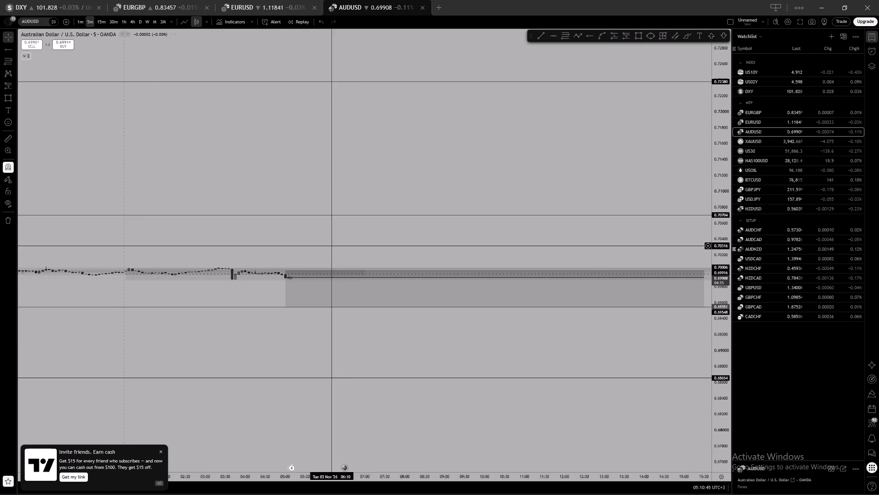
scroll(363, 251, "down", 20)
scroll(363, 251, "down", 4)
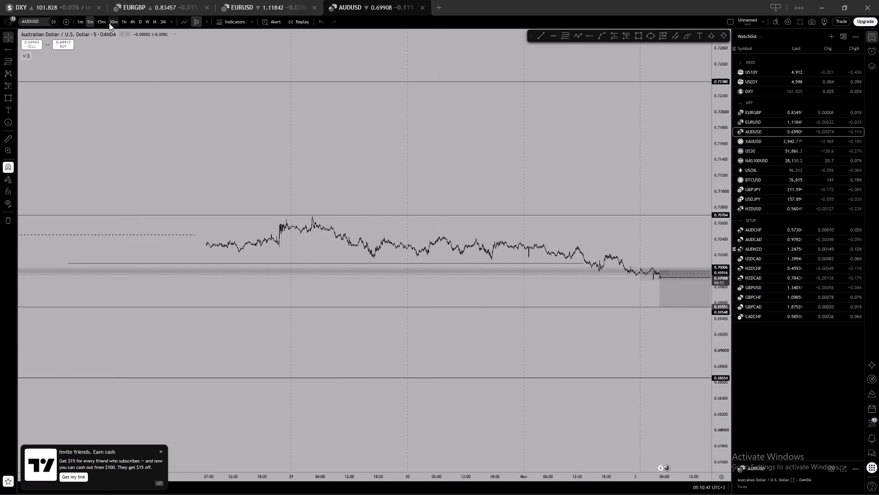
left_click(123, 21)
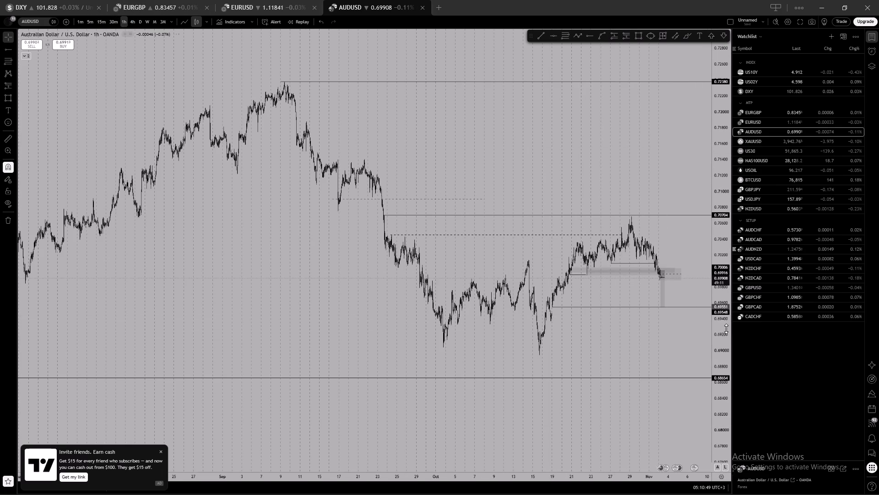
scroll(726, 334, "up", 9)
scroll(638, 188, "up", 1)
left_click_drag(681, 247, 485, 193)
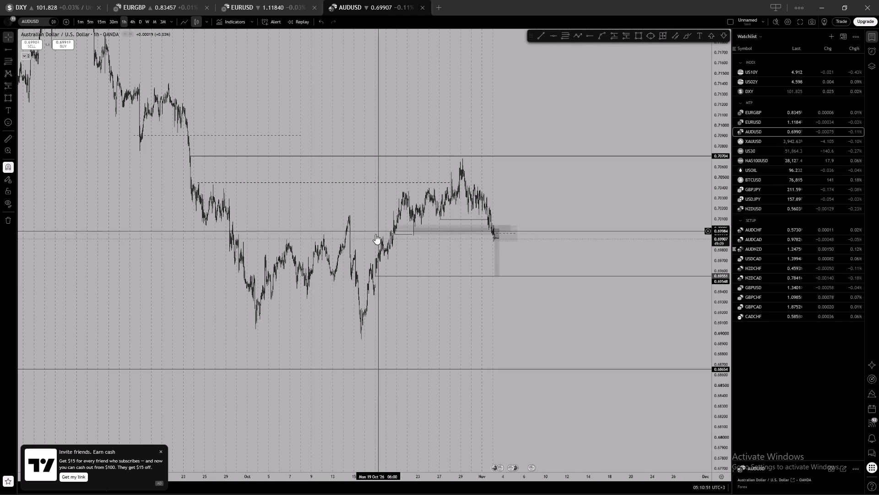
Group the two trendlines and two rectangles around the 0.70000 zone on the 1-hour chart and hide that new group.
left_click_drag(369, 259, 480, 205, "ctrl")
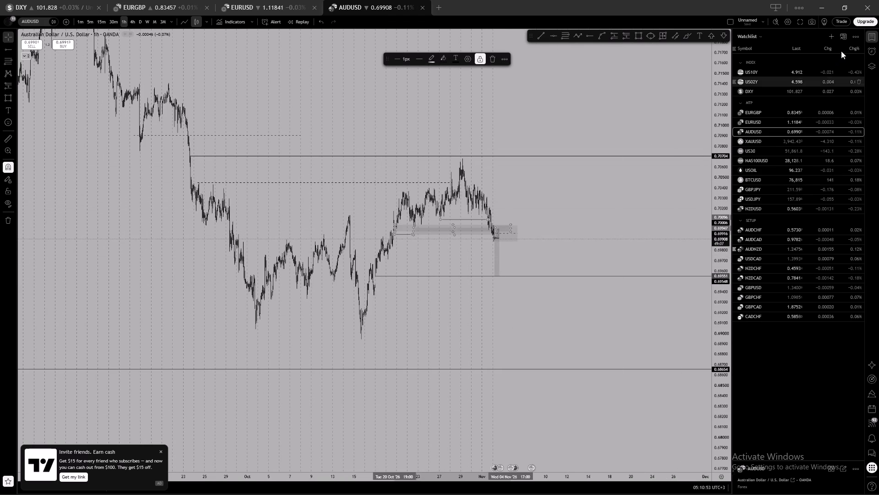
left_click(875, 62)
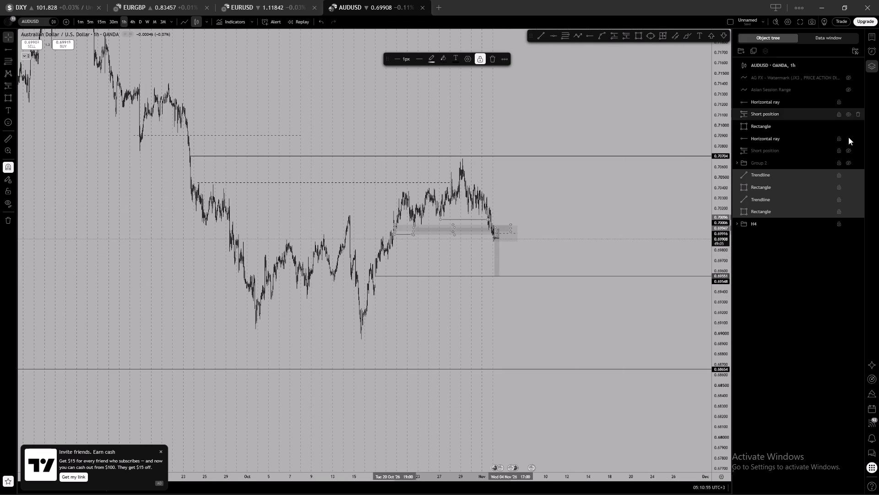
left_click(850, 162)
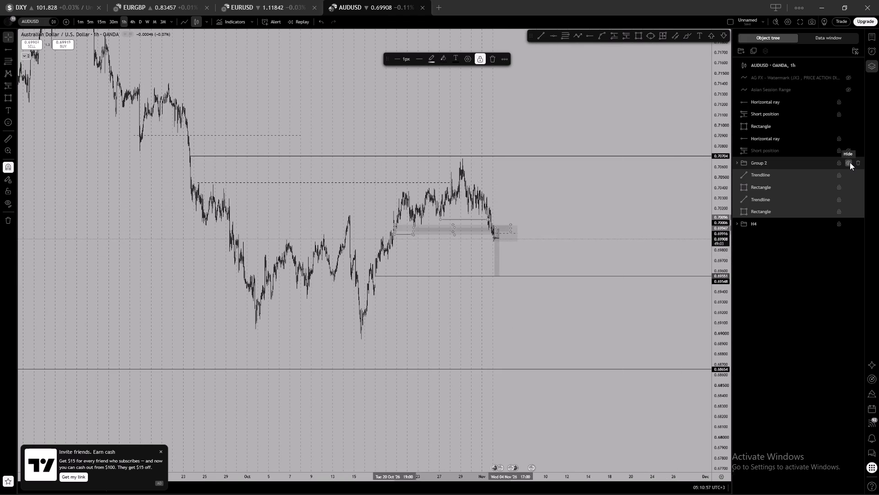
left_click(850, 164)
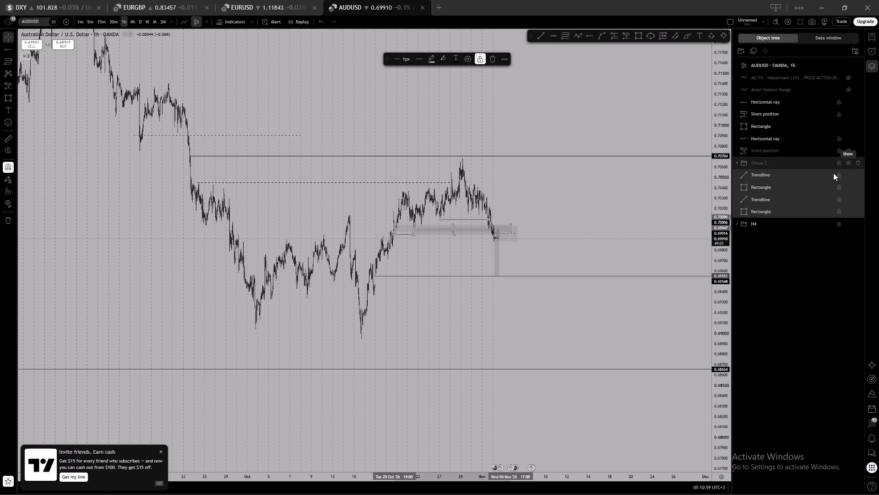
left_click(741, 50)
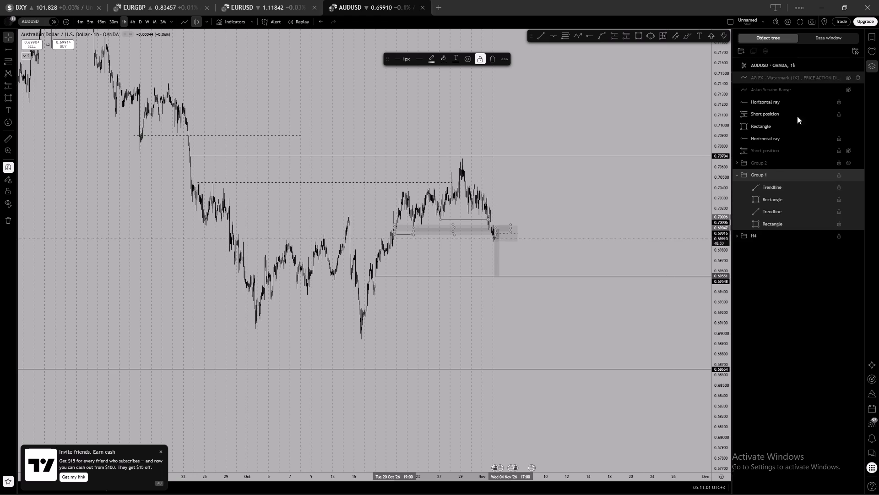
left_click(849, 176)
Measure the date and price range from the short position's entry down towards the 0.68654 ray.
scroll(559, 252, "up", 3)
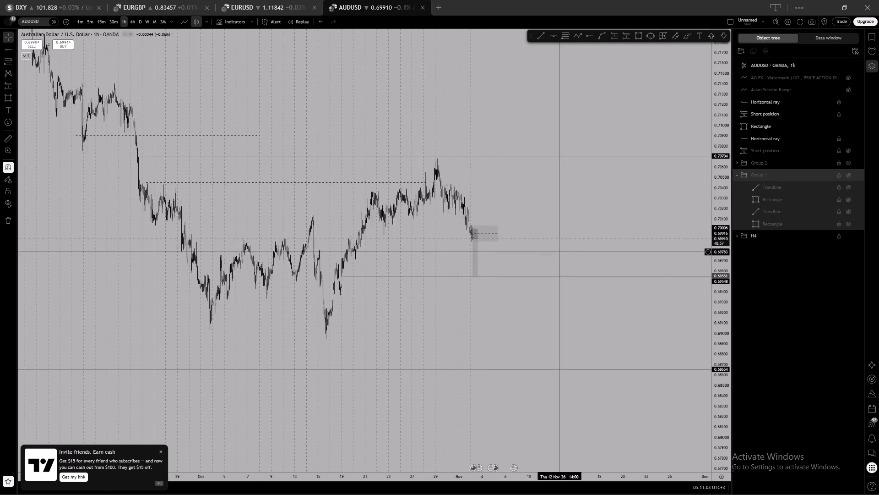
left_click_drag(559, 226, 577, 237)
scroll(727, 413, "up", 2)
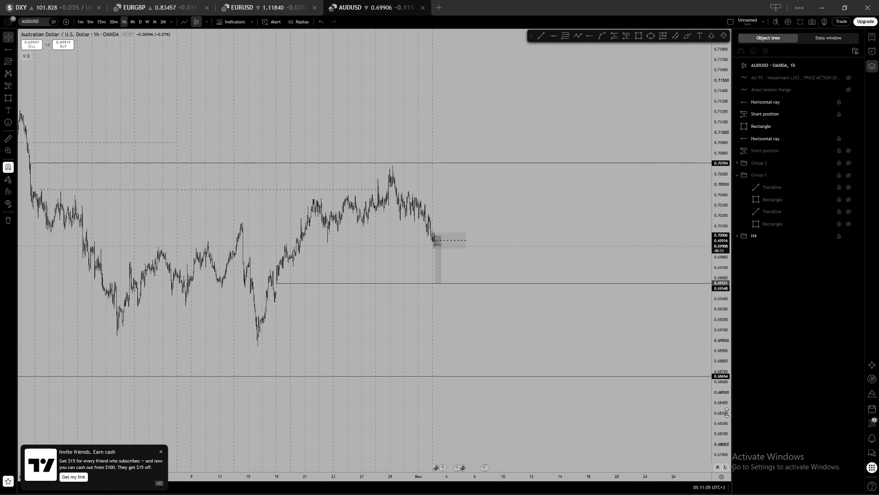
scroll(727, 412, "up", 19)
left_click_drag(300, 225, 611, 94)
scroll(498, 135, "up", 3)
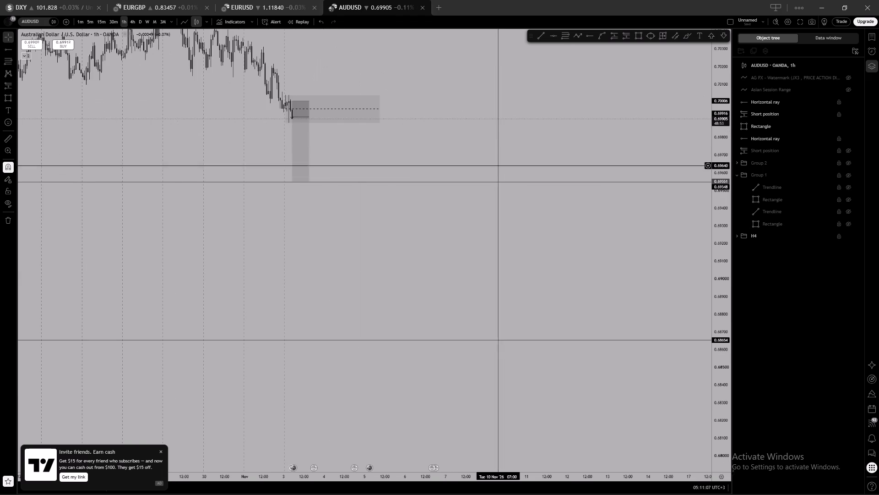
left_click(498, 168)
left_click_drag(504, 139, 521, 178)
left_click(659, 32)
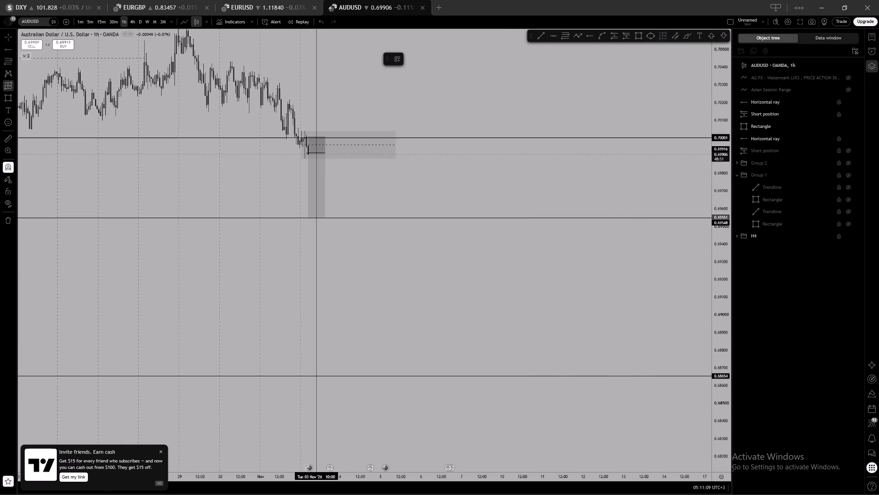
left_click(314, 154)
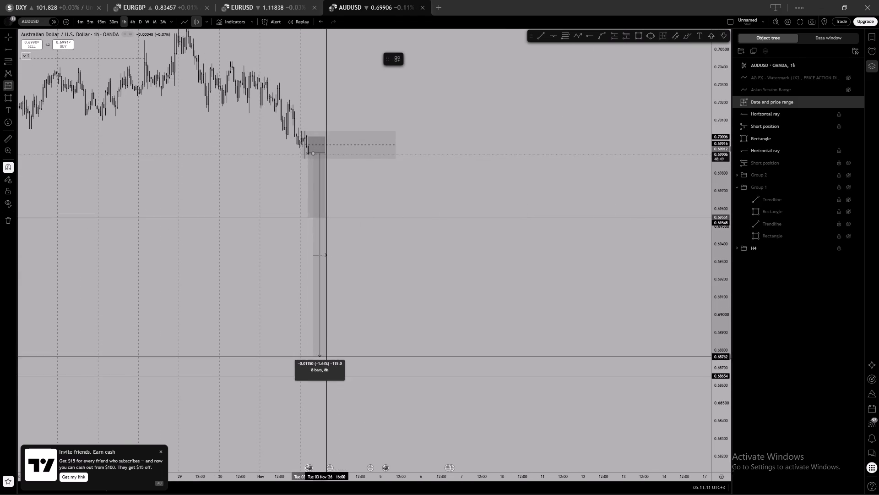
right_click_drag(329, 377, 324, 369)
Shorten the rectangle around the short's entry so that it ends on 3 Nov at 17:00, and lock it.
scroll(445, 145, "down", 5)
left_click_drag(567, 143, 562, 255)
scroll(513, 154, "up", 2)
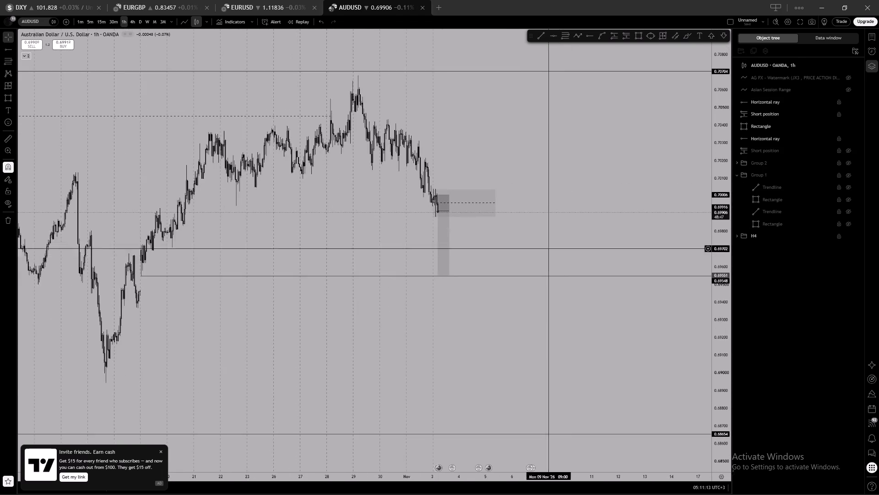
scroll(526, 220, "up", 2)
scroll(725, 332, "up", 13)
left_click_drag(346, 151, 552, 118)
left_click(371, 172)
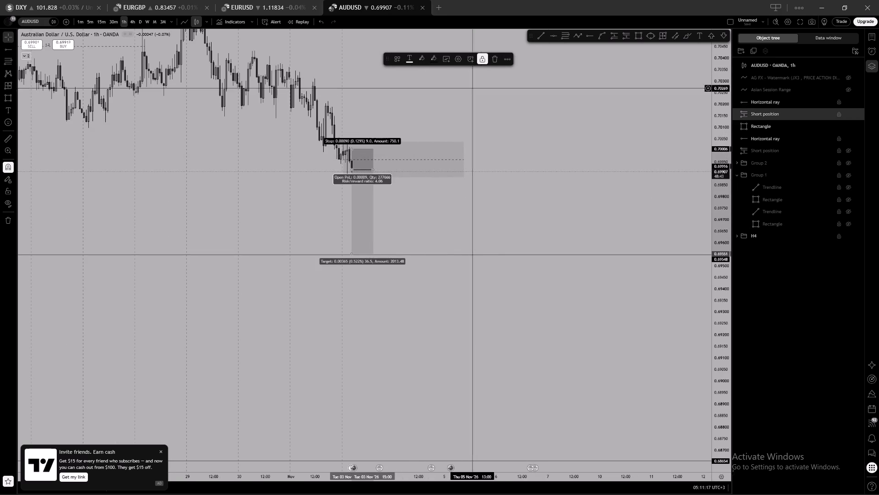
left_click(445, 145)
left_click(445, 160)
left_click_drag(465, 160, 377, 168)
left_click(501, 55)
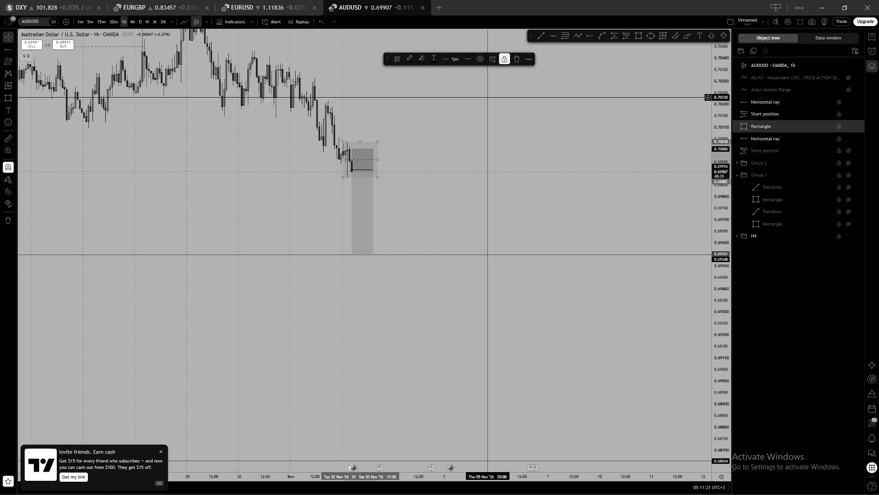
left_click(431, 141)
Apply a saved style template to the entry rectangle, giving it an invisible background and a fainter middle line.
scroll(458, 140, "up", 3)
left_click_drag(418, 153, 510, 178)
left_click(320, 184)
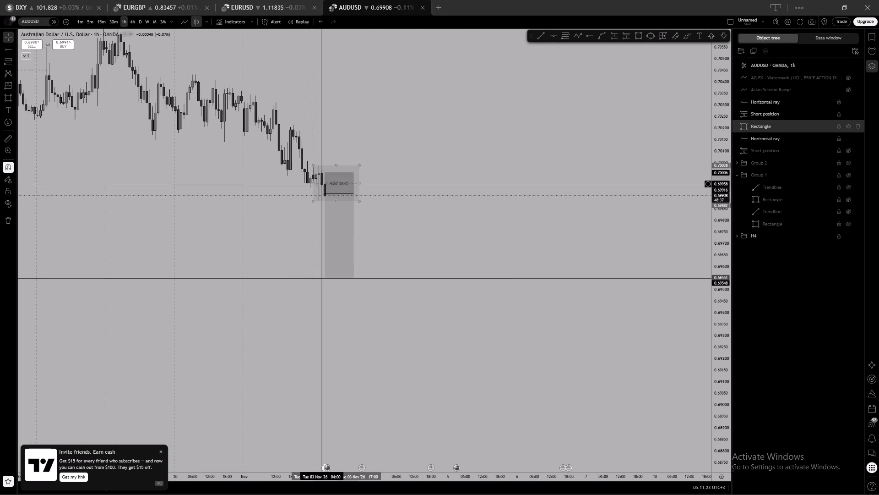
left_click(481, 60)
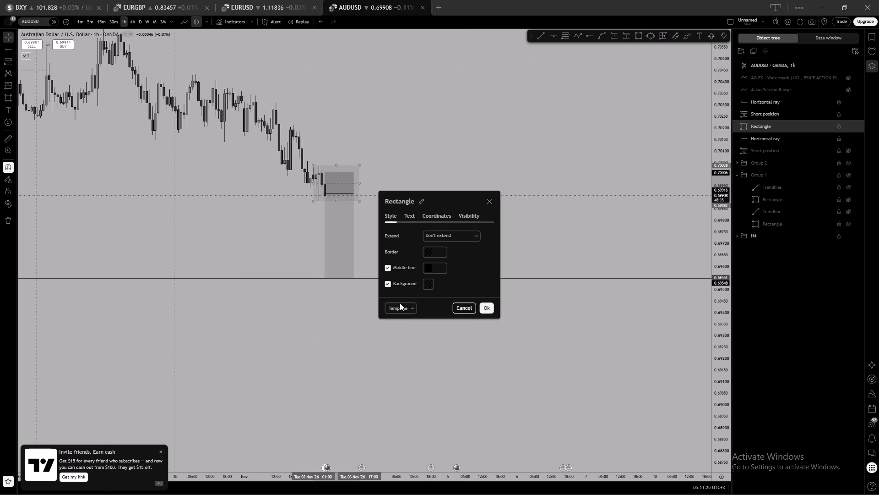
left_click(387, 268)
left_click(387, 268)
left_click(400, 307)
left_click(398, 357)
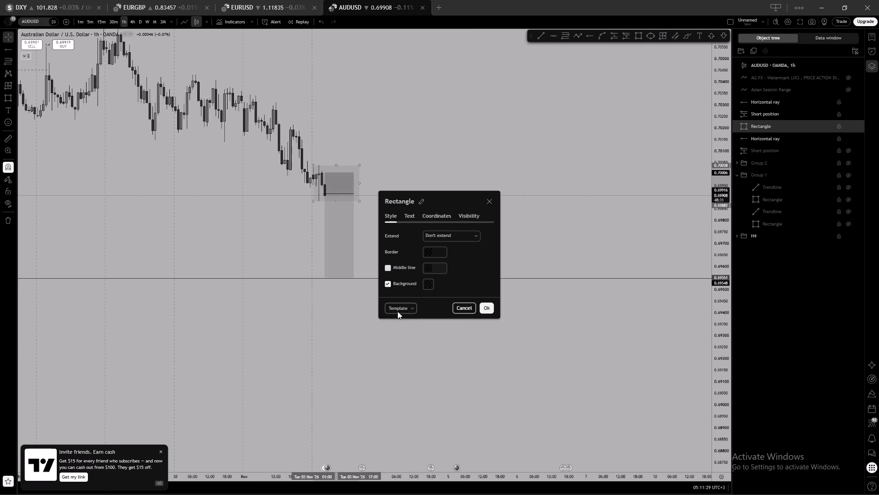
left_click(398, 304)
left_click(400, 363)
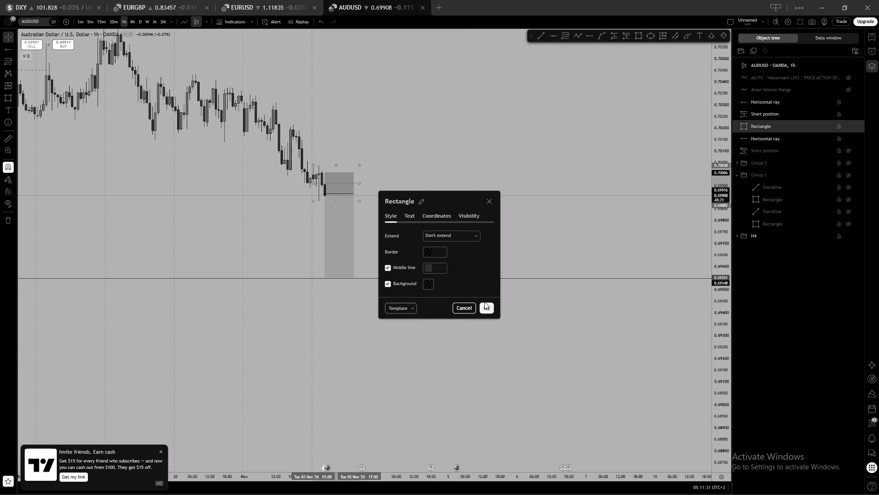
left_click(485, 308)
Examine the short position's stop, target and risk/reward against the 0.69548 and 0.68654 rays on the 1-hour chart.
left_click_drag(410, 151, 417, 151)
scroll(483, 132, "down", 5)
scroll(583, 181, "down", 2)
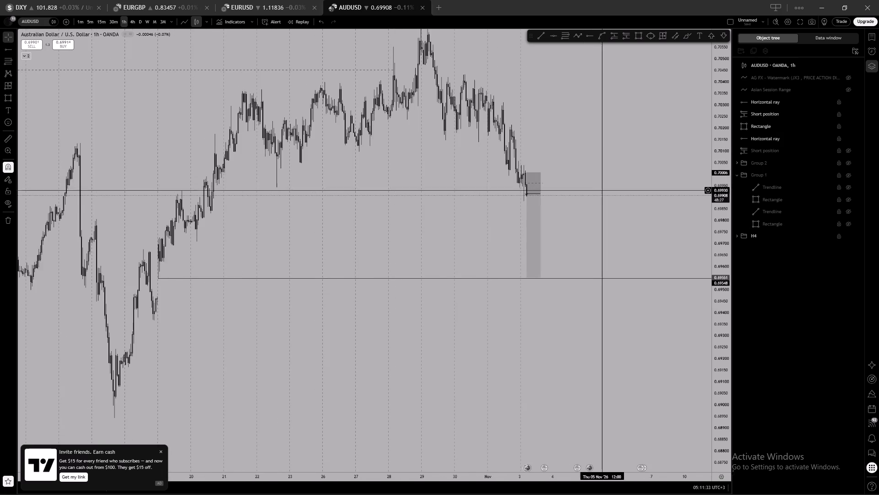
scroll(603, 193, "up", 1)
left_click_drag(609, 186, 637, 208)
scroll(570, 159, "up", 4)
left_click_drag(537, 224, 553, 182)
scroll(551, 190, "up", 1)
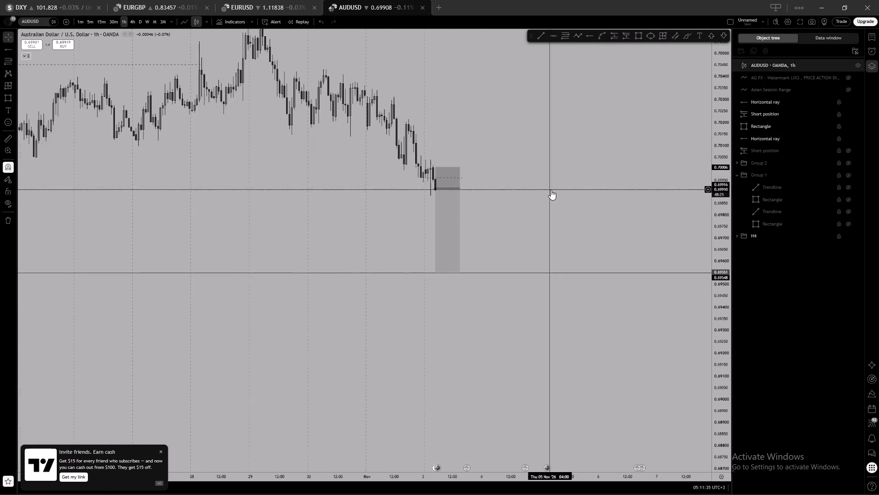
scroll(546, 187, "down", 3)
left_click_drag(572, 247, 555, 153)
left_click(499, 161)
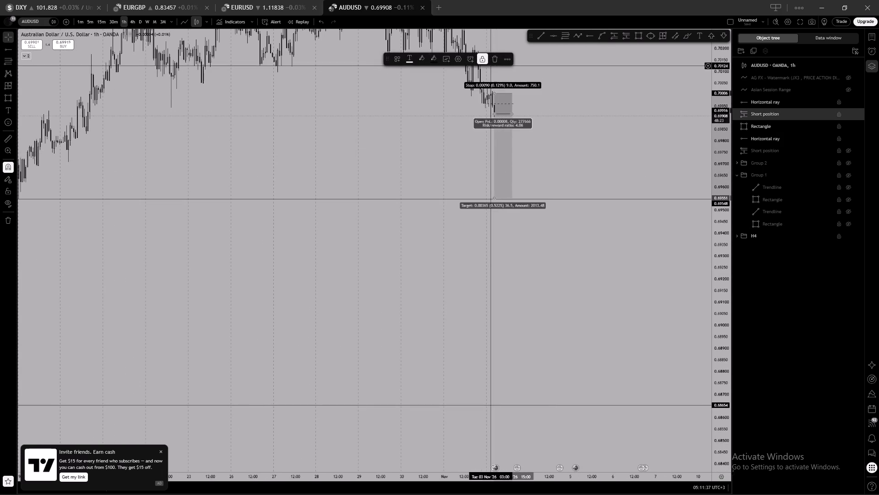
left_click(560, 95)
Place a second AUDUSD short position beside the existing one, with entry at 0.69909 and stop at 0.70006.
left_click_drag(560, 99, 540, 121)
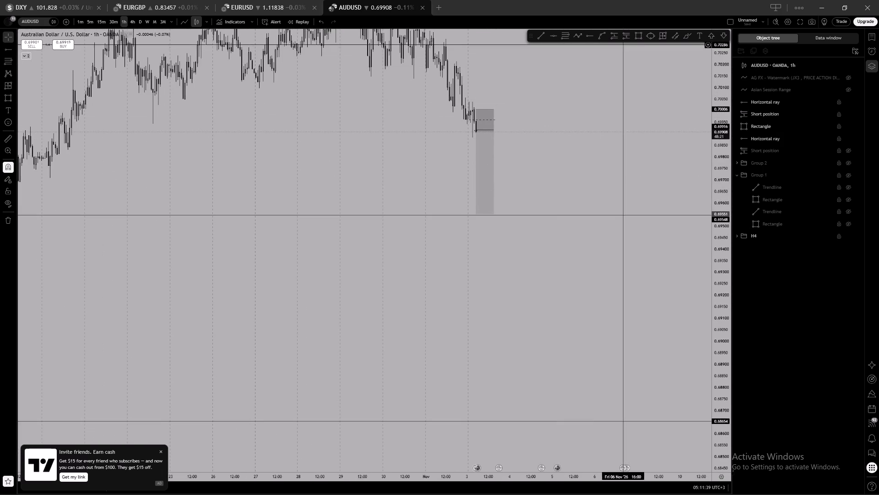
left_click(629, 33)
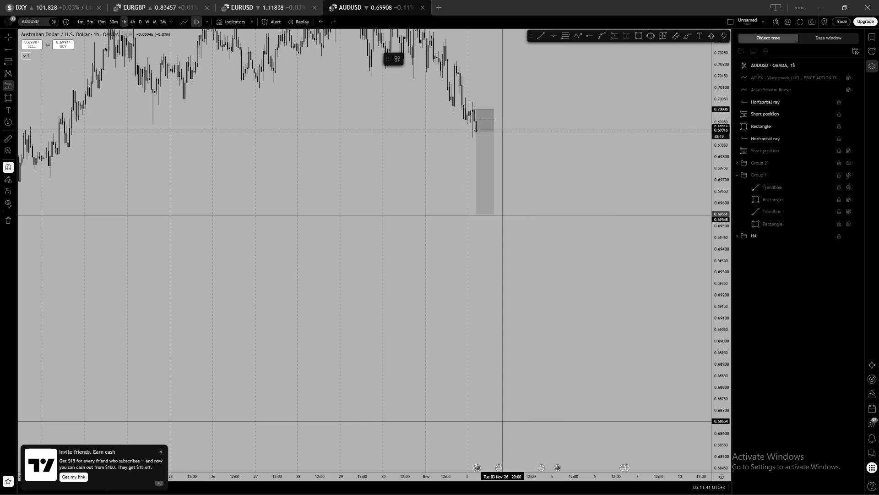
left_click(503, 132)
left_click_drag(496, 89, 483, 169)
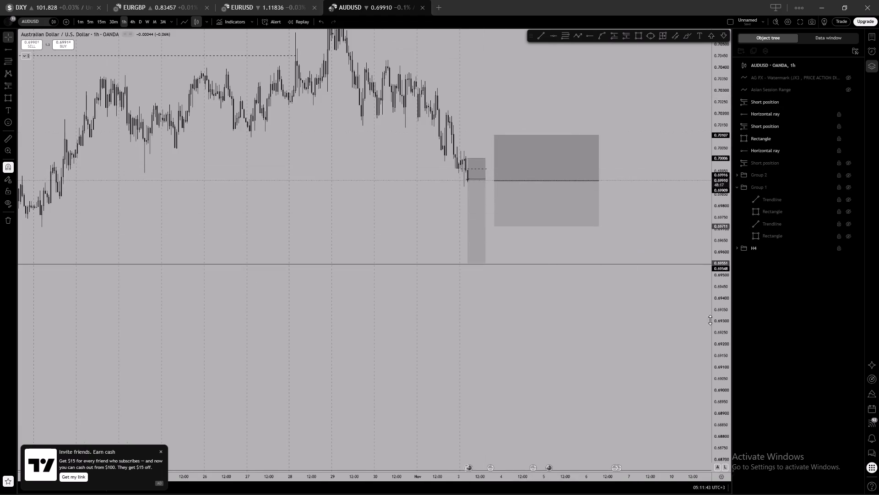
scroll(705, 338, "up", 12)
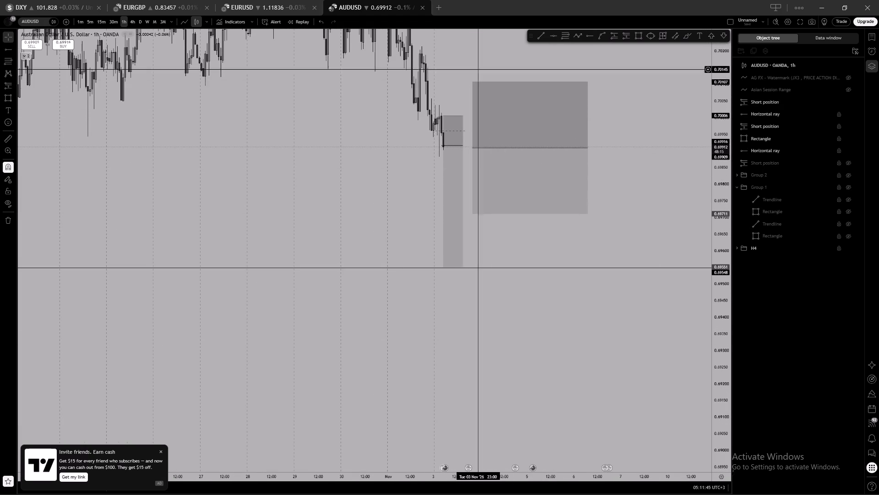
left_click_drag(475, 82, 475, 116)
left_click(476, 93)
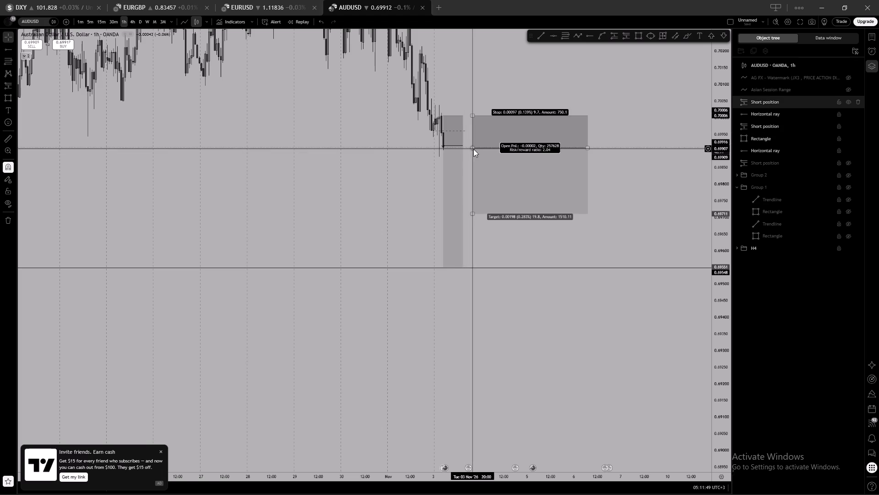
left_click(473, 149)
left_click(473, 149)
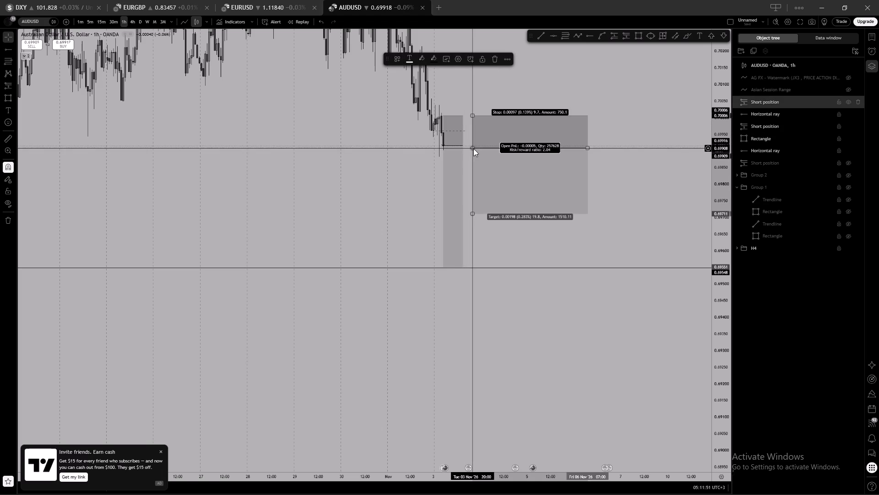
left_click(473, 148)
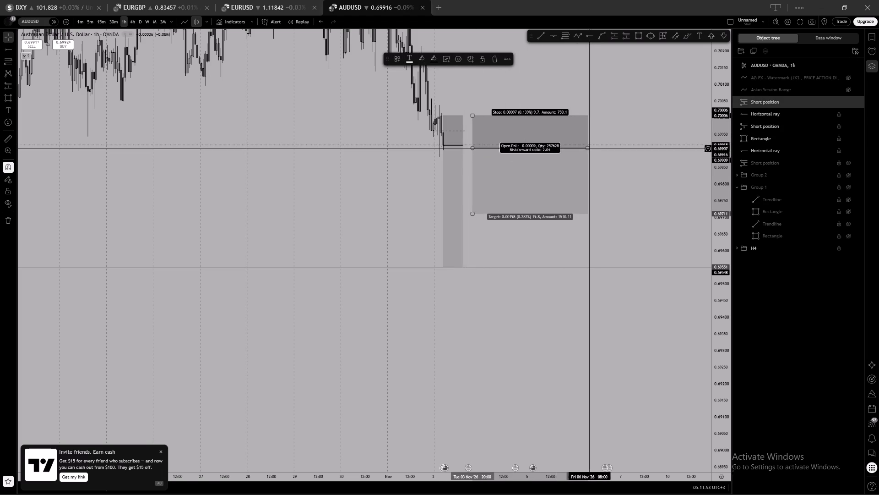
Narrow the new short position and extend its target down to the 0.68654 ray.
left_click_drag(591, 149, 566, 150)
left_click_drag(568, 150, 501, 155)
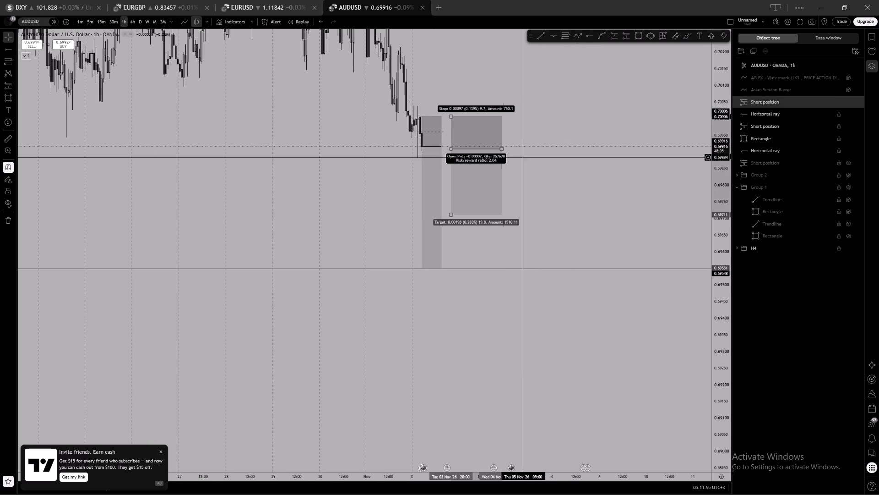
left_click_drag(537, 156, 541, 108)
left_click_drag(509, 260, 510, 220)
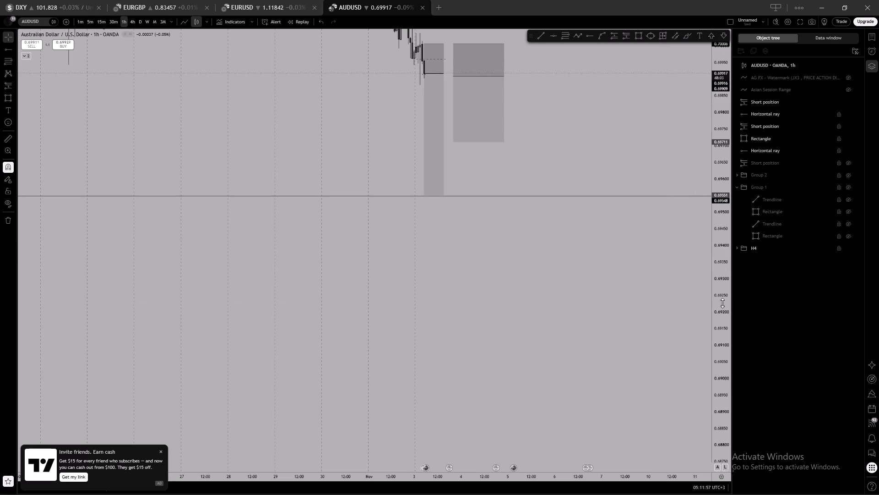
scroll(731, 293, "down", 12)
left_click_drag(542, 332, 535, 320)
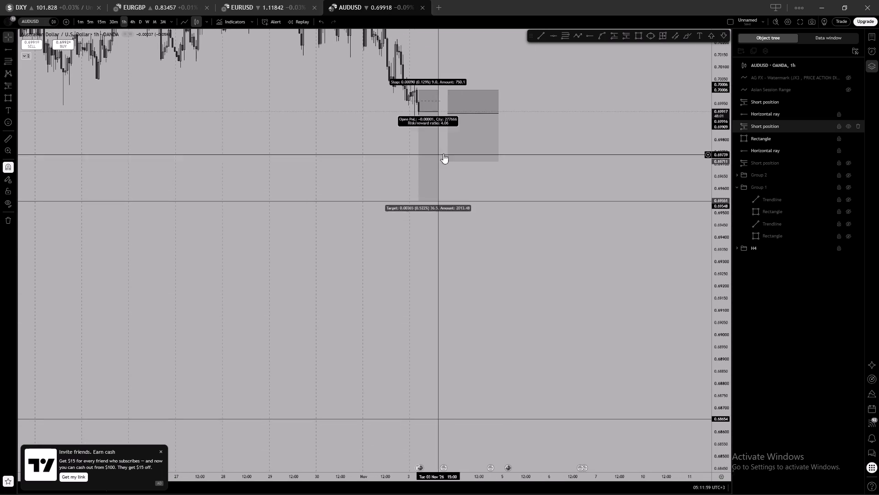
left_click_drag(447, 161, 480, 421)
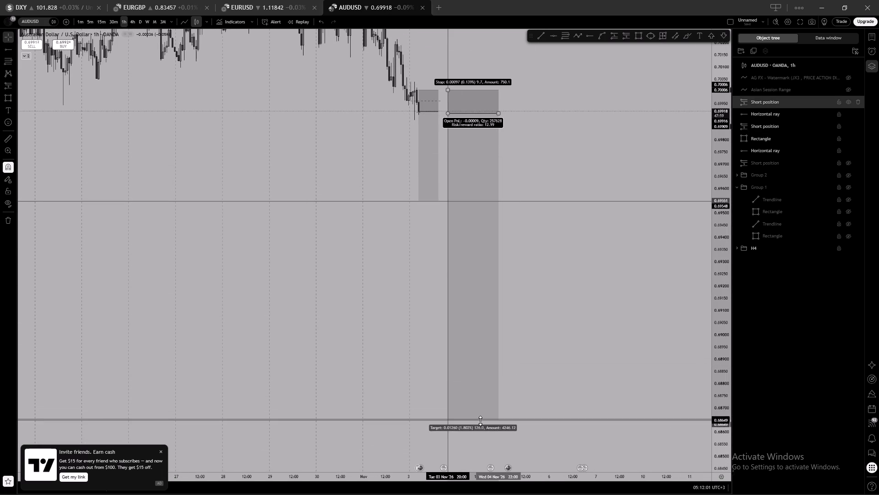
left_click_drag(480, 421, 480, 419)
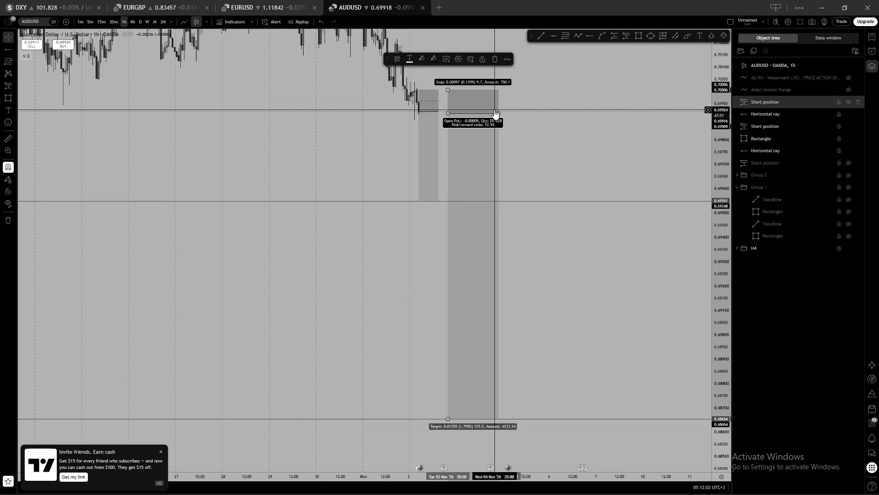
Shorten the new short position so that it ends on 4 Nov at 13:00, and lock it.
left_click_drag(497, 113, 481, 112)
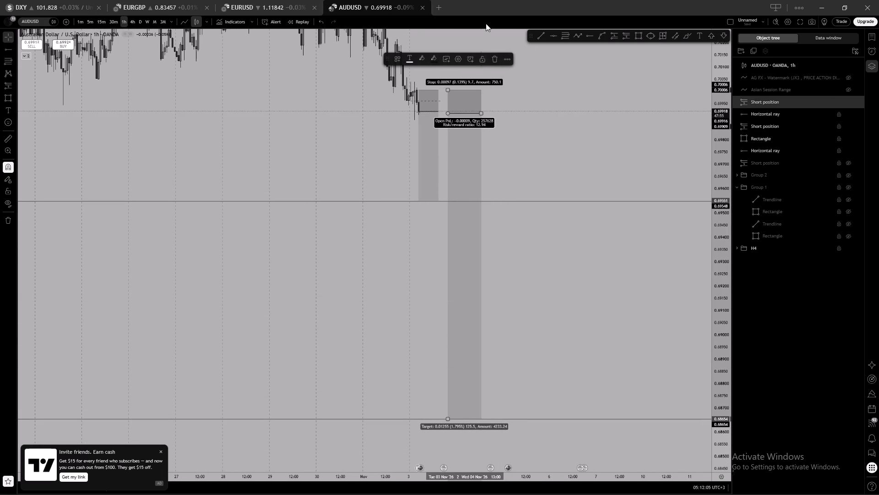
left_click(482, 56)
Examine both AUDUSD short positions against recent price on the 1-hour, 30-minute and 15-minute charts.
left_click_drag(582, 73, 591, 105)
scroll(587, 109, "down", 2)
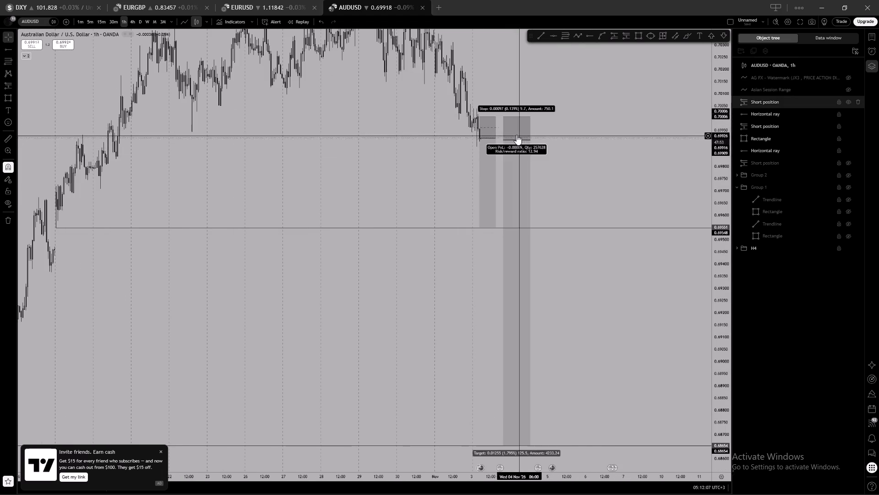
left_click(516, 135)
left_click_drag(571, 121, 553, 127)
scroll(549, 129, "up", 2)
left_click_drag(544, 145, 417, 122)
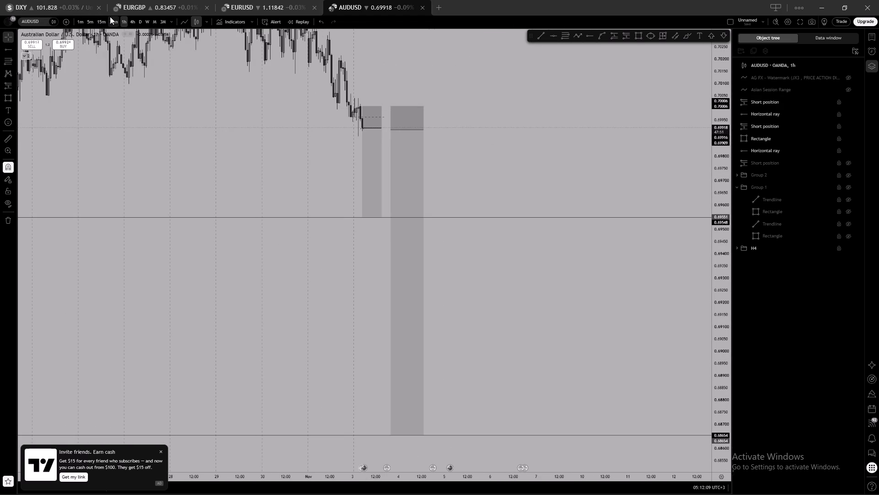
left_click(110, 16)
scroll(527, 94, "down", 4)
left_click_drag(606, 105, 373, 126)
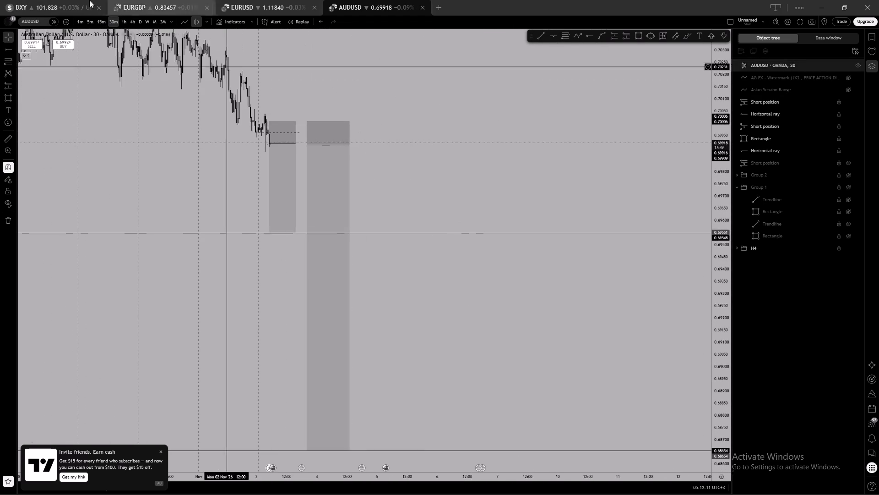
left_click(105, 23)
scroll(380, 108, "down", 3)
left_click_drag(435, 100, 420, 99)
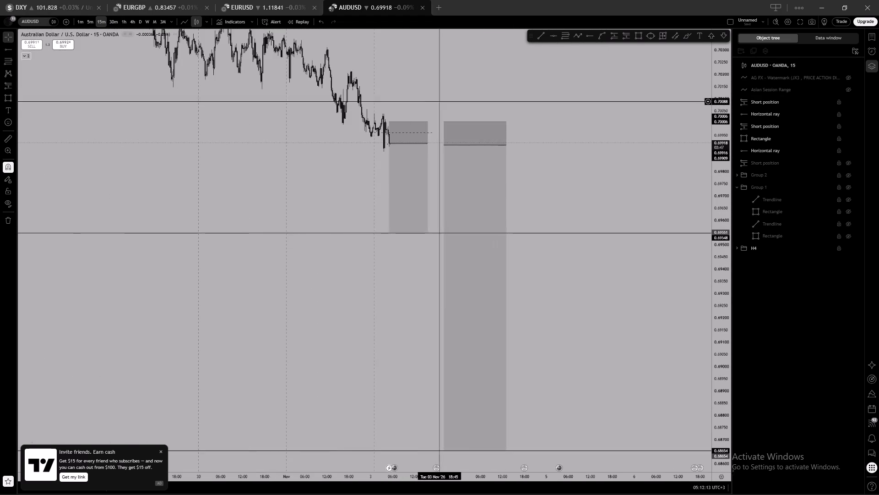
left_click_drag(420, 99, 406, 99)
scroll(400, 97, "up", 4)
left_click_drag(351, 98, 396, 94)
scroll(368, 92, "up", 2)
left_click_drag(296, 92, 433, 94)
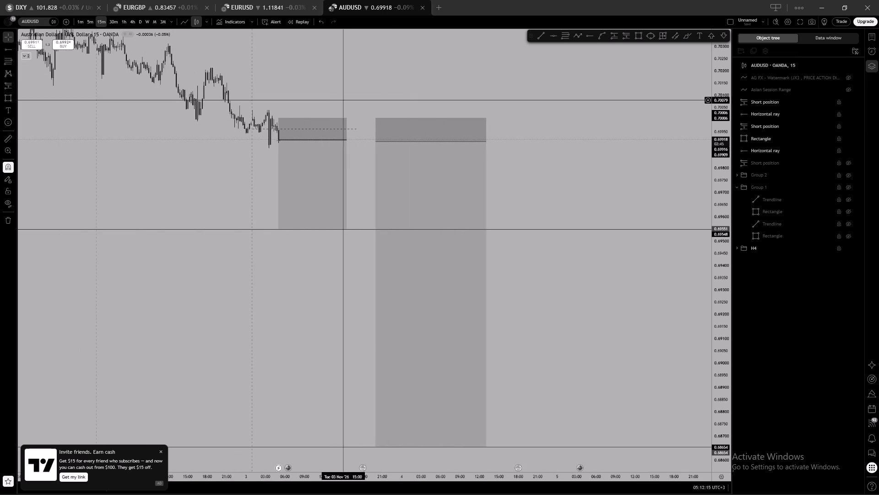
scroll(724, 250, "up", 7)
left_click_drag(519, 147, 546, 108)
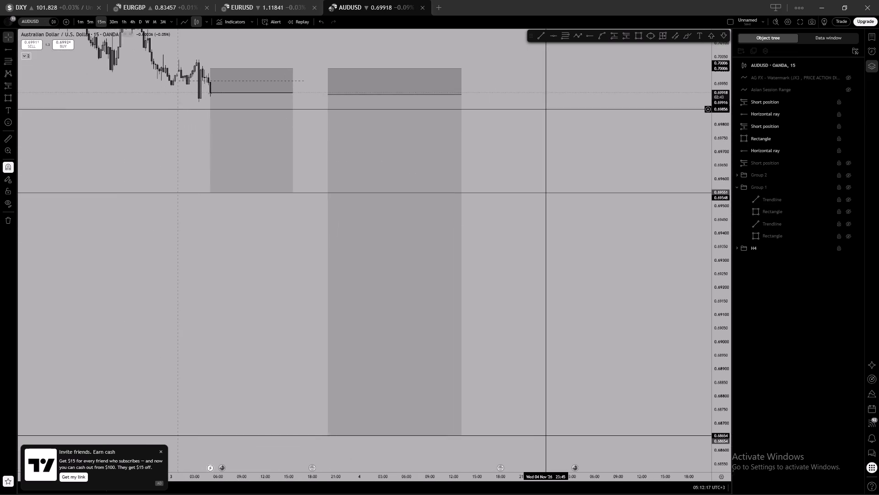
left_click_drag(546, 108, 548, 112)
left_click(238, 105)
left_click(278, 71)
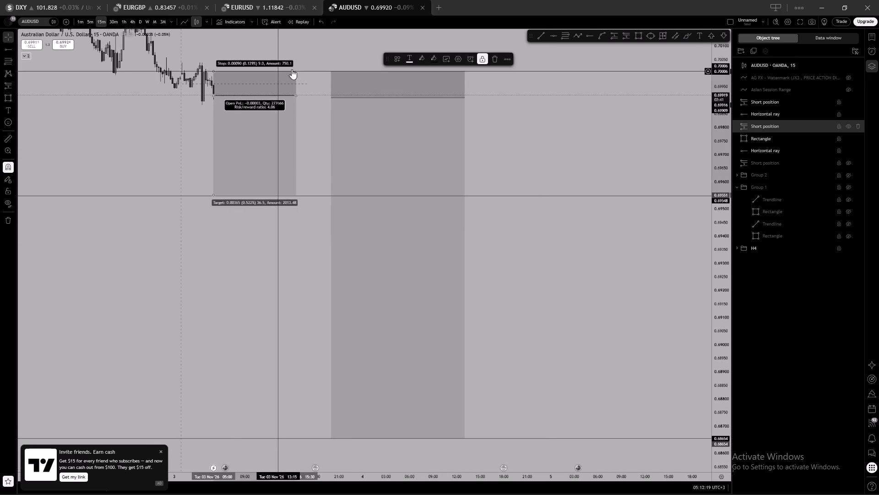
left_click_drag(318, 54, 325, 65)
left_click(282, 85)
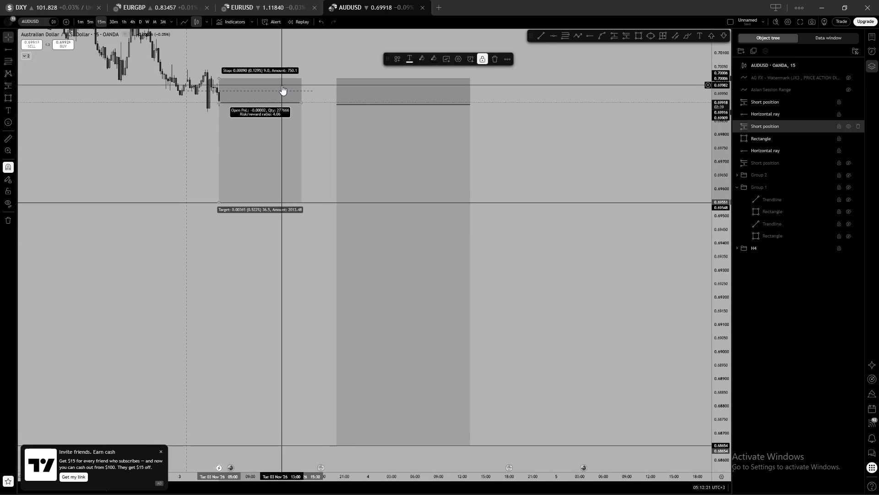
left_click_drag(322, 59, 328, 60)
Measure the date and price range from the first short position's entry up to its stop.
left_click(660, 37)
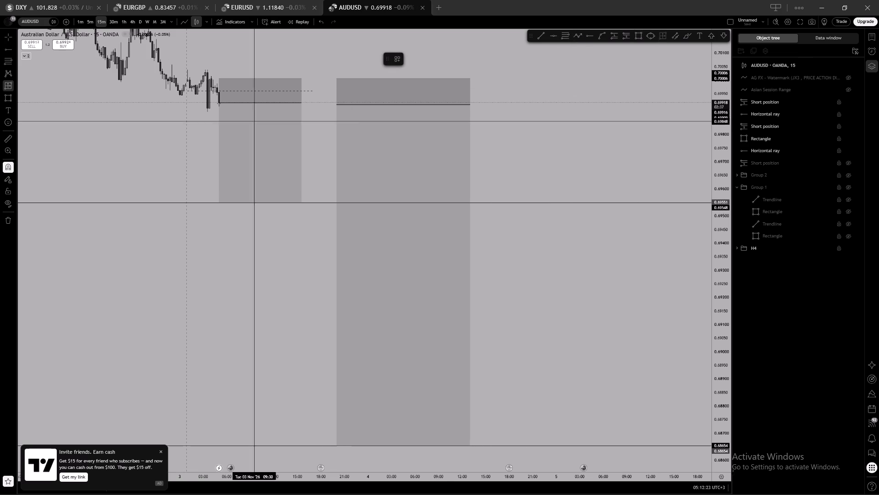
left_click(229, 102)
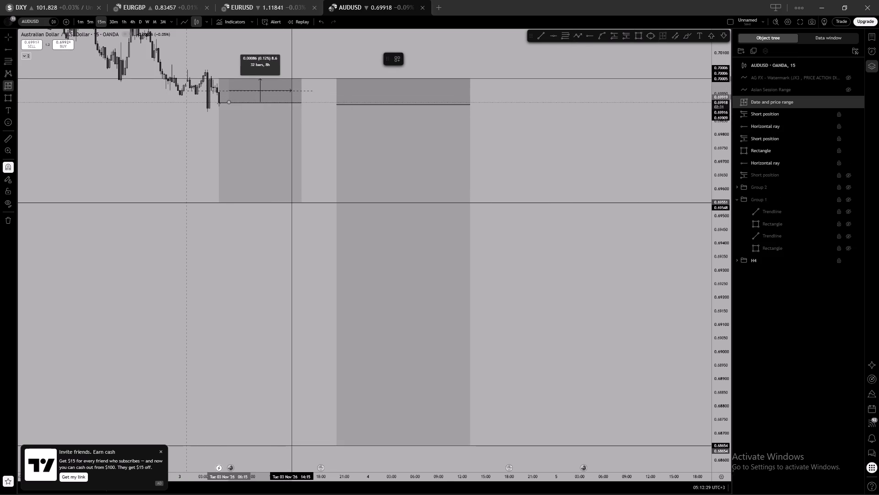
right_click(293, 79)
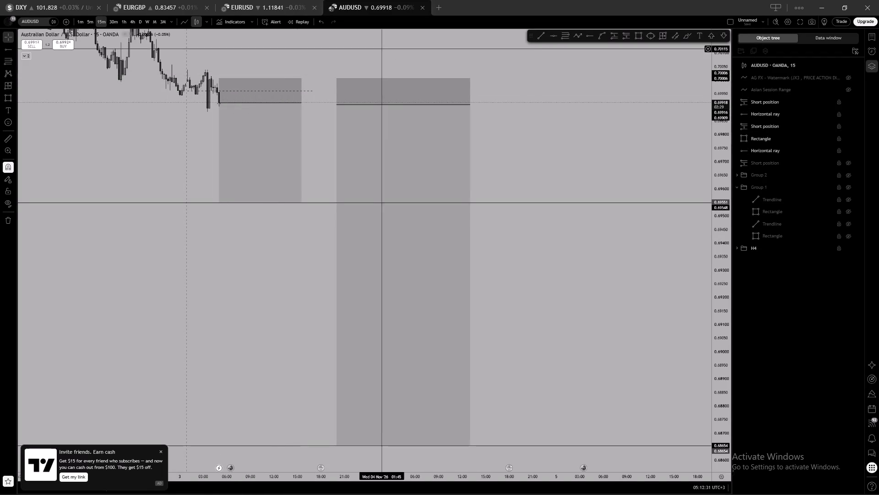
Measure the date and price range from the first short's entry back up to the 30 Oct price area.
left_click_drag(396, 65, 422, 101)
scroll(711, 203, "down", 8)
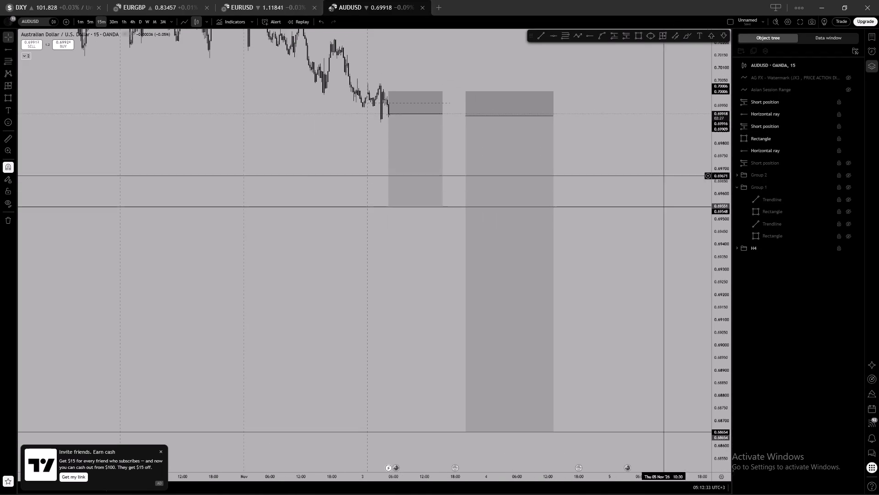
left_click_drag(643, 150, 632, 255)
left_click(663, 34)
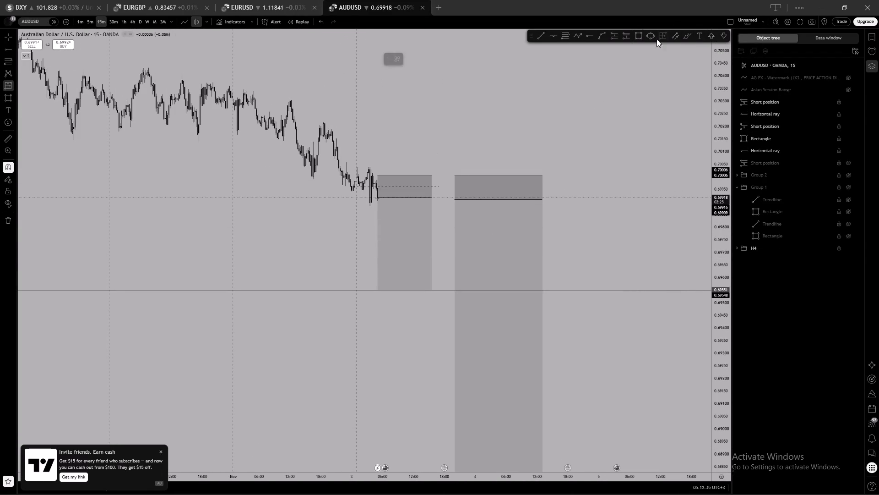
left_click_drag(405, 196, 395, 155)
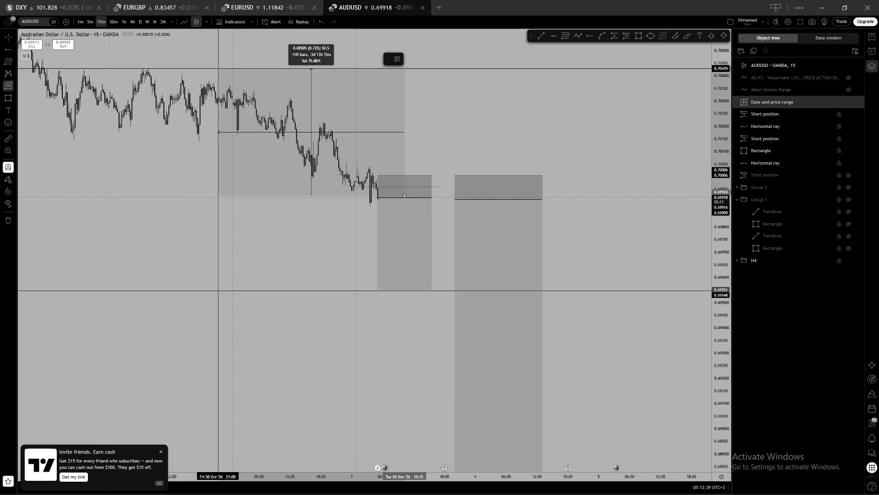
right_click_drag(273, 90, 325, 99)
Measure the date and price range from the first short's entry candle on 3 Nov at 05:00 up to its stop.
left_click_drag(510, 135, 457, 129)
left_click_drag(459, 120, 529, 190)
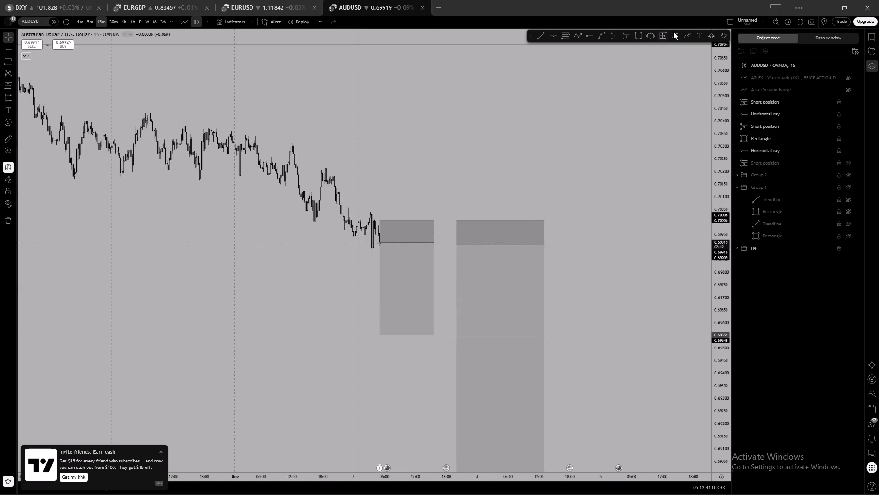
left_click(659, 42)
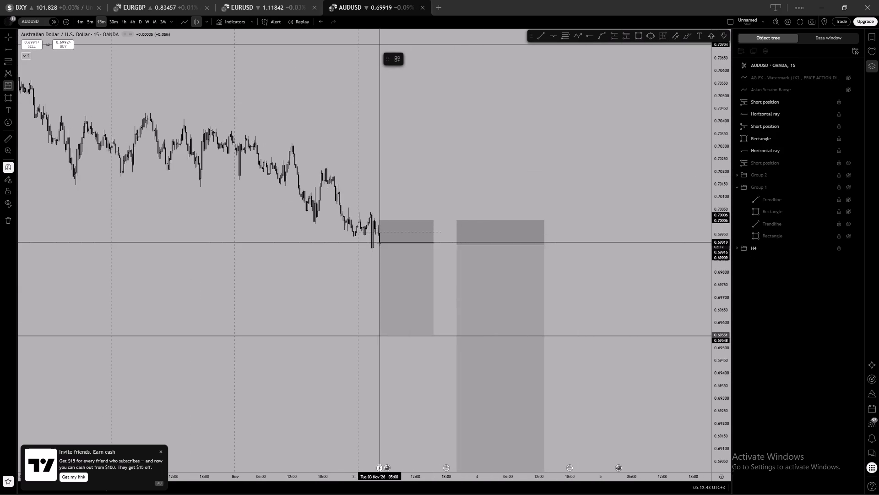
left_click(380, 243)
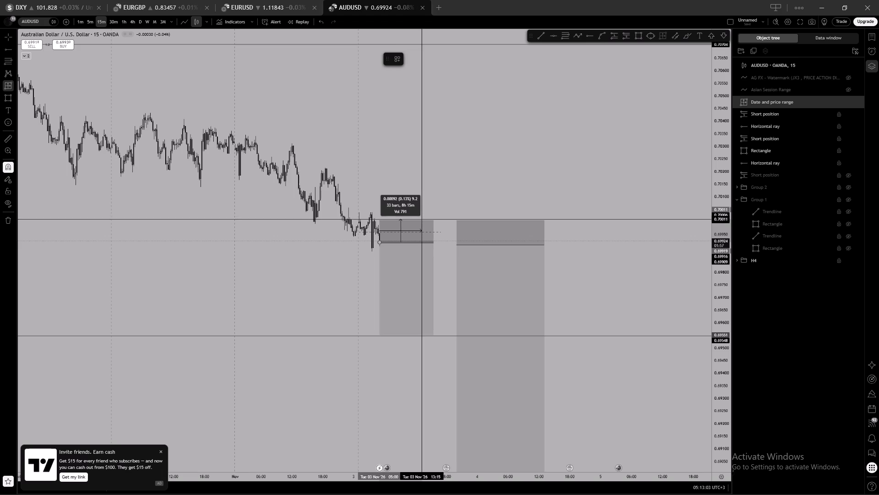
right_click(460, 196)
Examine both AUDUSD short positions and their targets on the 15-minute chart.
left_click_drag(501, 210, 498, 195)
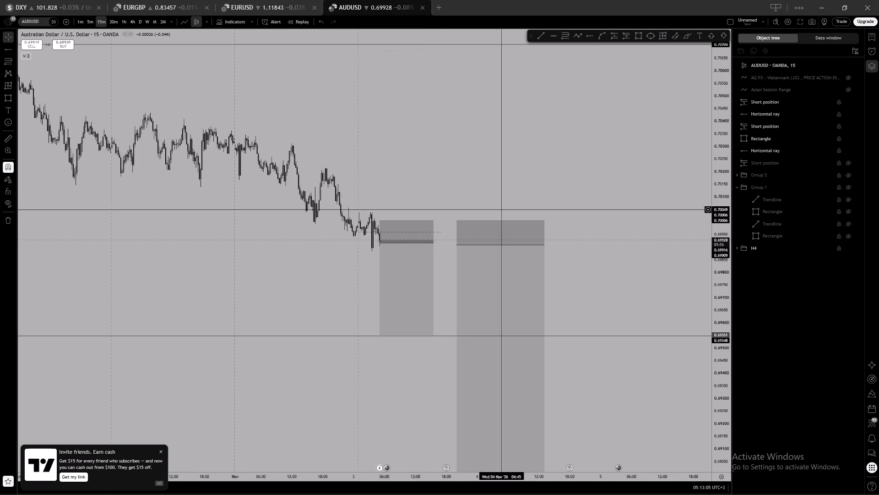
left_click_drag(498, 195, 476, 108)
scroll(473, 108, "up", 2)
left_click_drag(524, 126, 532, 107)
scroll(537, 115, "up", 1)
left_click_drag(534, 121, 544, 148)
scroll(544, 148, "up", 1)
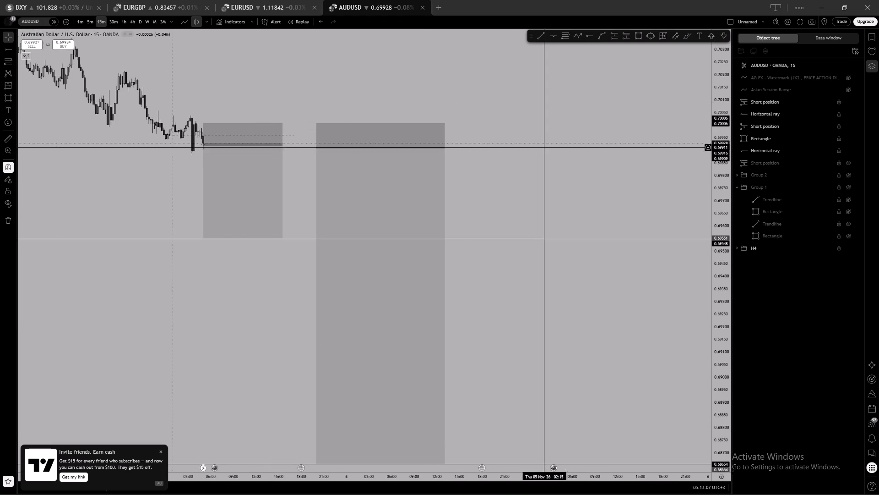
left_click(540, 157)
left_click_drag(561, 138, 572, 126)
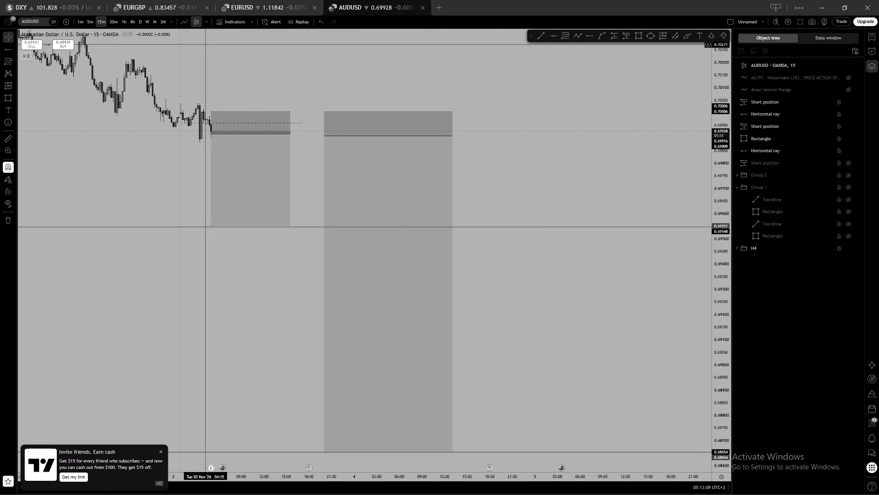
Check the EURUSD short on its 5-minute chart and return to the AUDUSD chart.
left_click(383, 4)
left_click(238, 4)
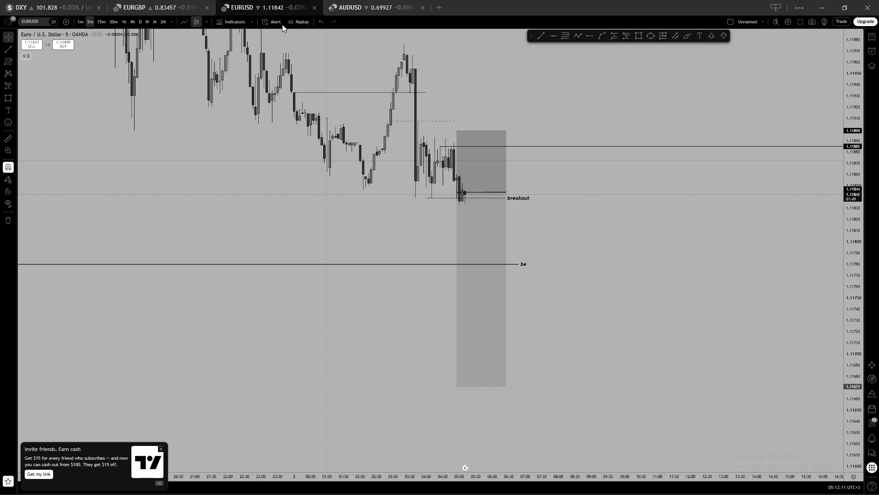
left_click(365, 11)
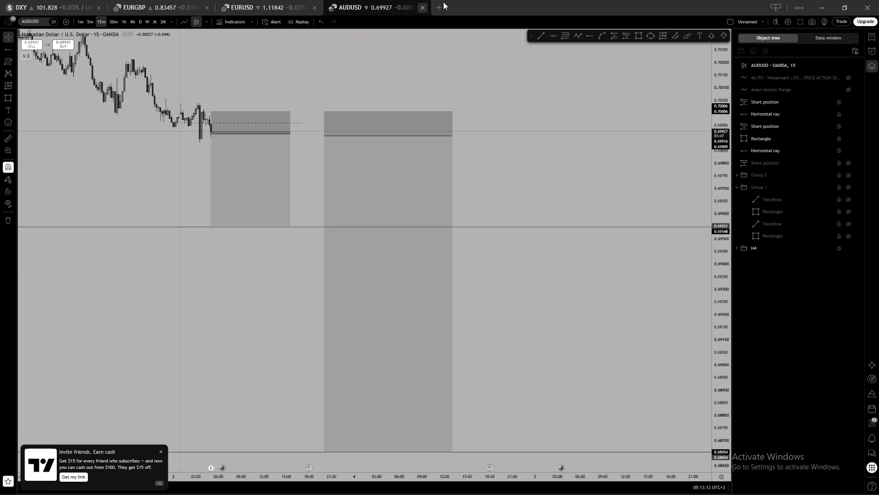
Extend the locked dashed-midline AUDUSD rectangle's end to 4 Nov 10:45, across the second short position, and lock it again.
left_click(874, 69)
left_click_drag(757, 112, 752, 115)
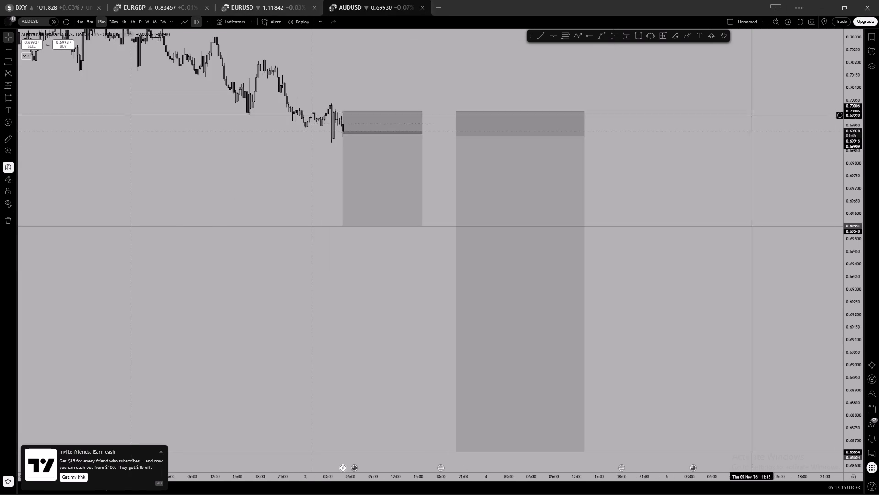
left_click_drag(722, 118, 674, 118)
left_click(416, 123)
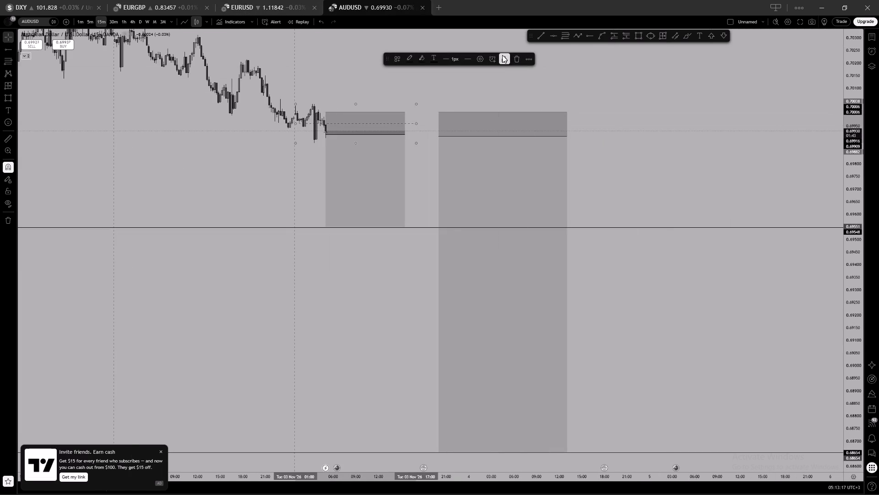
left_click(502, 59)
left_click_drag(417, 125, 551, 125)
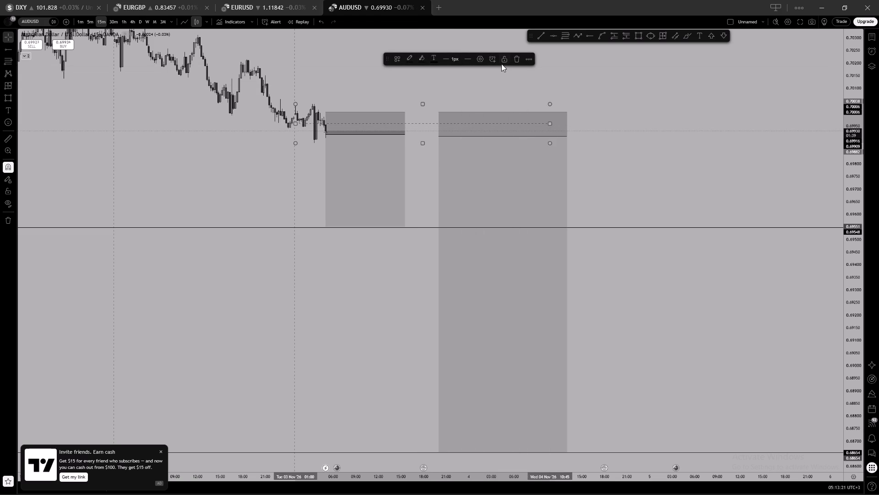
left_click(501, 64)
left_click(579, 91)
left_click_drag(596, 91, 577, 94)
left_click(369, 126)
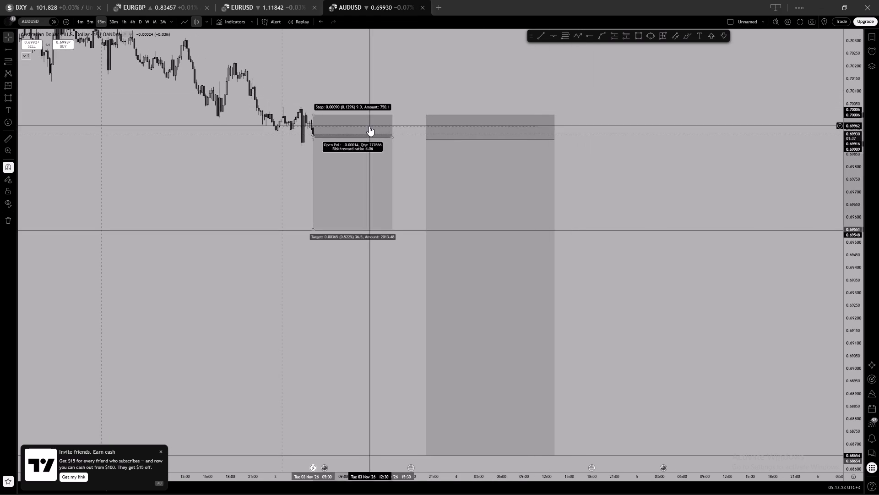
left_click(402, 96)
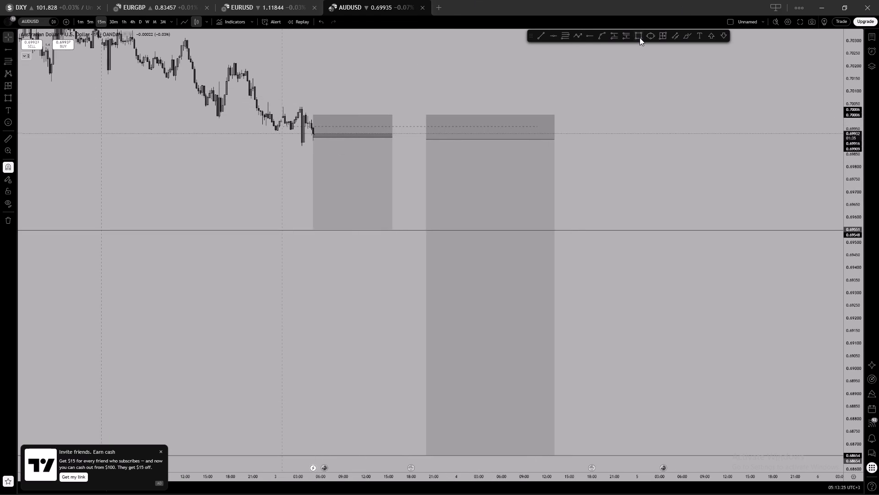
Draw a horizontal ray at 0.69946 starting from 3 Nov 00:00 on AUDUSD and lock it.
left_click(586, 38)
left_click(276, 131)
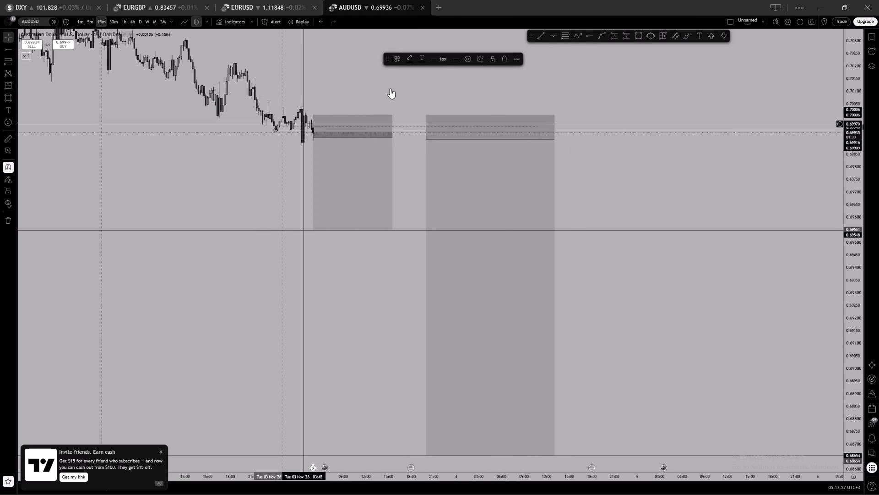
left_click(496, 58)
left_click(552, 70)
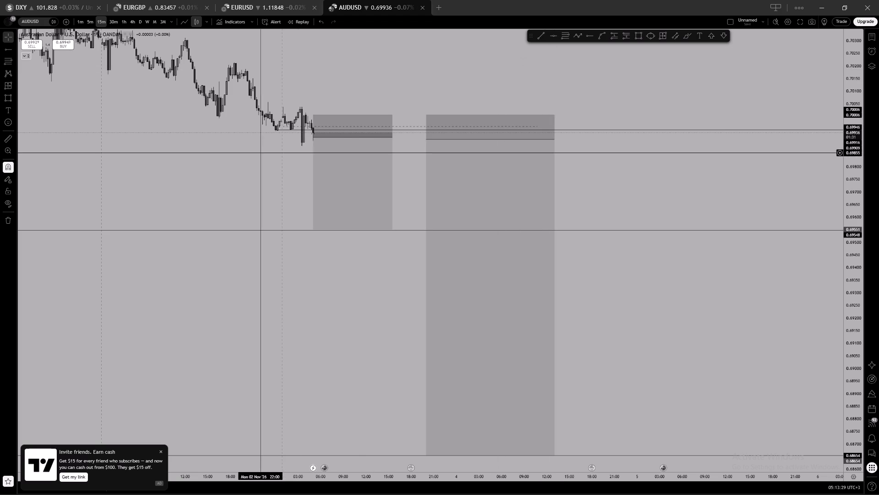
left_click(282, 127)
left_click(282, 129)
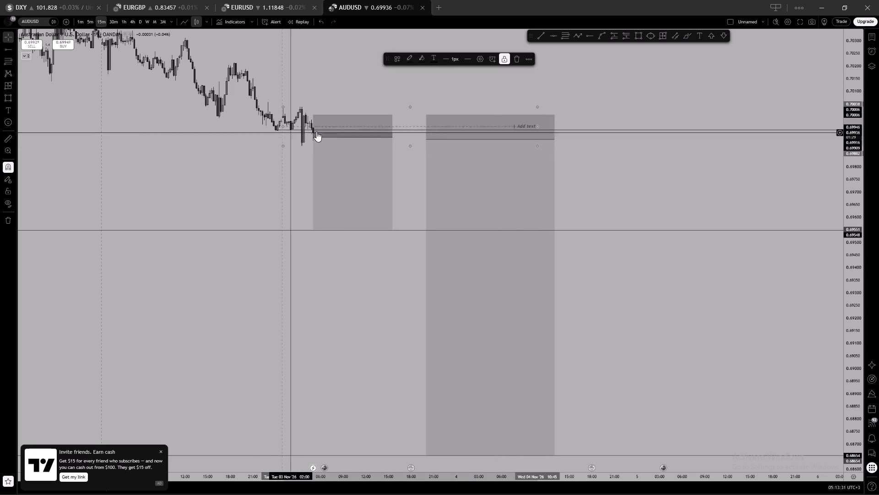
left_click(379, 78)
left_click(597, 130)
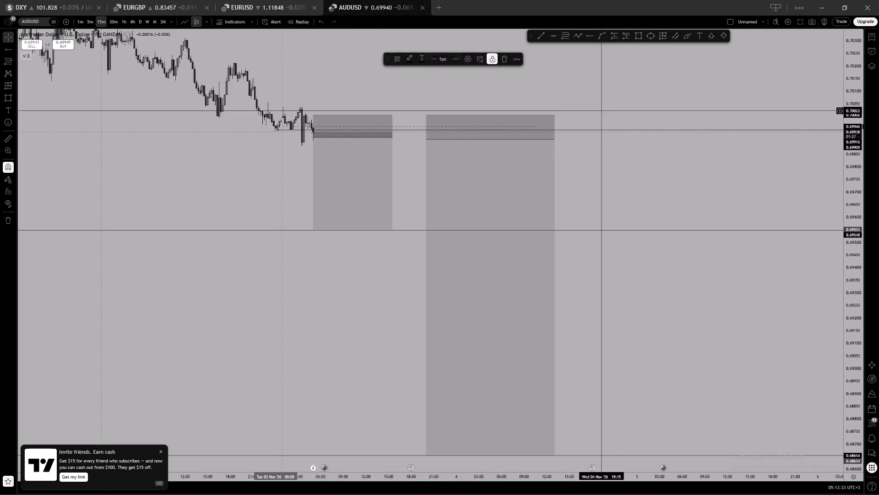
left_click(602, 107)
left_click_drag(619, 110, 597, 115)
left_click_drag(597, 115, 596, 110)
Open the chart layout in an additional tab and load XAUUSD there from the watchlist.
left_click(434, 3)
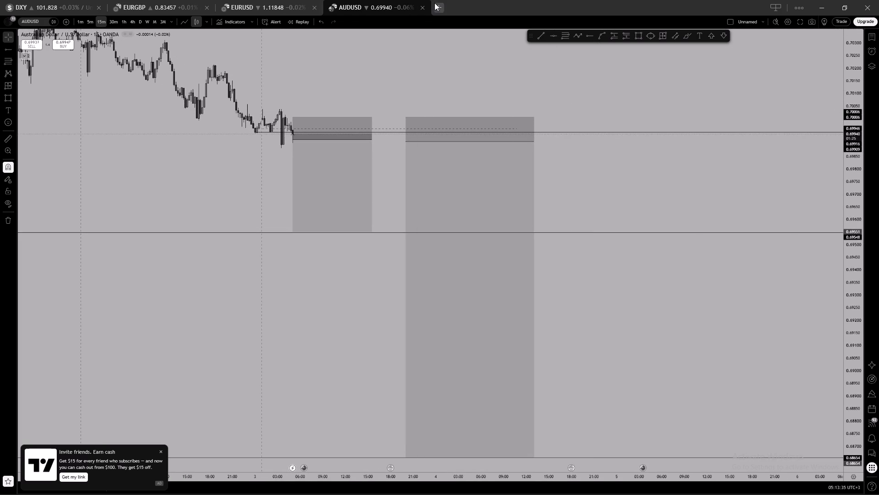
left_click(309, 91)
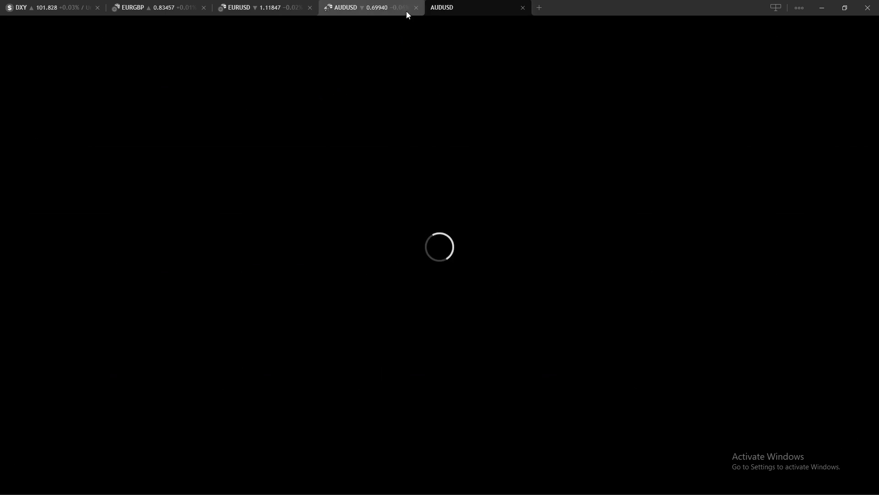
left_click(383, 2)
left_click(422, 67)
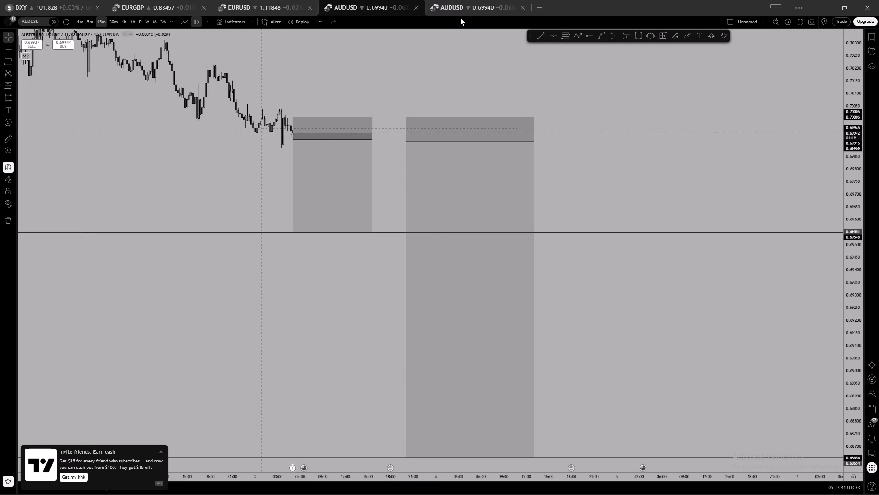
left_click(465, 5)
left_click_drag(521, 107, 263, 108)
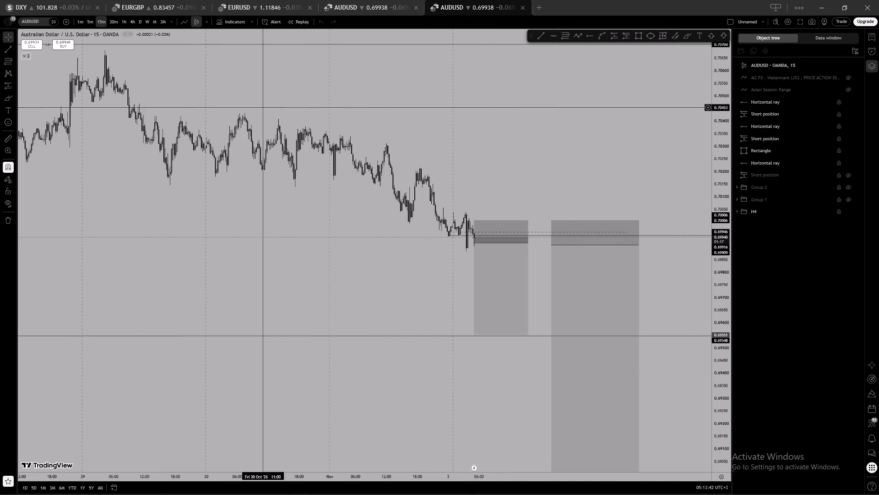
left_click(870, 37)
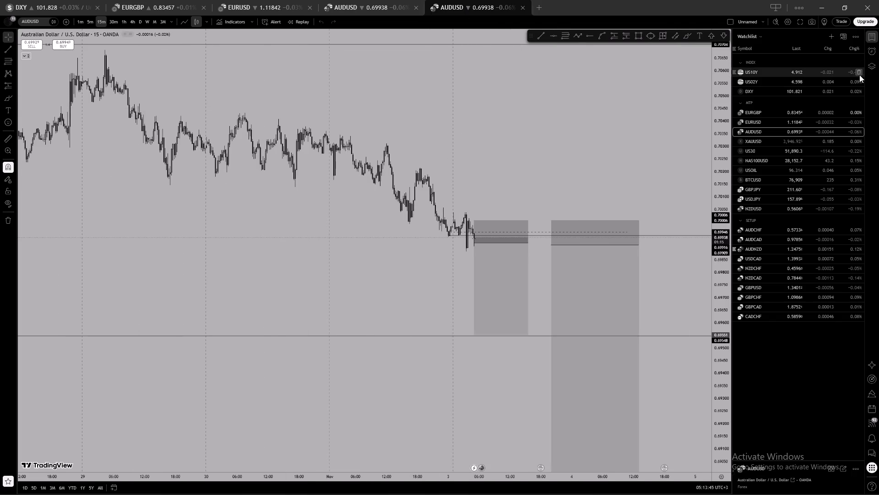
left_click(781, 143)
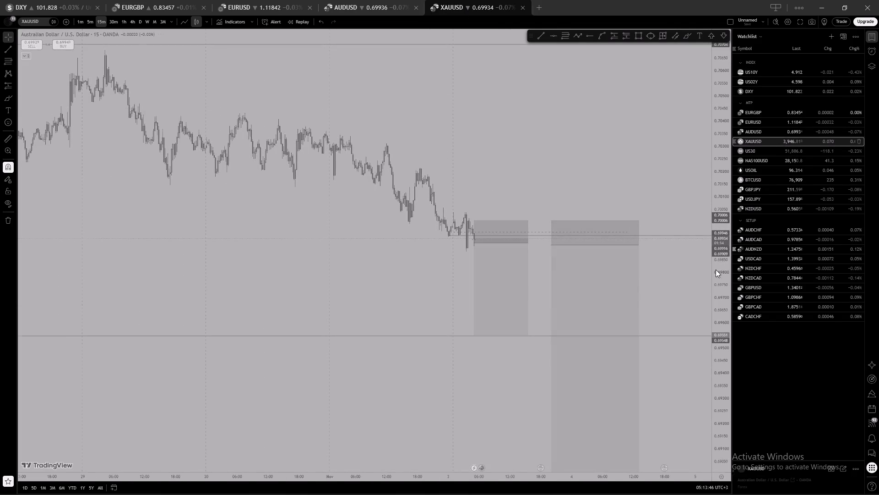
Examine gold's price action on the 15-minute and 4-hour charts.
scroll(577, 249, "up", 3)
left_click_drag(546, 277, 571, 128)
scroll(561, 161, "up", 2)
left_click_drag(494, 253, 516, 154)
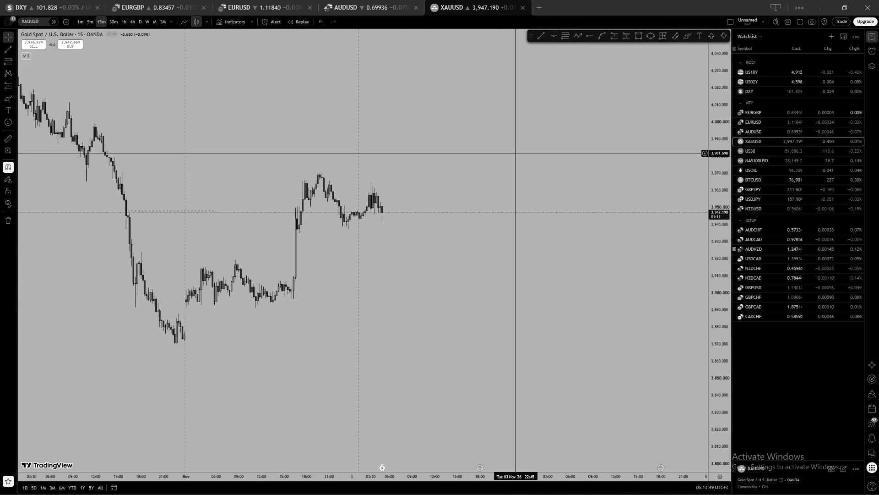
scroll(450, 212, "down", 2)
scroll(489, 231, "up", 1)
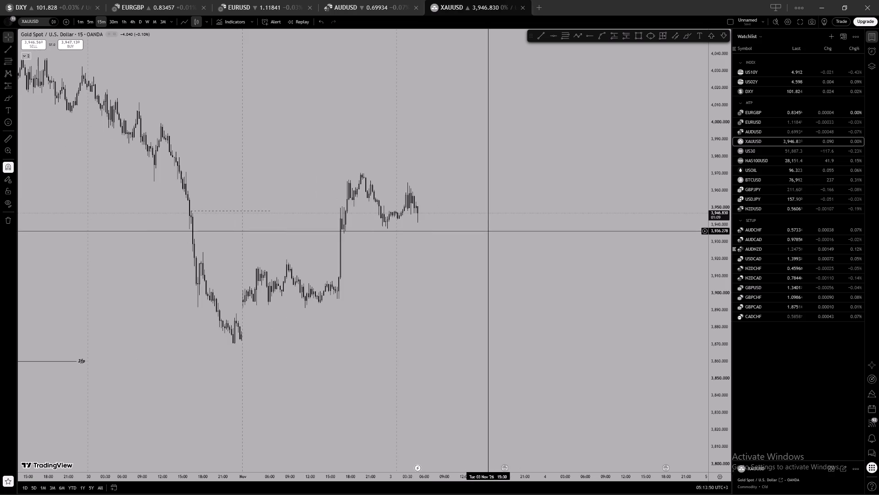
left_click(490, 231)
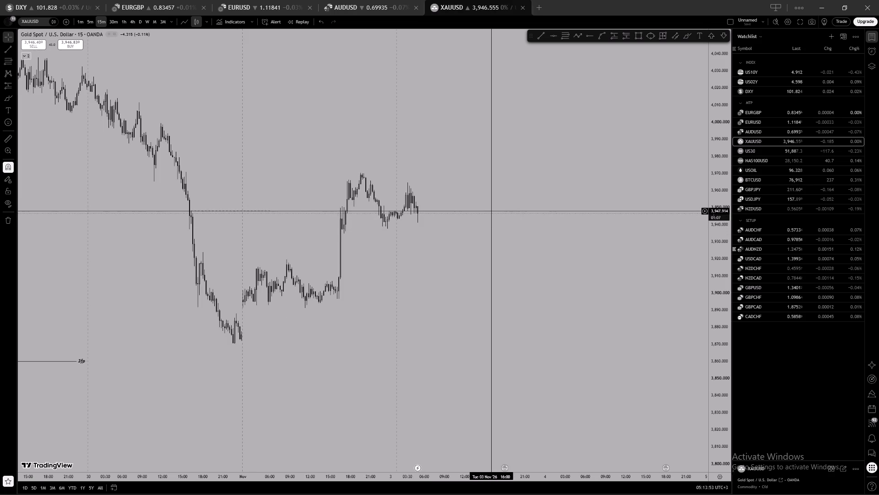
scroll(491, 211, "up", 1)
left_click(491, 211)
left_click(132, 22)
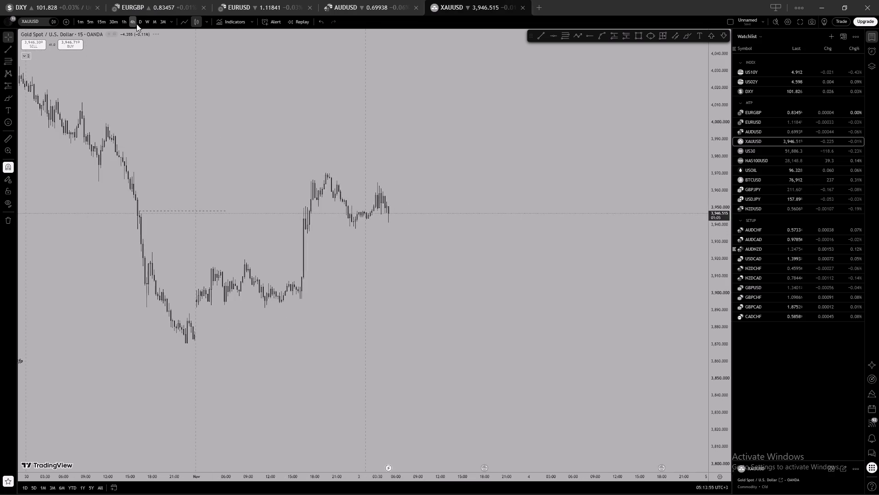
scroll(409, 148, "up", 7)
left_click_drag(362, 146, 367, 146)
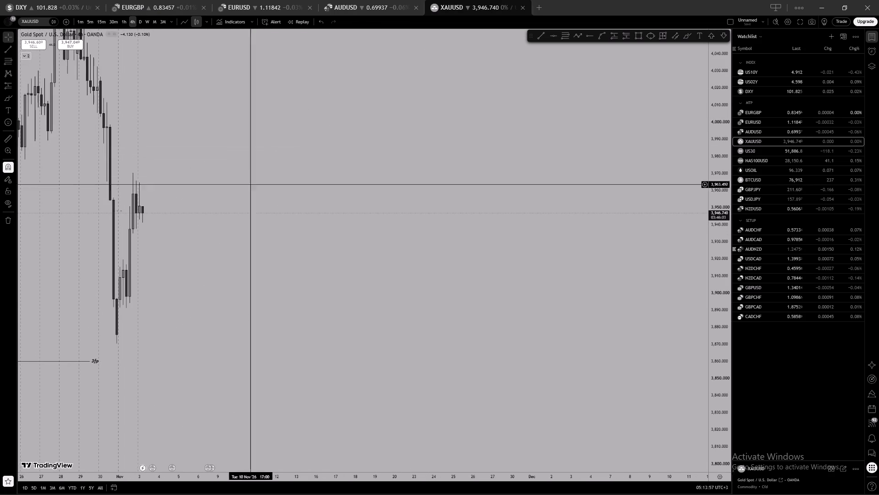
left_click_drag(224, 193, 322, 179)
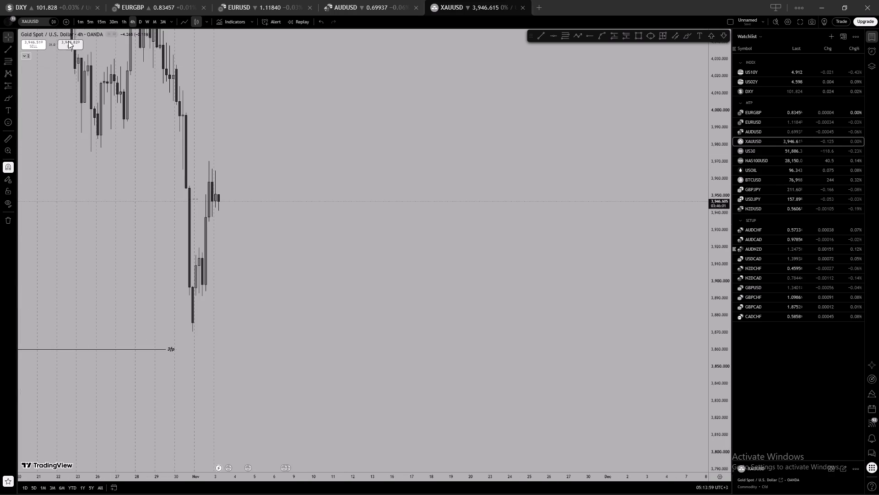
left_click(138, 21)
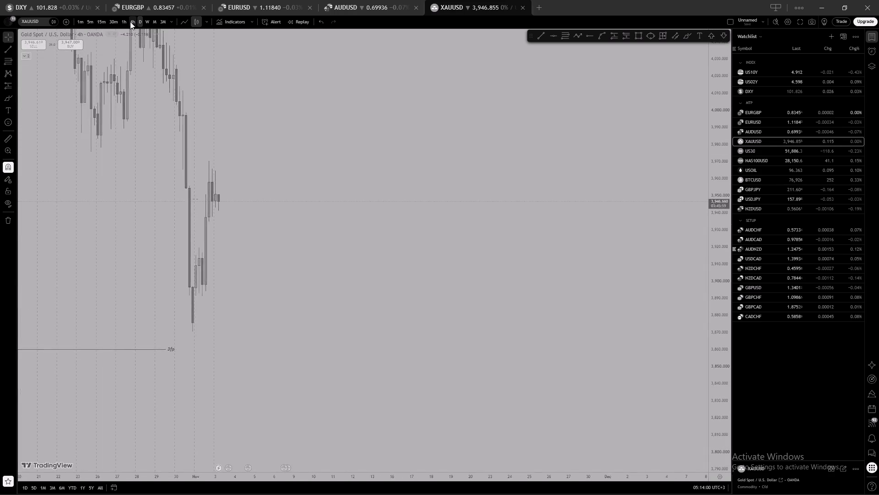
left_click(130, 22)
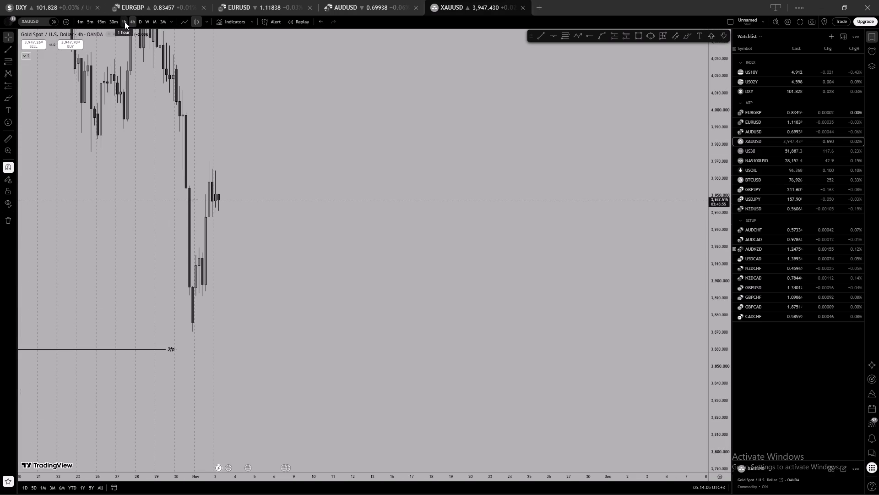
On the 1-hour gold chart, draw a horizontal ray at 3,946.110 starting from 2 Nov 22:00 and lock it.
left_click(125, 22)
scroll(347, 85, "down", 2)
left_click(392, 100)
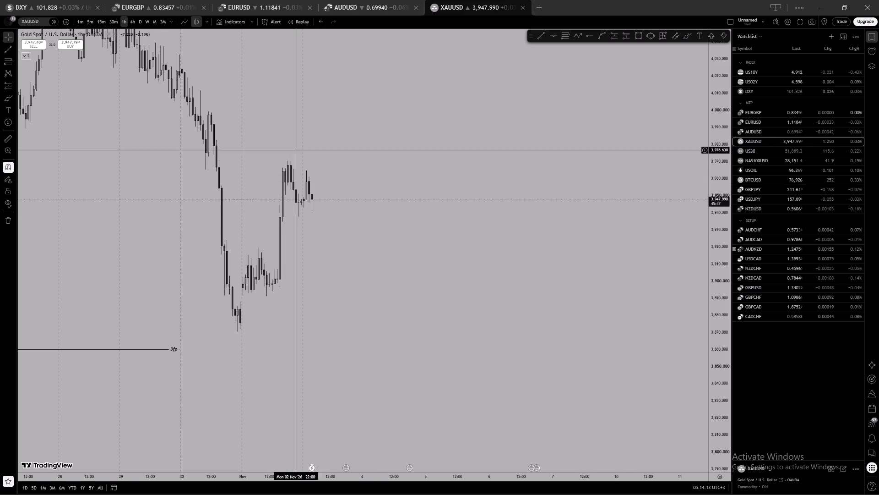
left_click(586, 35)
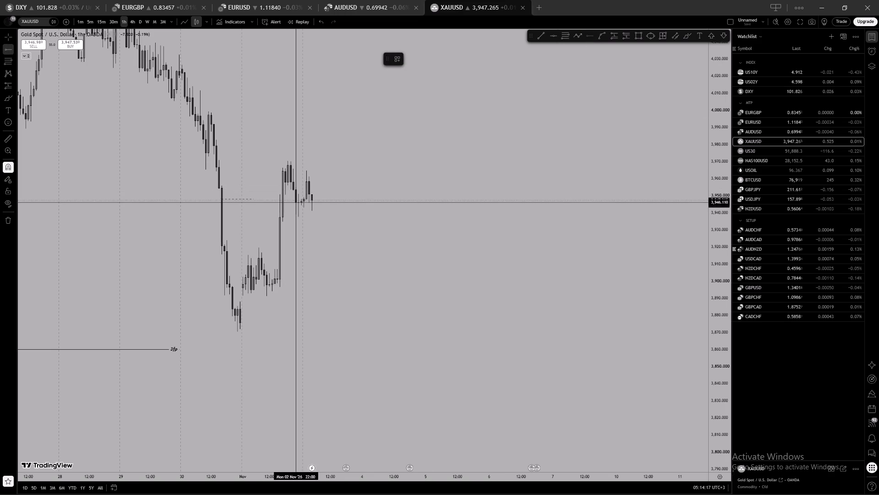
left_click(297, 203)
left_click(364, 154)
left_click(375, 160)
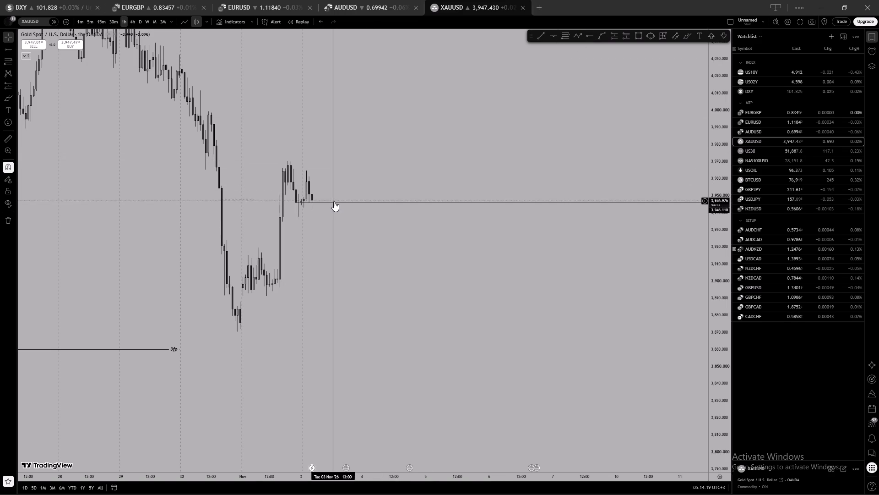
left_click(334, 201)
left_click(334, 203)
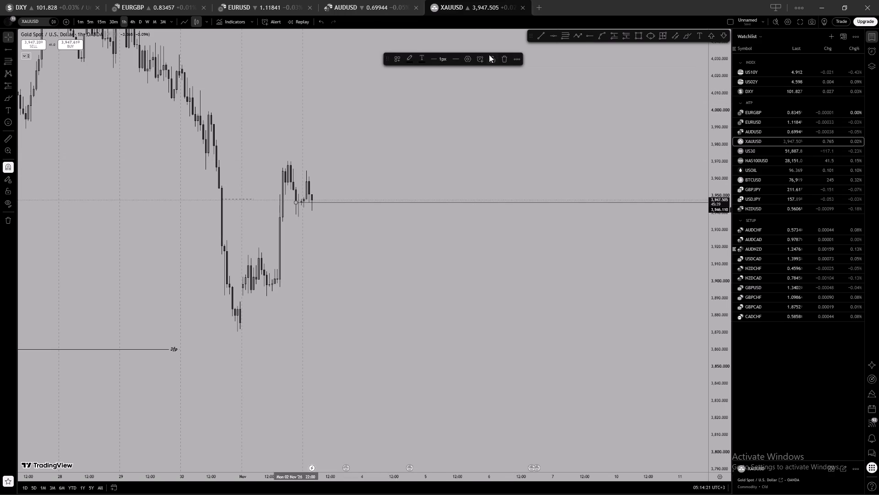
left_click(489, 55)
left_click(492, 121)
Examine gold's recent price action around the 3,946.110 ray on the 15-minute chart.
left_click_drag(497, 123, 358, 126)
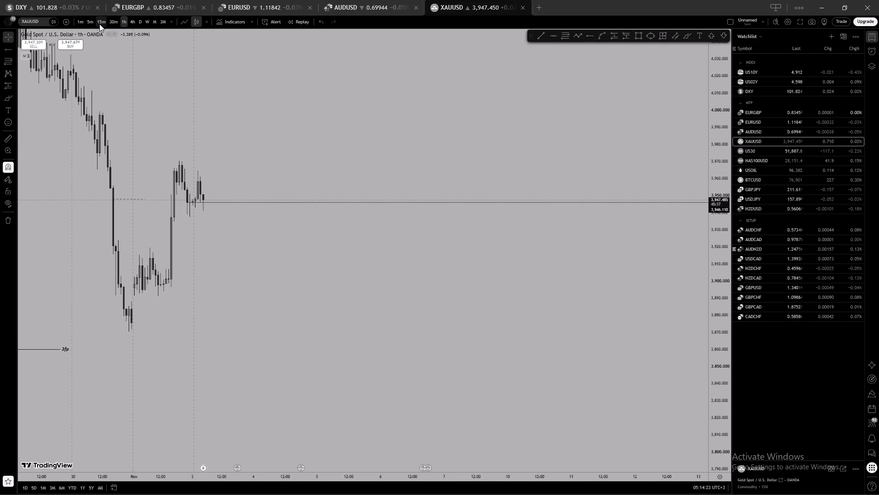
left_click(98, 22)
scroll(385, 190, "down", 5)
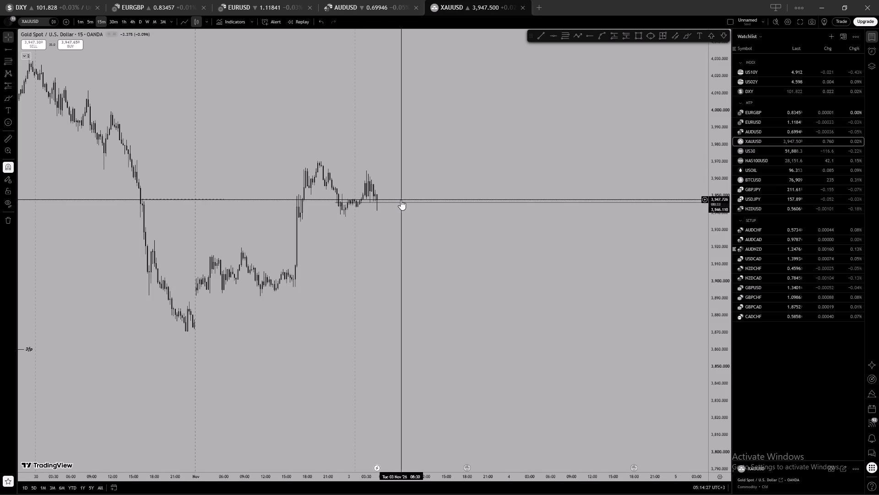
scroll(409, 153, "up", 2)
left_click_drag(409, 159, 415, 159)
scroll(722, 379, "up", 6)
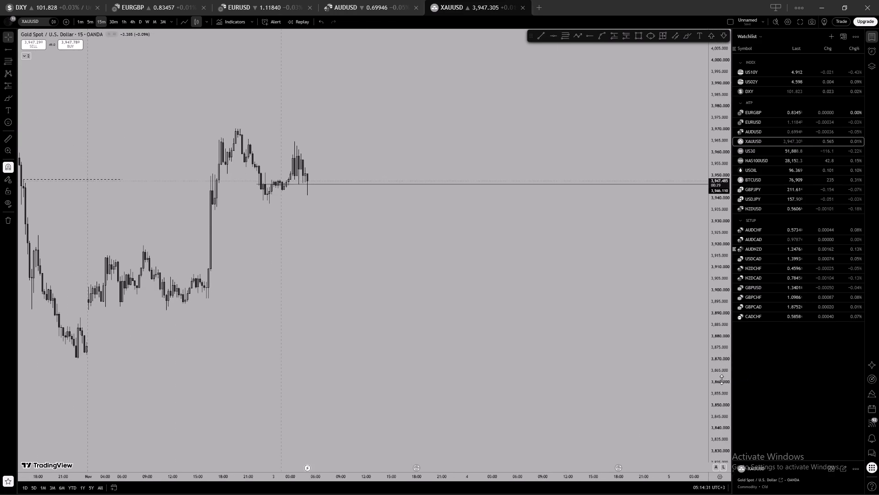
scroll(722, 379, "up", 7)
left_click_drag(323, 133, 386, 122)
left_click_drag(367, 132, 467, 121)
scroll(467, 121, "down", 1)
left_click_drag(475, 124, 433, 147)
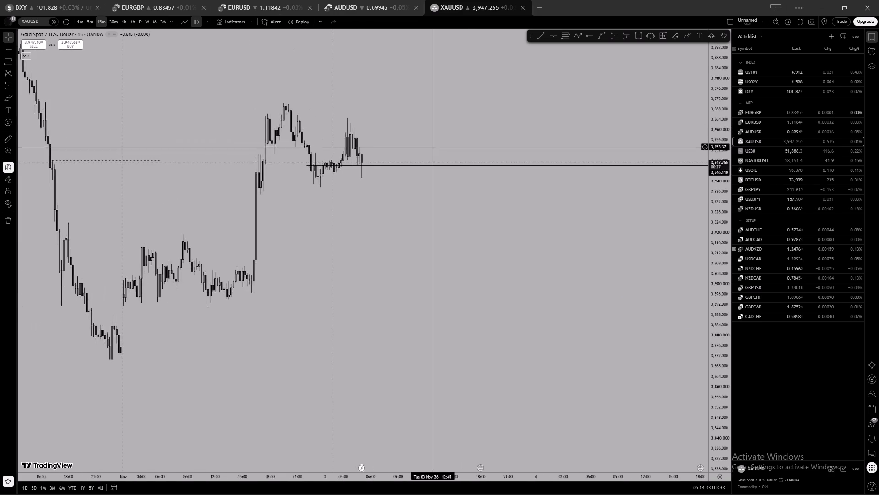
scroll(432, 145, "up", 1)
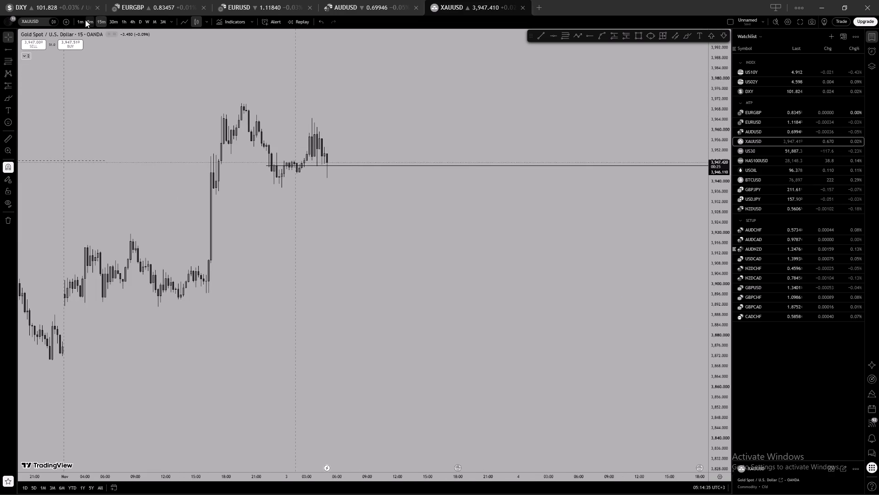
Examine gold's recent swings around the 3,946.110 ray on the 5-minute chart.
left_click(85, 20)
scroll(317, 111, "down", 6)
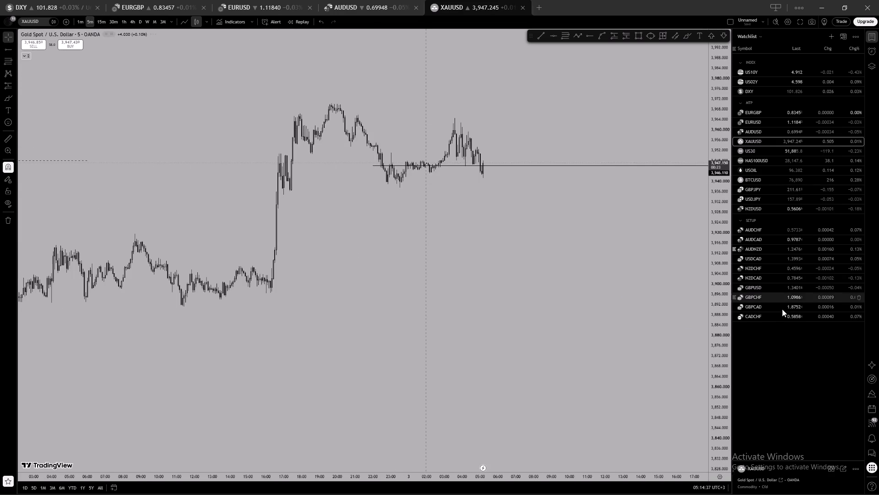
scroll(725, 325, "up", 17)
left_click_drag(467, 72, 533, 131)
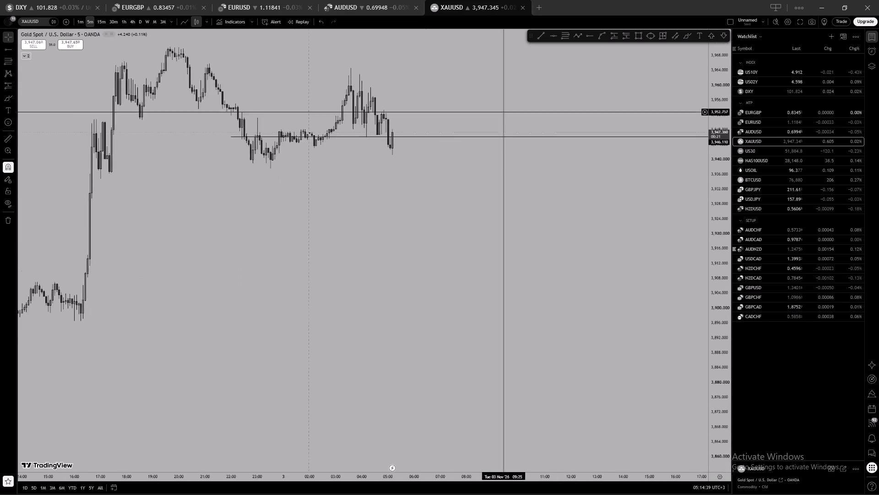
left_click_drag(533, 131, 533, 132)
left_click_drag(458, 123, 458, 135)
scroll(483, 103, "down", 2)
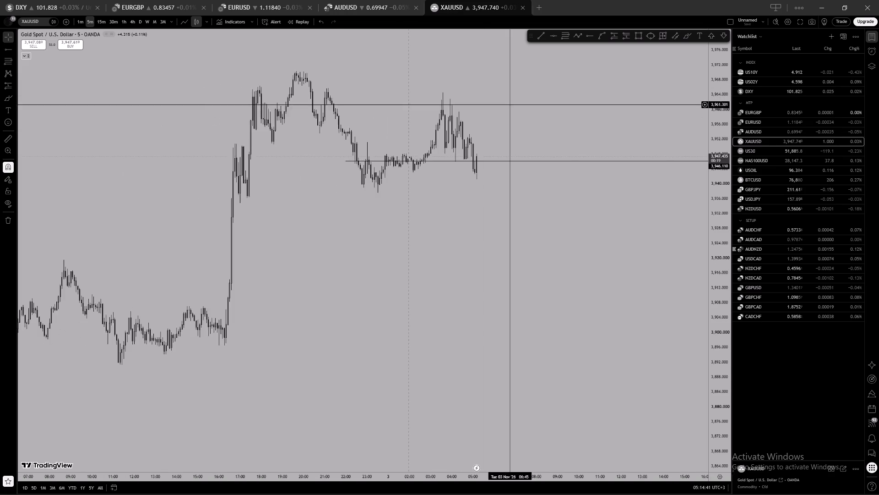
Examine gold's latest candles against the 3,946.110 ray on the 5-minute chart.
left_click_drag(522, 109, 501, 116)
scroll(482, 117, "up", 2)
double_click(456, 138)
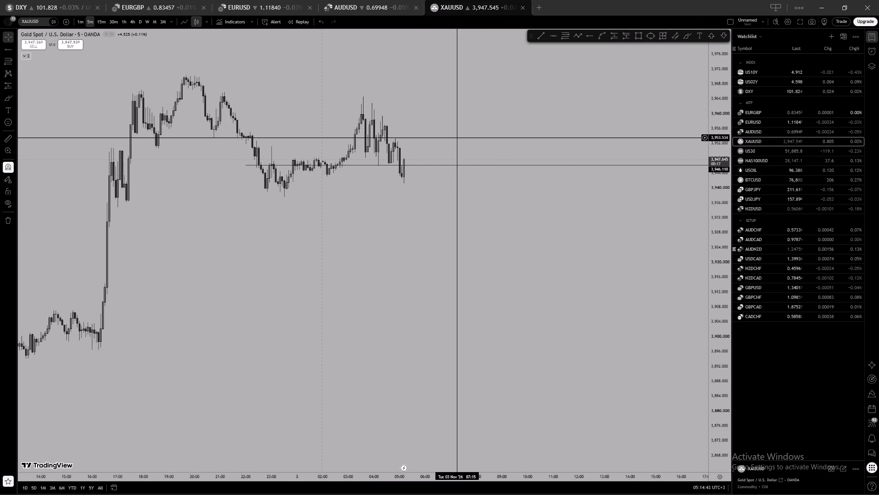
scroll(462, 133, "down", 2)
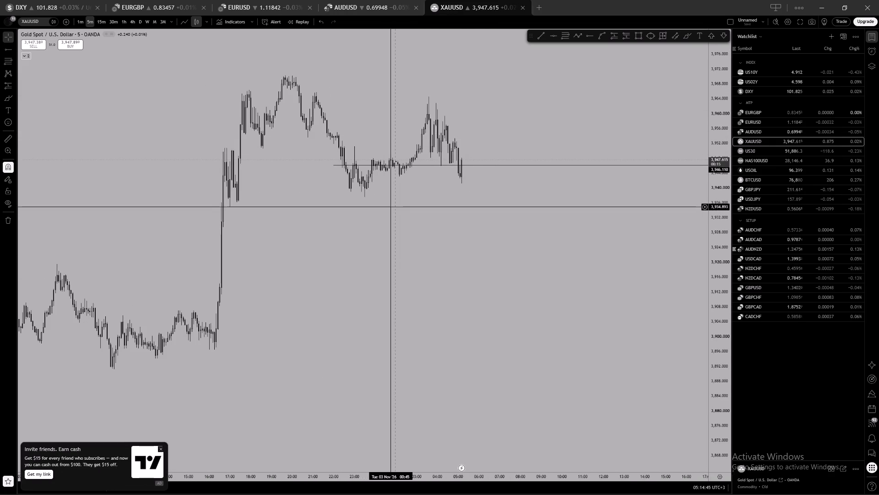
scroll(493, 142, "up", 2)
left_click(512, 140)
Examine gold's recent swings and its reaction around the 3,946.110 ray on the 1-minute chart.
left_click(81, 20)
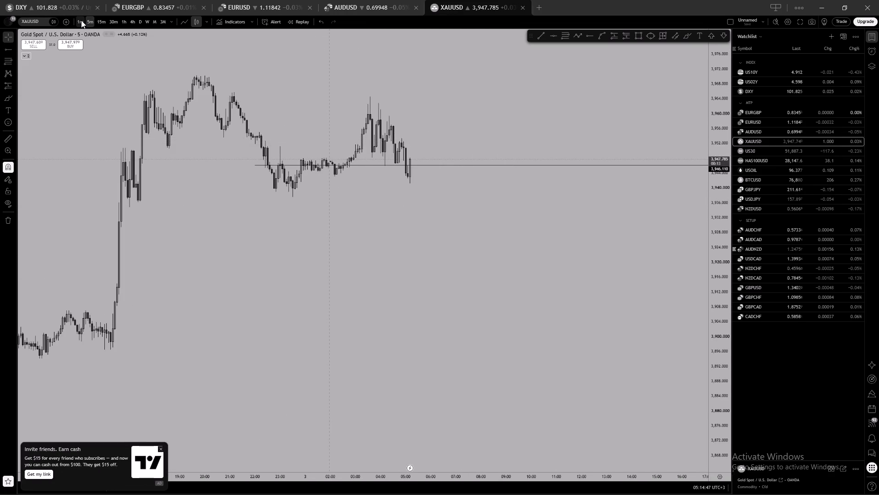
scroll(416, 125, "down", 5)
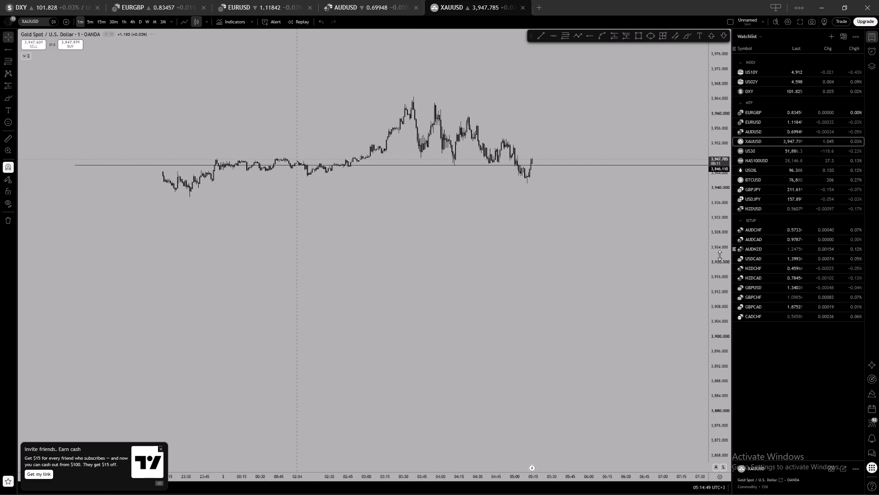
scroll(711, 295, "up", 20)
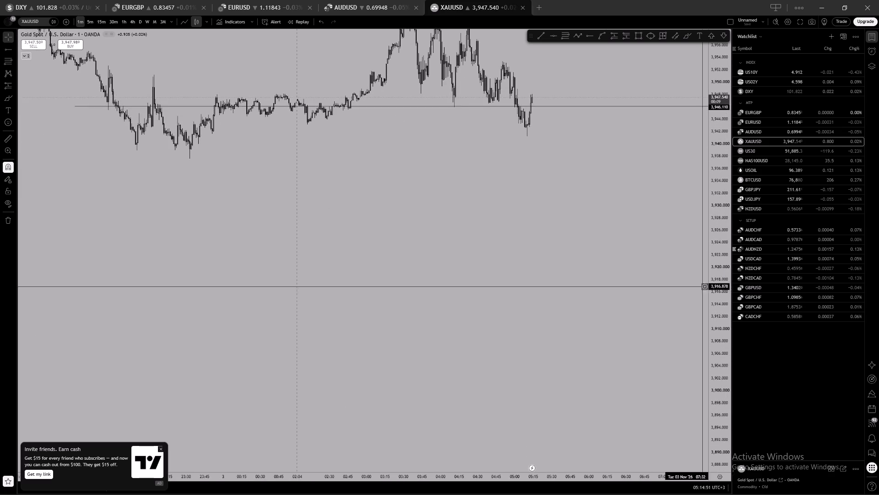
scroll(373, 218, "down", 2)
scroll(375, 161, "up", 2)
left_click_drag(520, 81, 521, 81)
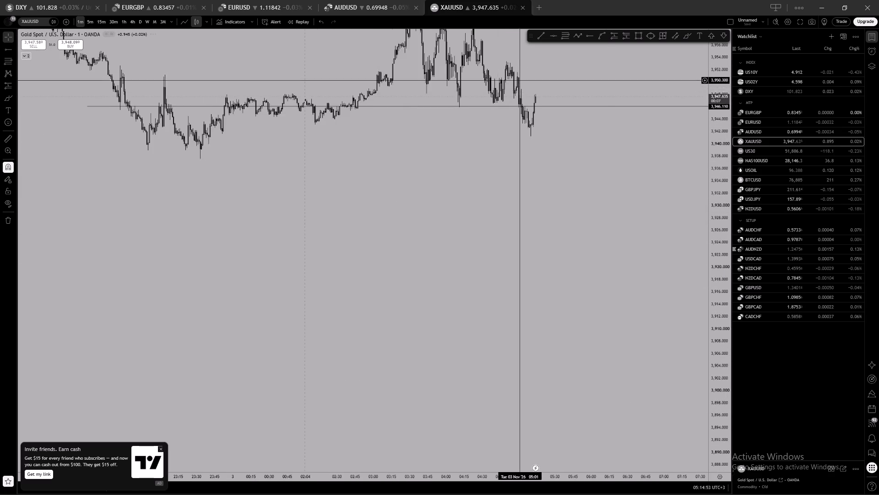
left_click_drag(521, 81, 540, 187)
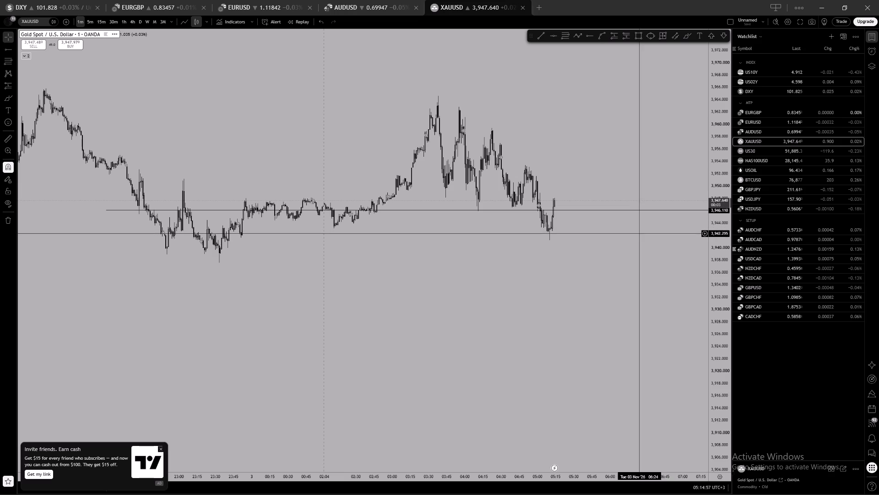
scroll(727, 302, "up", 5)
scroll(630, 184, "up", 5)
left_click_drag(577, 135, 578, 146)
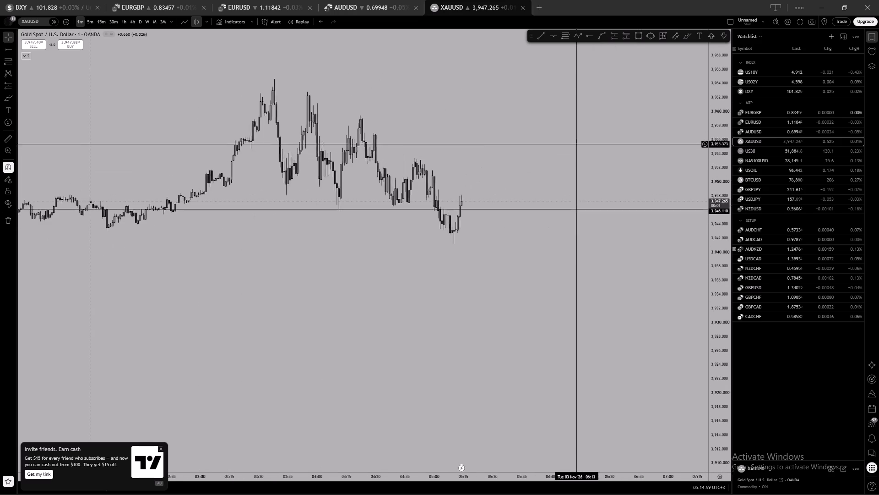
scroll(482, 161, "down", 1)
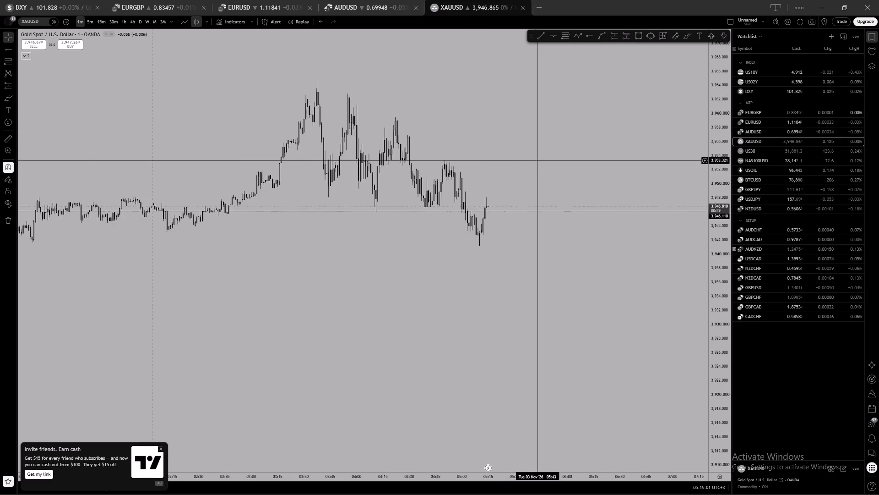
left_click_drag(521, 170, 516, 170)
scroll(511, 169, "up", 2)
left_click(511, 170)
left_click_drag(526, 149, 526, 153)
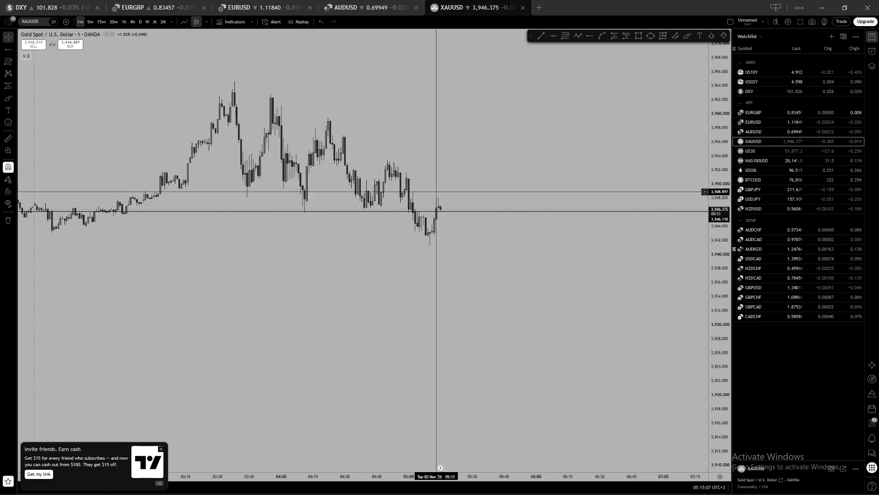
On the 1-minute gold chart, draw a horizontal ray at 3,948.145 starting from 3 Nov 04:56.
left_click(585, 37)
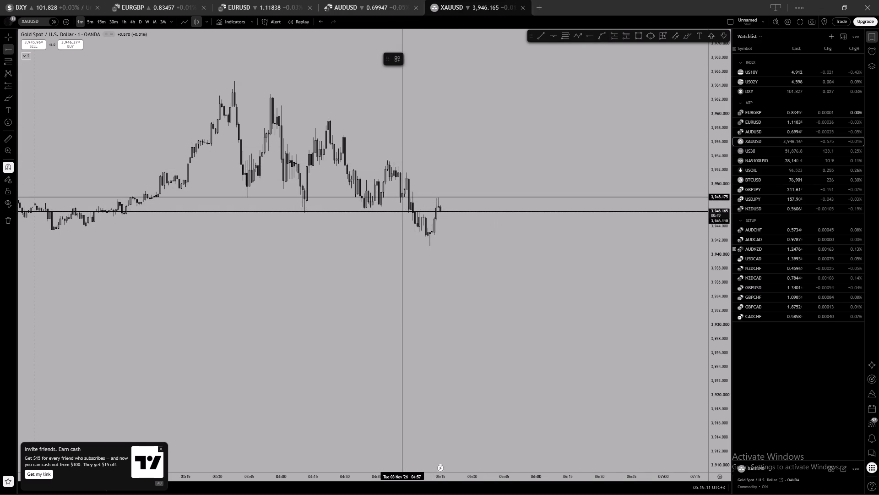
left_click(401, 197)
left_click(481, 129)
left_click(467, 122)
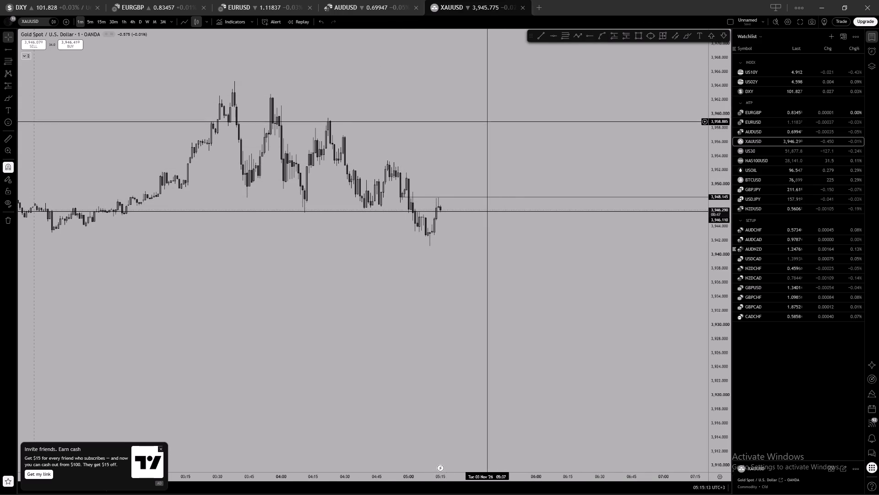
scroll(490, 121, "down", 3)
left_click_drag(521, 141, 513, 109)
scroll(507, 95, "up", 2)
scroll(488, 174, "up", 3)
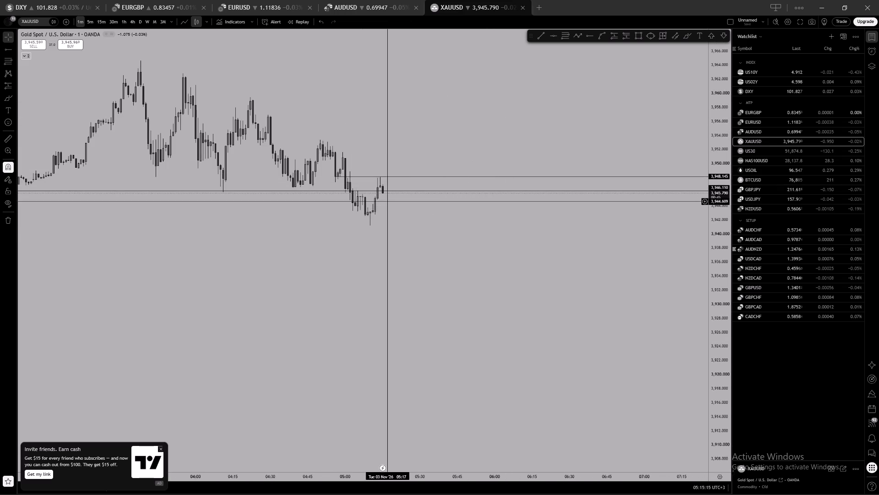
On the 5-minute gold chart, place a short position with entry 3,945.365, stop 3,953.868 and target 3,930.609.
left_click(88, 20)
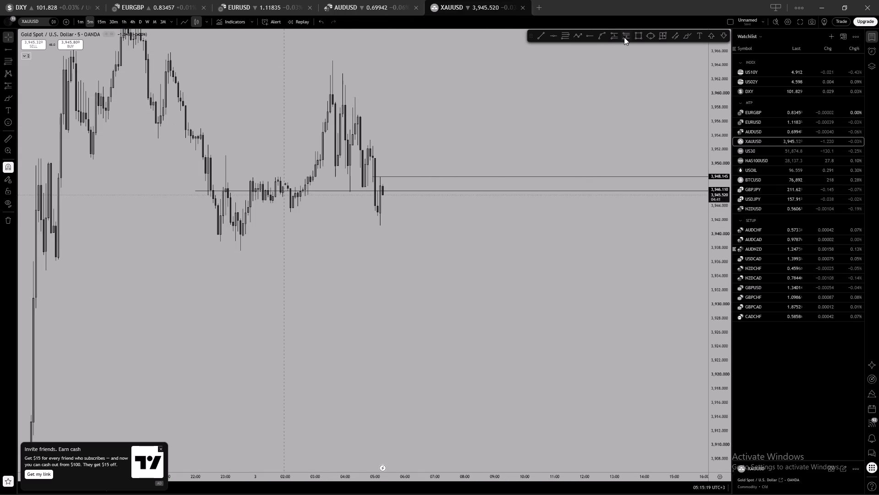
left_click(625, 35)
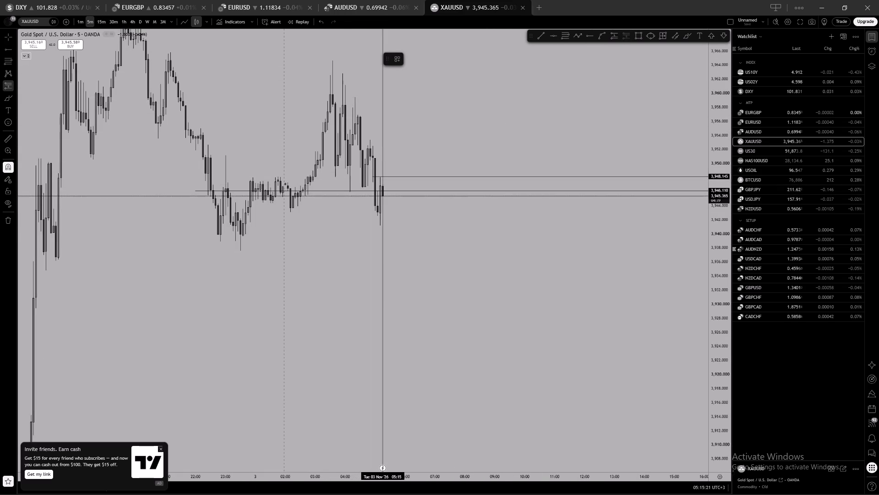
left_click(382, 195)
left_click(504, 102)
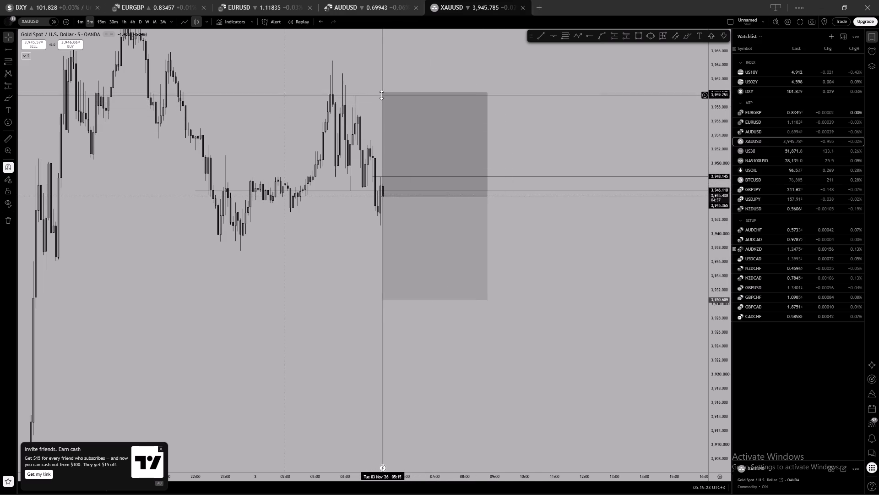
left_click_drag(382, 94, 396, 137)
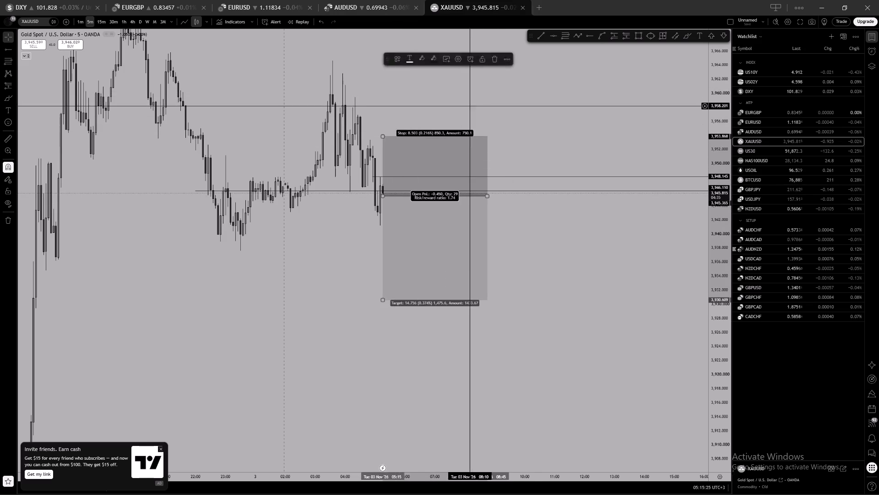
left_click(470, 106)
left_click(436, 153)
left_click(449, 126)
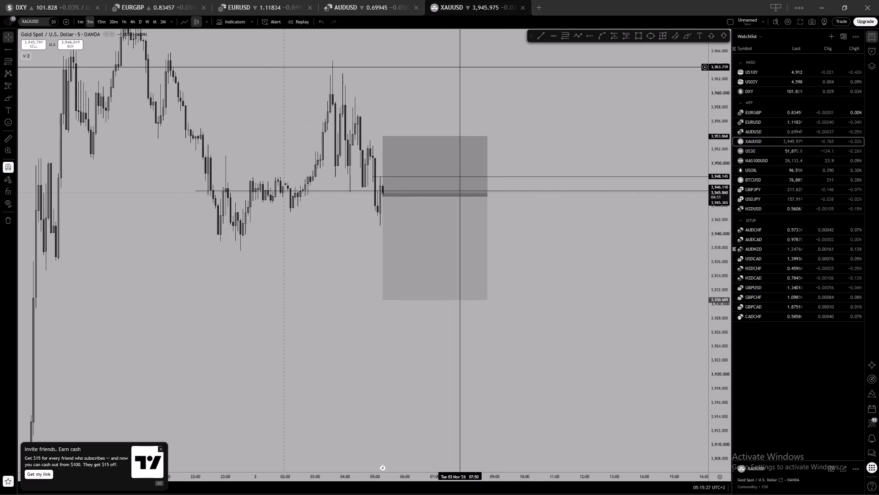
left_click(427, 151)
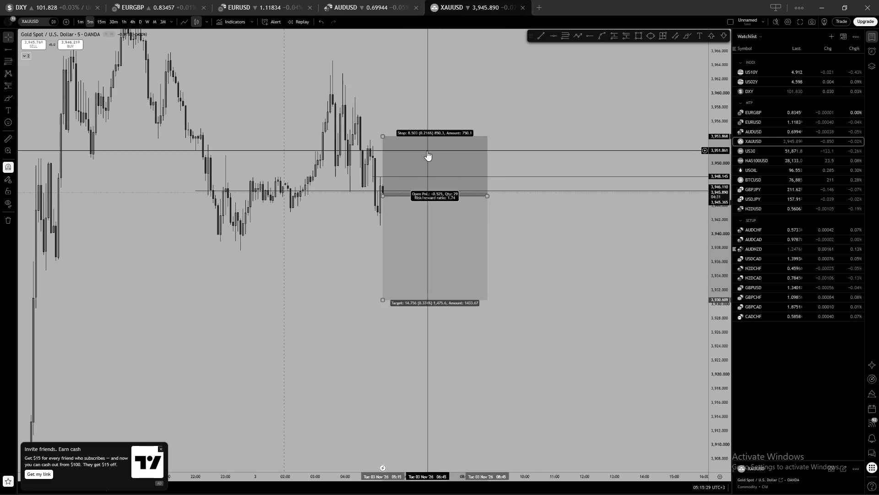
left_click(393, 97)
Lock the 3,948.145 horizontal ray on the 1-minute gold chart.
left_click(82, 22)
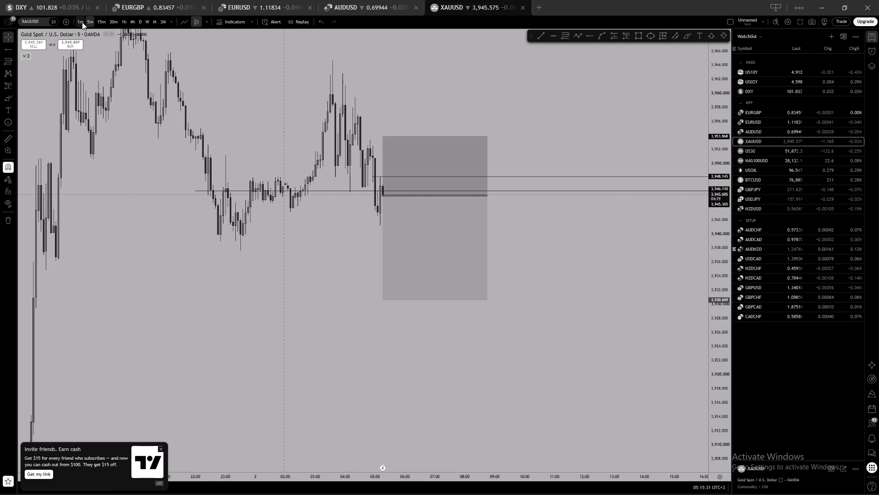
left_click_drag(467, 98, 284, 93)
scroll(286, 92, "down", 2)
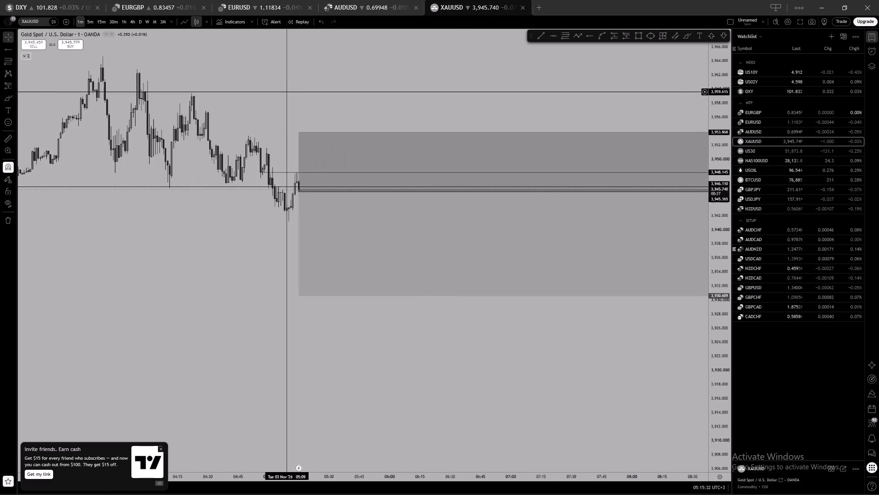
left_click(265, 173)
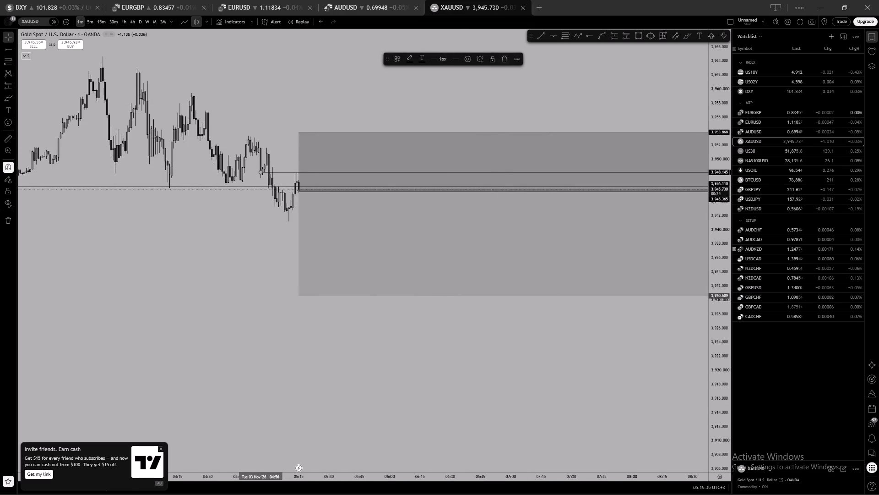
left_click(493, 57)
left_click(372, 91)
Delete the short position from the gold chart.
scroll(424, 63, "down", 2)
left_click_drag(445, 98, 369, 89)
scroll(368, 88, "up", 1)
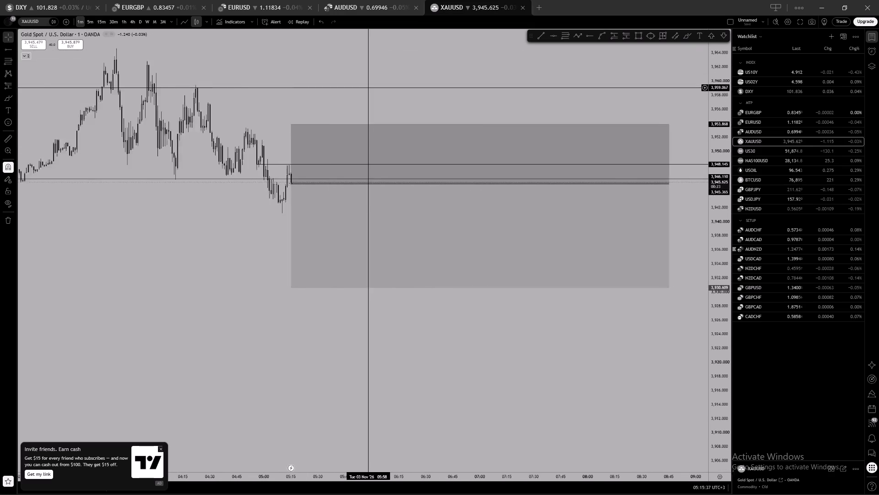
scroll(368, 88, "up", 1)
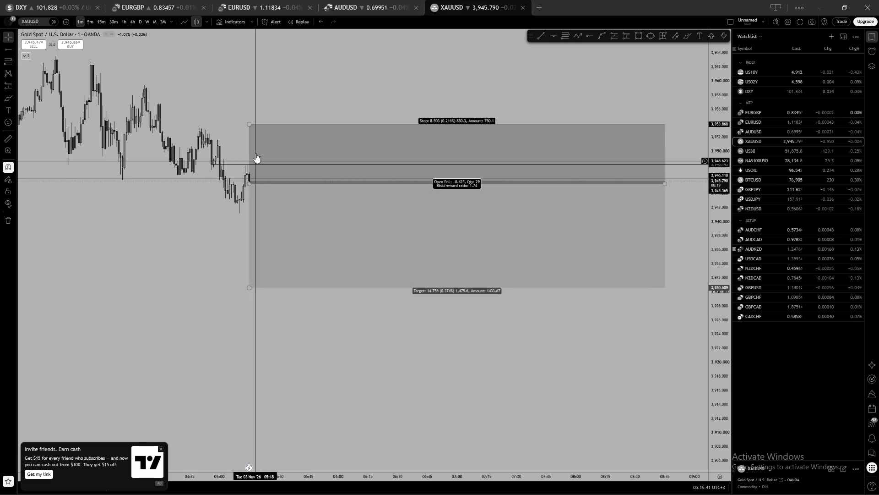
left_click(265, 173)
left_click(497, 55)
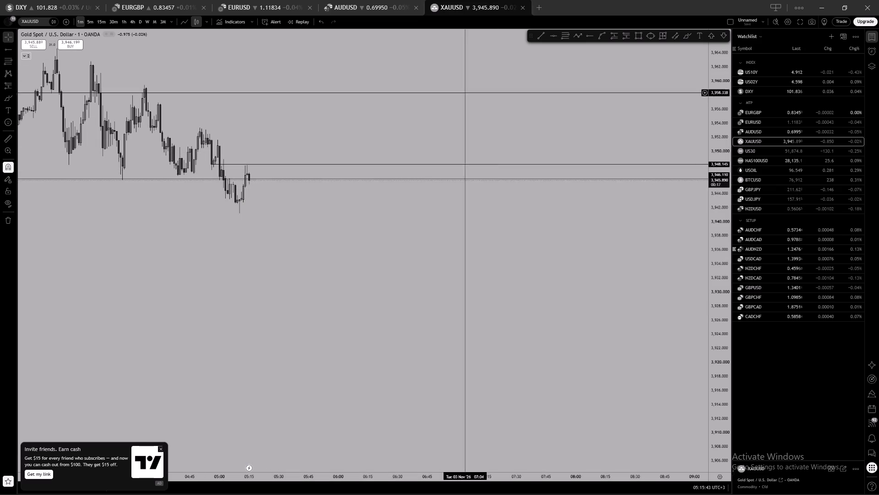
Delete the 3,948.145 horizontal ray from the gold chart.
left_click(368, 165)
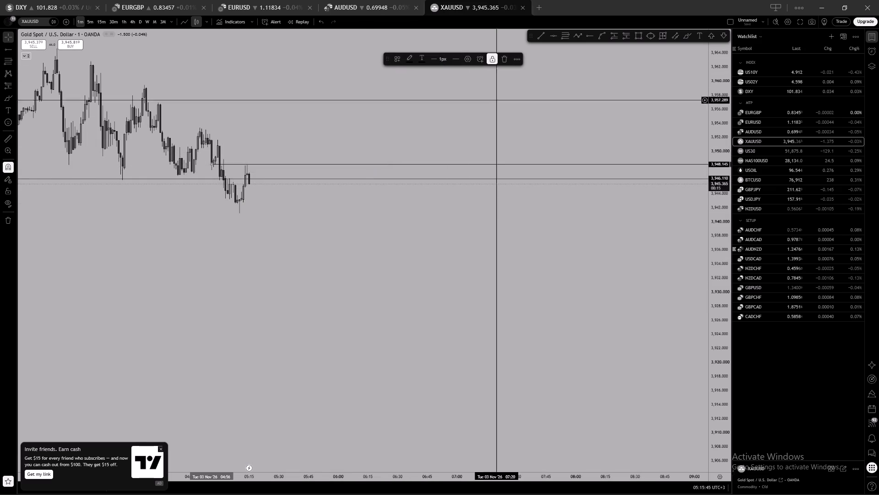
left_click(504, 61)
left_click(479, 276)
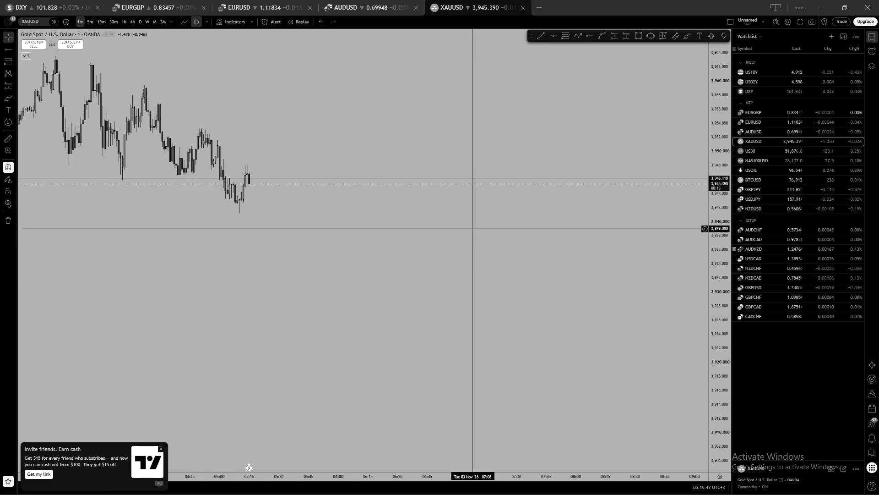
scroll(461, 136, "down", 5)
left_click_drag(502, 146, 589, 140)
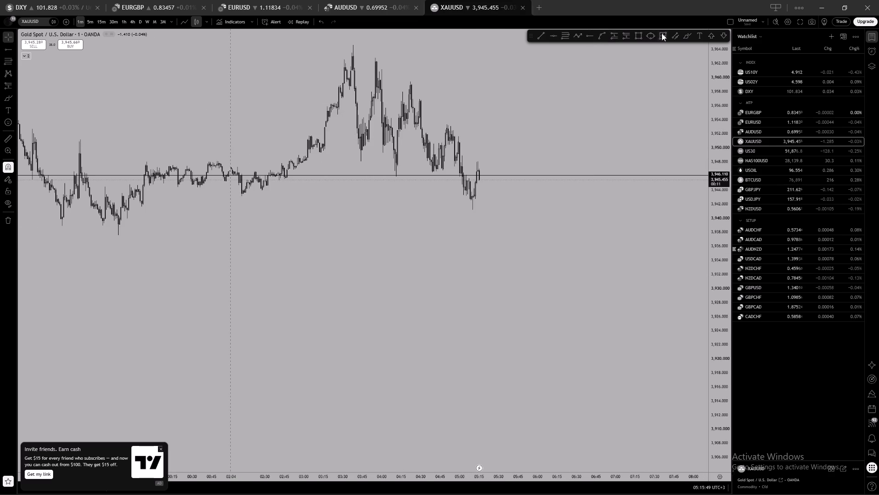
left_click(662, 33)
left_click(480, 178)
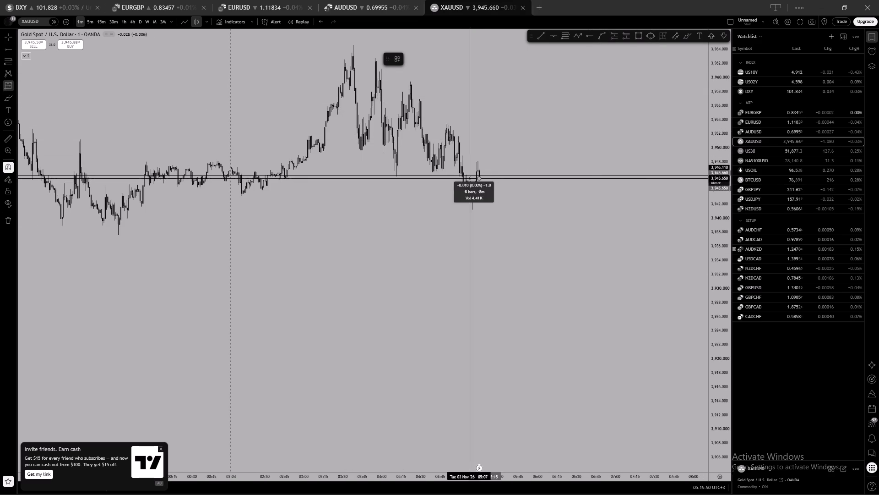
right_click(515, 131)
Examine gold's latest 1-minute candles around the 3,946.110 ray.
scroll(507, 132, "up", 2)
left_click_drag(506, 139, 538, 57)
scroll(538, 56, "up", 2)
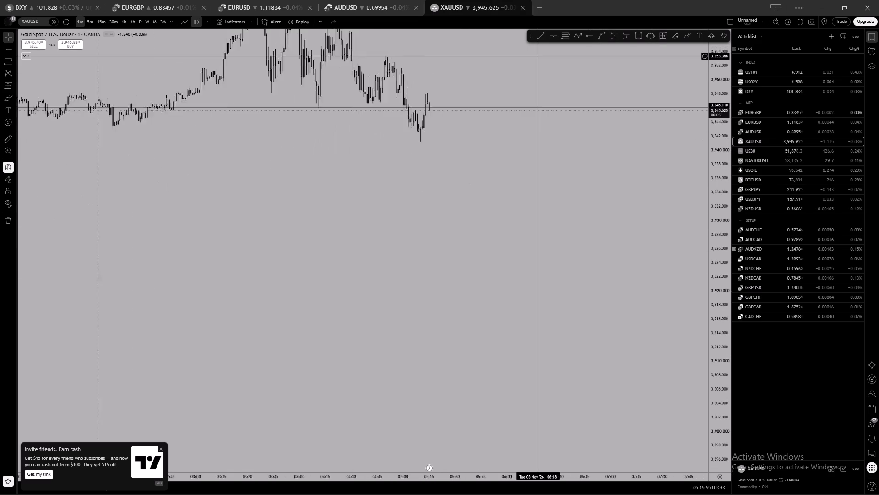
scroll(538, 66, "down", 5)
scroll(576, 148, "up", 3)
left_click_drag(568, 134, 570, 192)
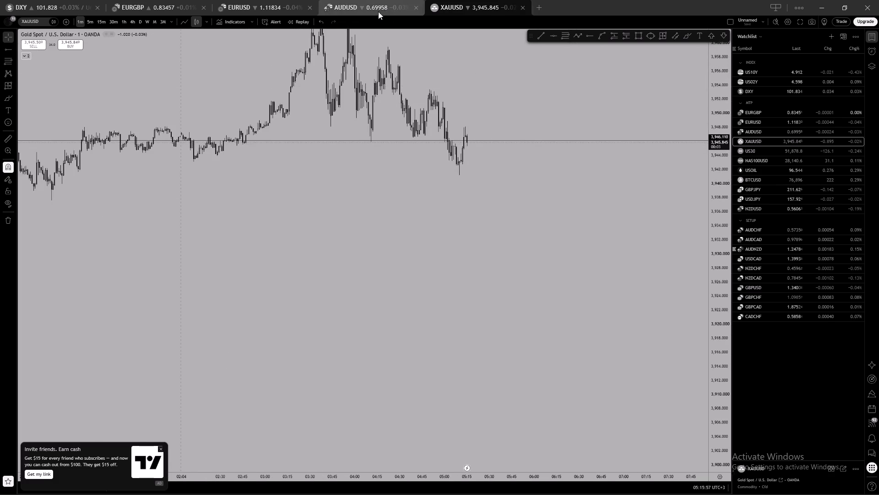
Check AUDUSD's current price against the two planned short positions on the 15-minute chart.
left_click(384, 10)
scroll(395, 69, "up", 1)
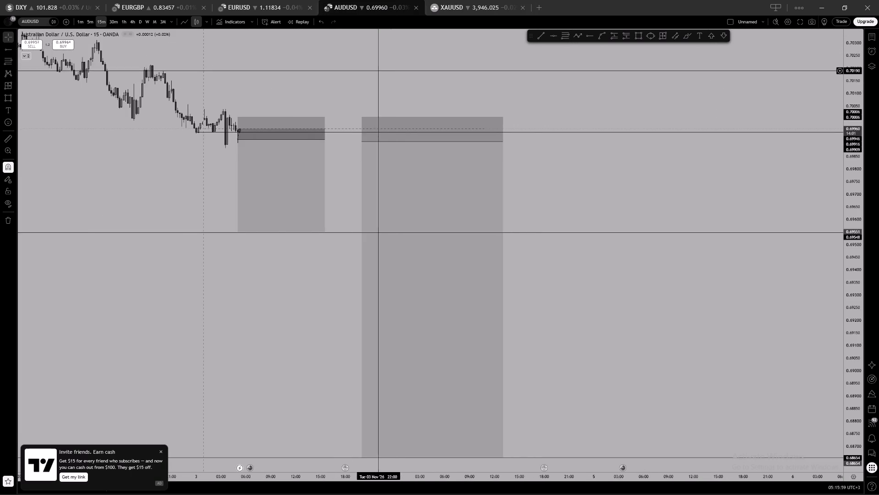
left_click_drag(375, 71, 458, 93)
scroll(857, 242, "up", 6)
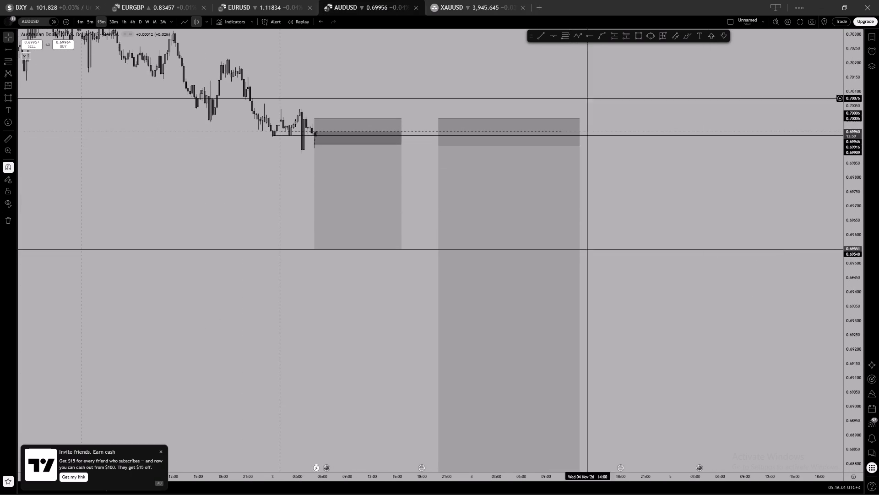
scroll(453, 63, "up", 1)
Place a short position on the 1-minute gold chart at the latest candle, with entry at 3,945.000.
left_click(456, 0)
scroll(457, 84, "up", 2)
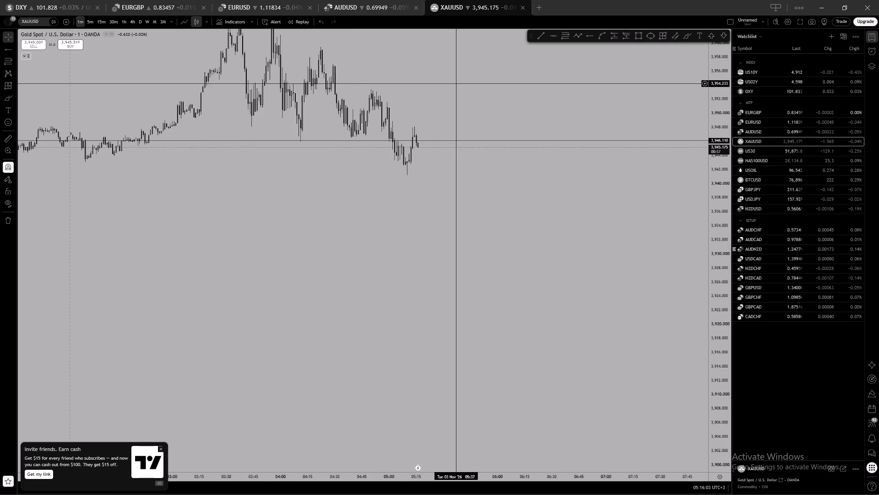
left_click(623, 36)
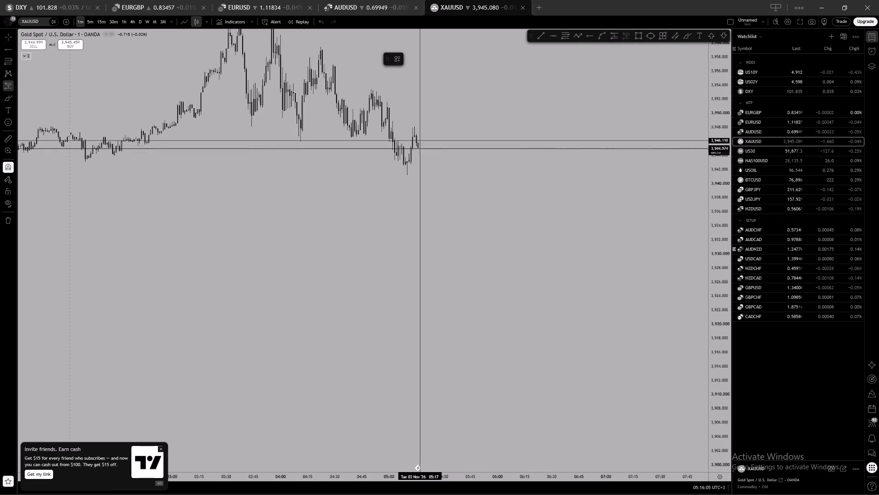
left_click(418, 149)
left_click(420, 76)
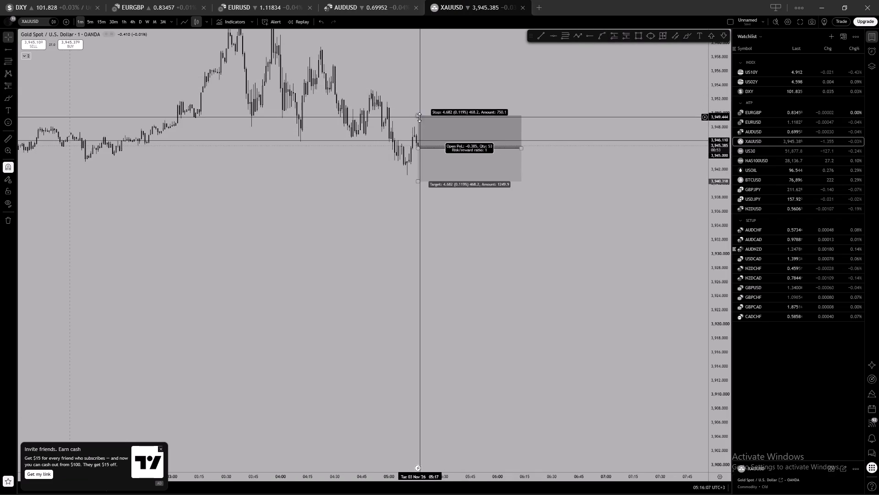
Set the gold short's stop at about 3,952.591 and its target at about 3,921.304, and lock the position.
left_click_drag(419, 117, 418, 95)
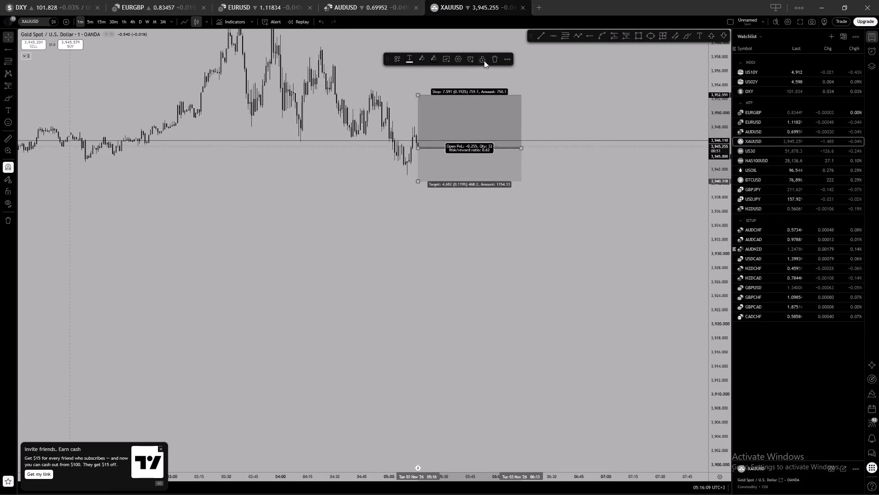
left_click_drag(418, 181, 396, 315)
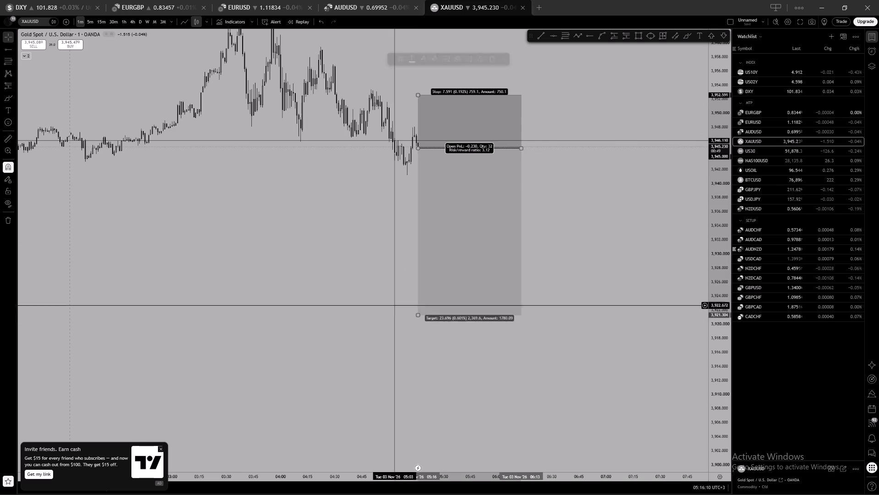
scroll(298, 218, "down", 5)
left_click(560, 182)
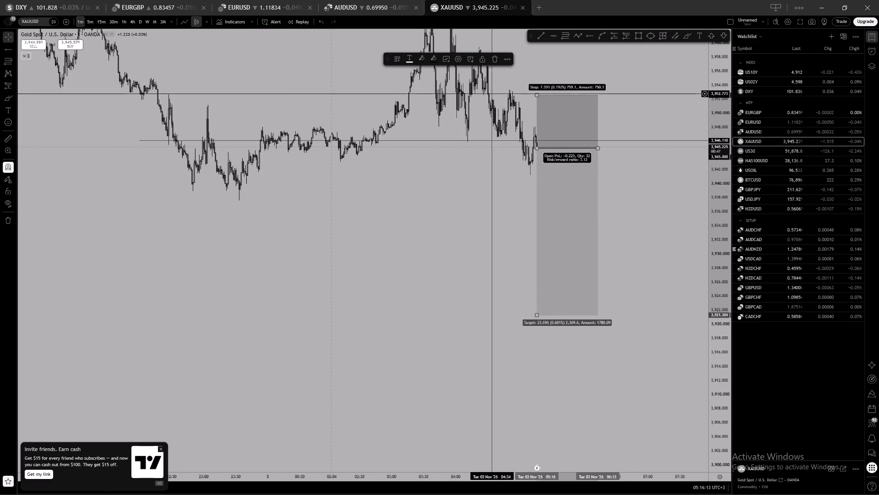
left_click(483, 57)
scroll(577, 66, "up", 3)
left_click(587, 77)
scroll(587, 84, "up", 2)
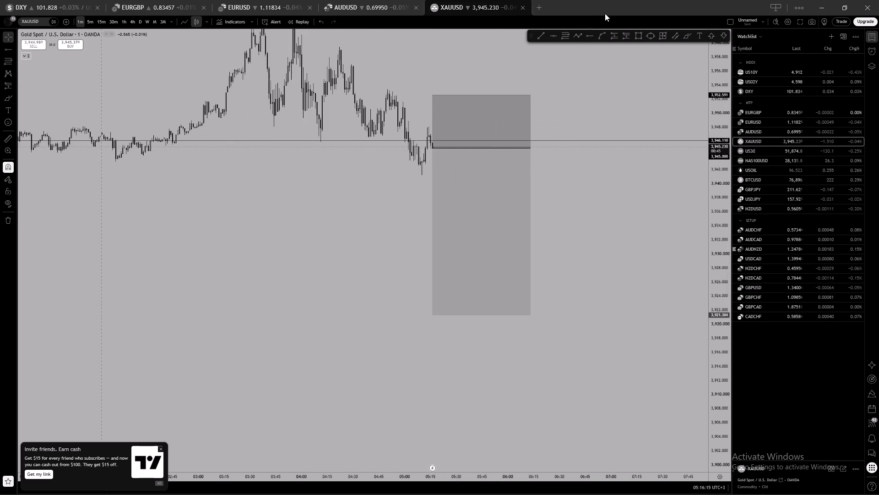
Draw a horizontal ray on the gold chart at 3,948.145, starting near the 04:56 candle, and lock it.
left_click(586, 37)
scroll(498, 111, "up", 2)
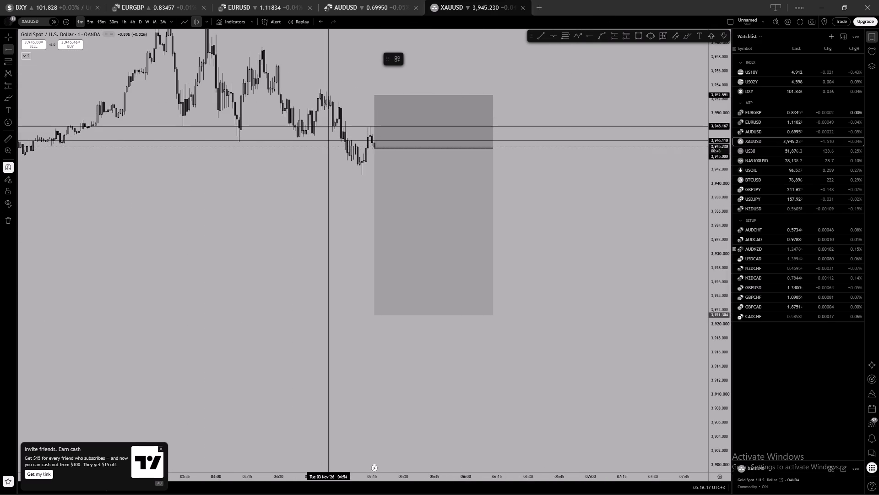
left_click(333, 126)
left_click(490, 56)
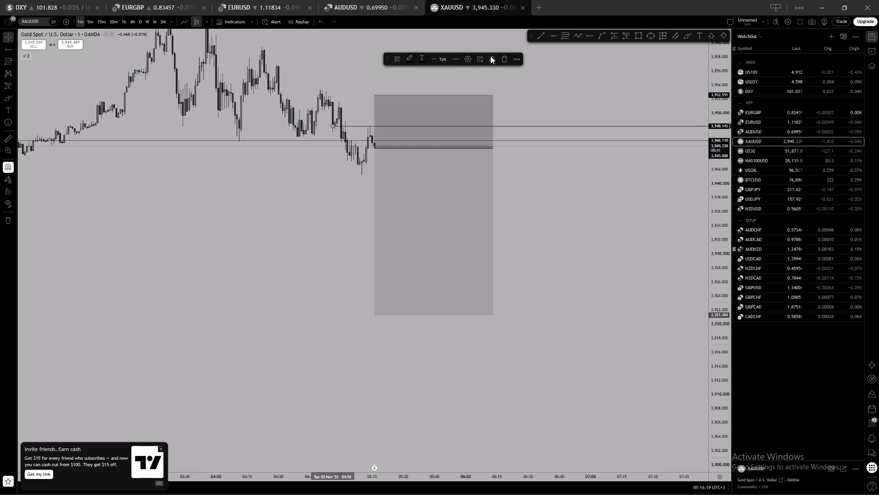
left_click(532, 92)
Examine gold's latest 1-minute candles against the new short position and the 3,948.145 and 3,946.110 rays.
left_click_drag(550, 240, 430, 218)
scroll(480, 202, "down", 1)
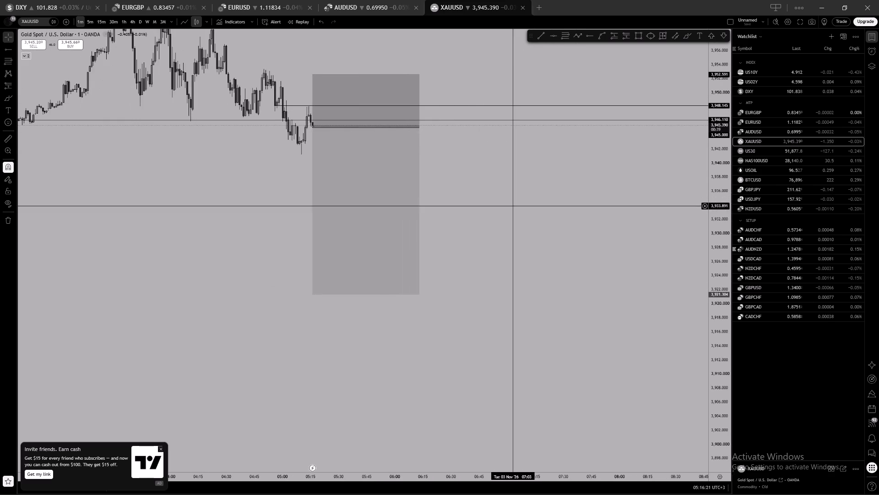
left_click_drag(513, 206, 521, 224)
scroll(519, 174, "down", 2)
left_click_drag(560, 158, 574, 211)
scroll(566, 208, "up", 2)
left_click_drag(565, 208, 636, 204)
scroll(632, 202, "up", 1)
left_click_drag(556, 193, 576, 193)
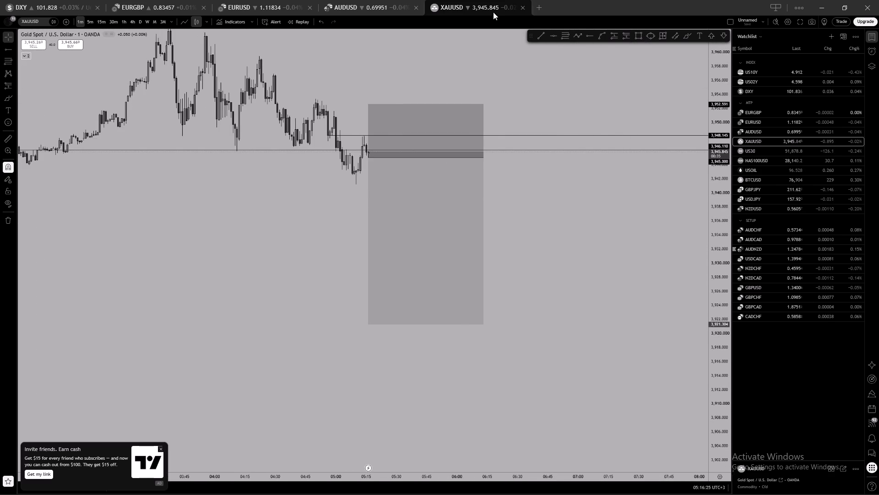
Examine AUDUSD's latest 15-minute candles against the entries and stops of the two planned shorts.
left_click(352, 2)
scroll(375, 101, "down", 1)
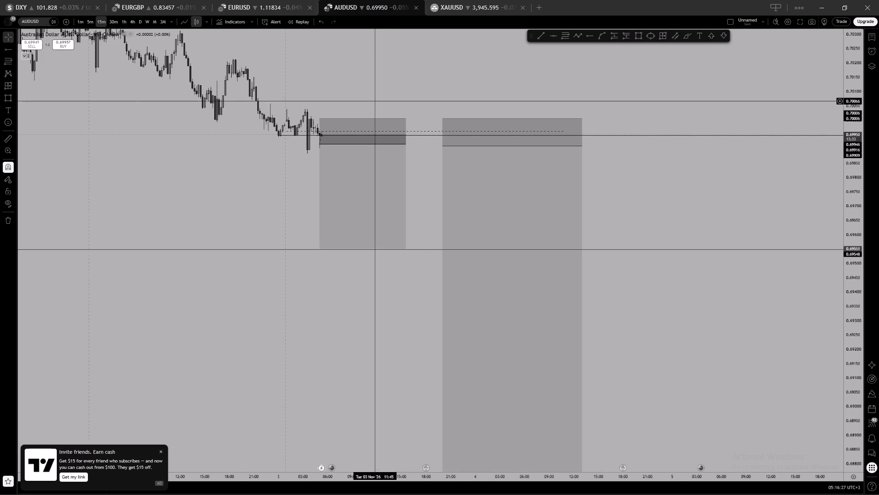
scroll(857, 280, "up", 8)
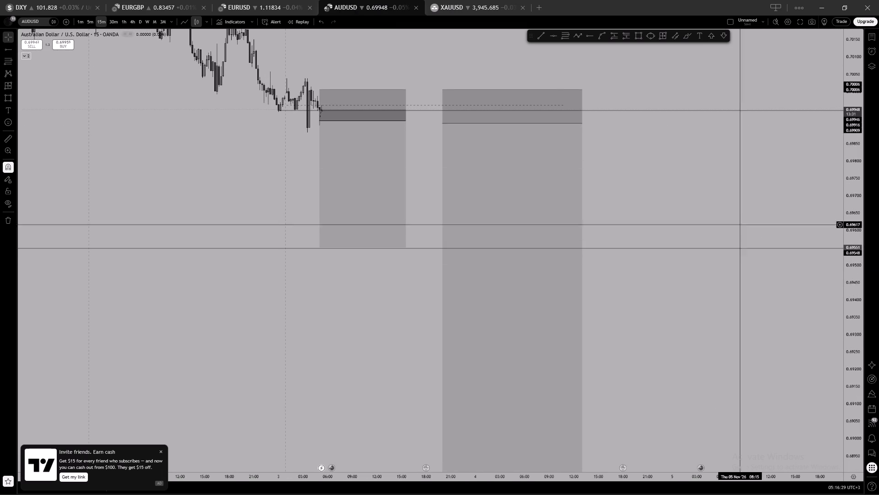
left_click(375, 138)
left_click_drag(298, 129, 297, 198)
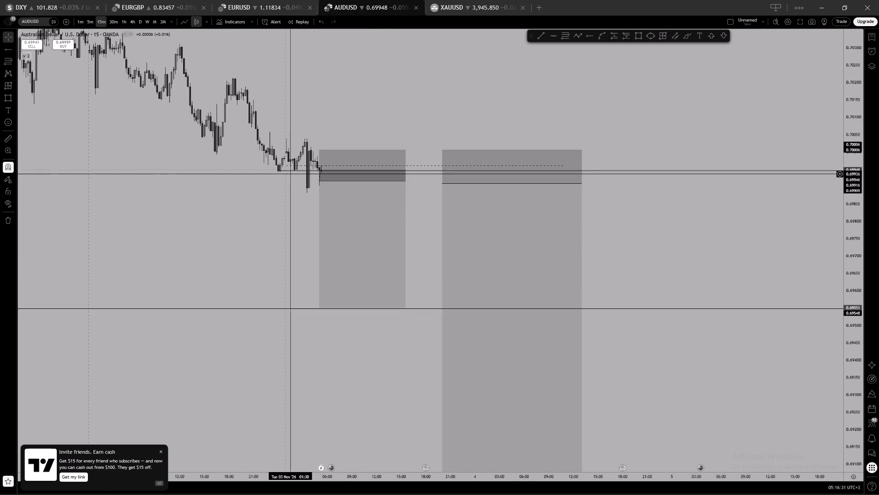
scroll(310, 200, "up", 2)
left_click_drag(348, 233, 339, 229)
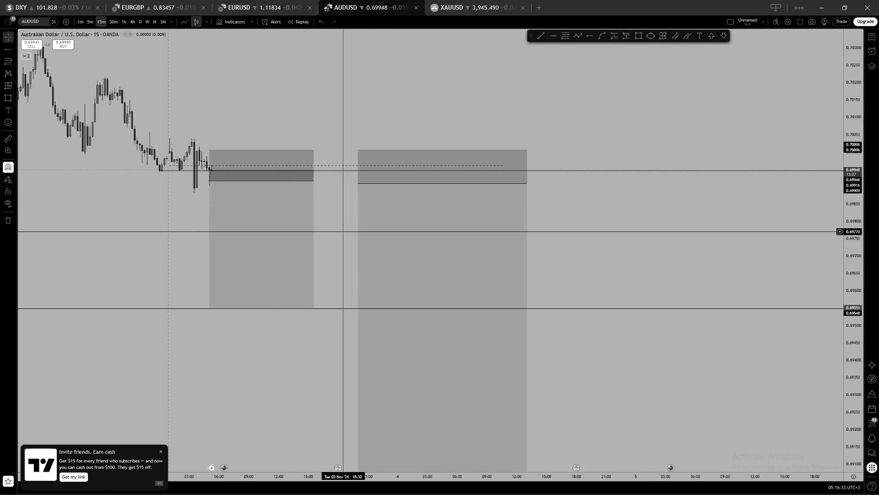
left_click_drag(339, 229, 234, 187)
scroll(262, 179, "down", 1)
Restore the EURUSD chart's connection and check its latest 5-minute candles against the breakout and be levels.
left_click(260, 7)
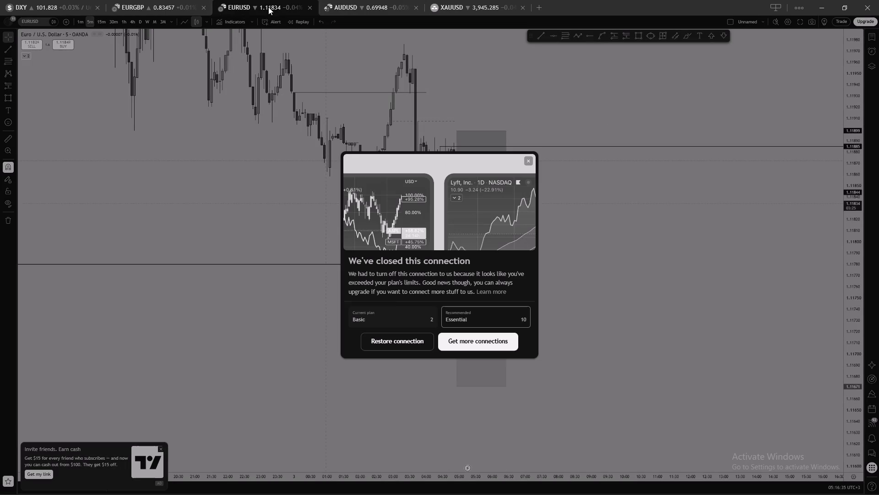
left_click(410, 343)
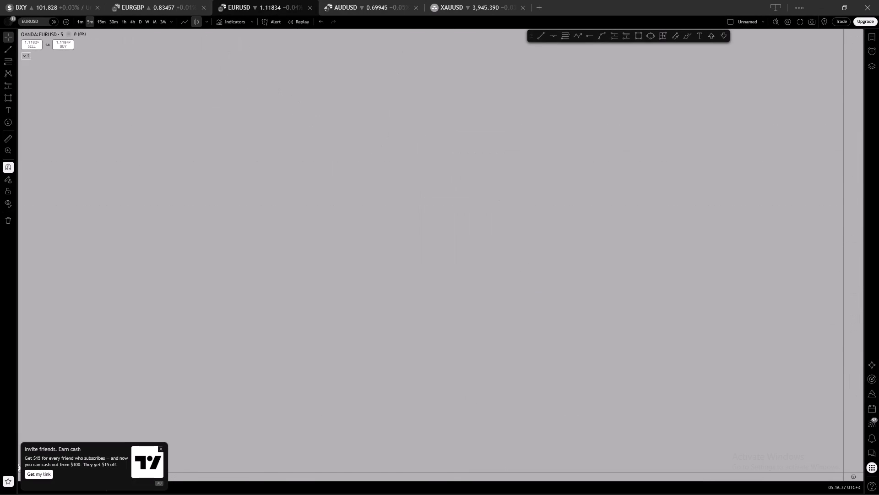
left_click(633, 267)
left_click_drag(569, 232, 574, 263)
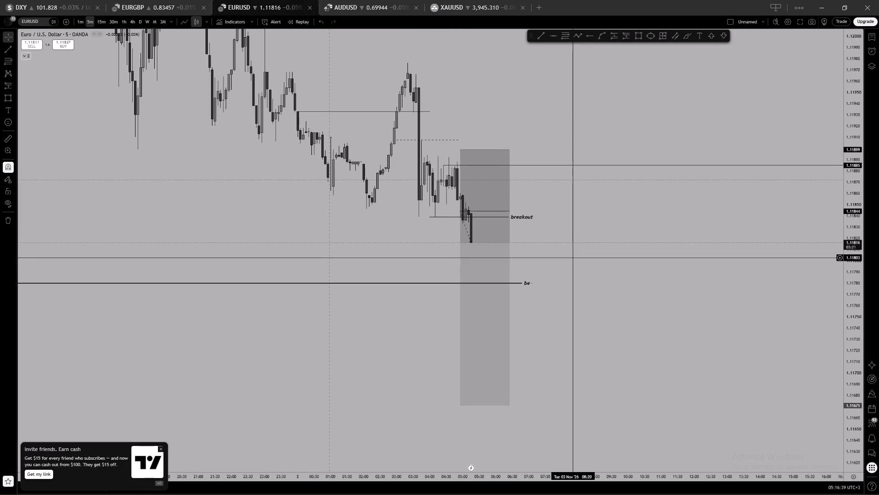
left_click_drag(574, 258, 577, 228)
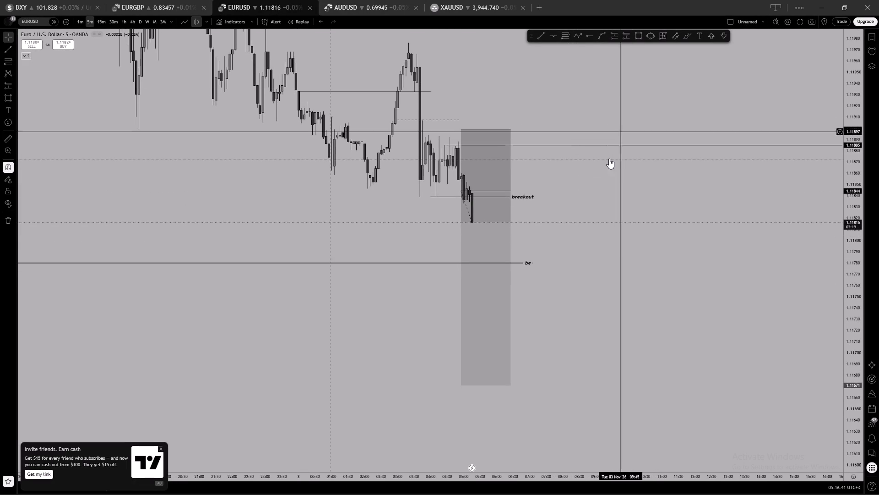
left_click(605, 174)
Restore the EURGBP chart's connection and check its current price against the breakout and be levels.
left_click(170, 0)
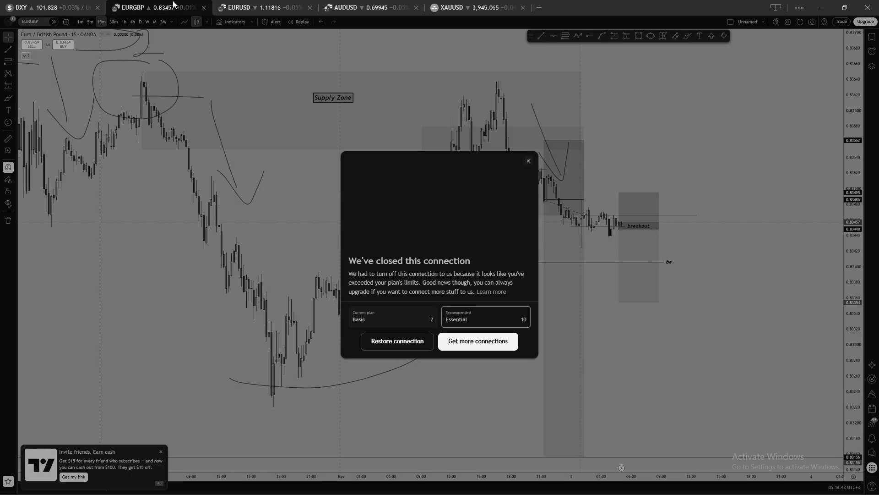
left_click(418, 350)
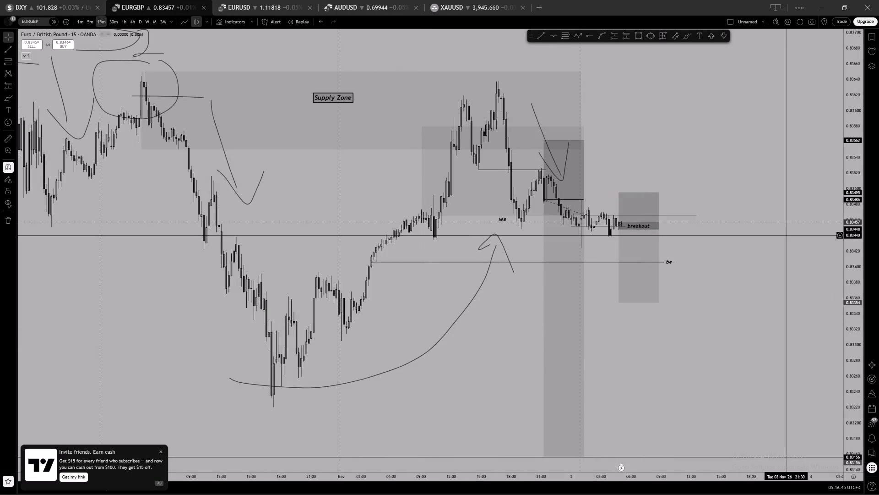
left_click(785, 235)
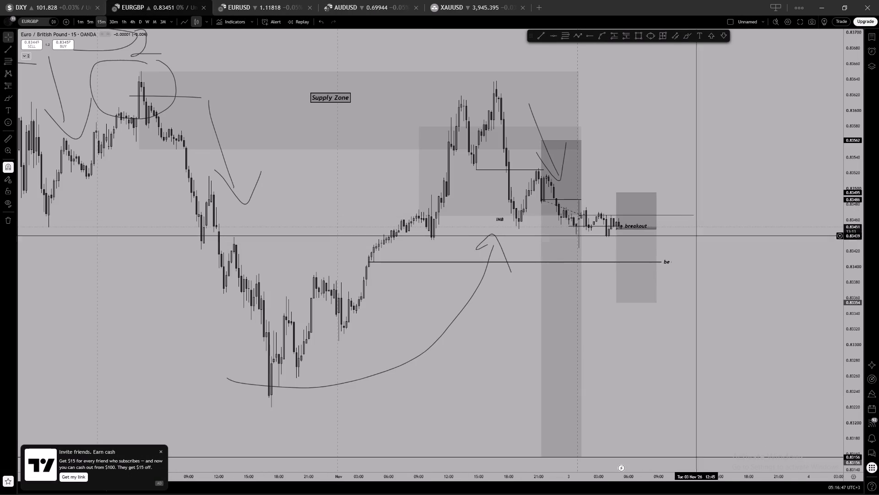
left_click(694, 237)
Check EURUSD briefly and examine AUDUSD's 15-minute price action around the two planned short positions.
left_click(244, 11)
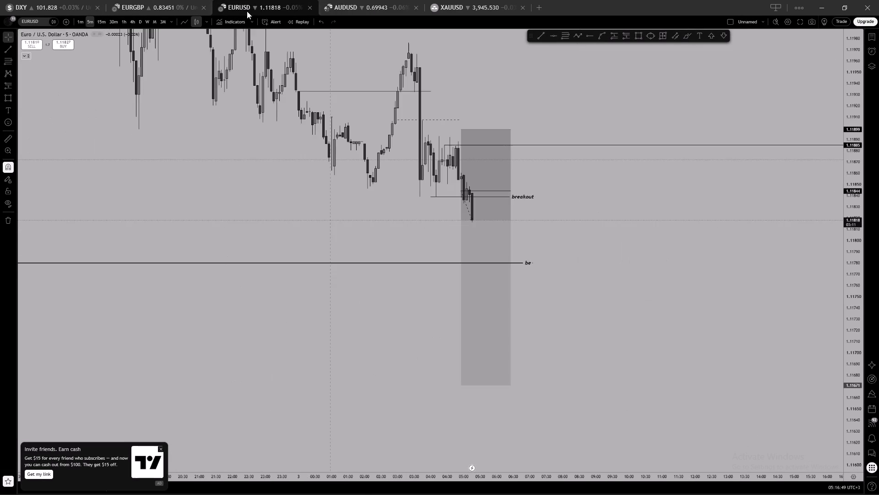
left_click(352, 1)
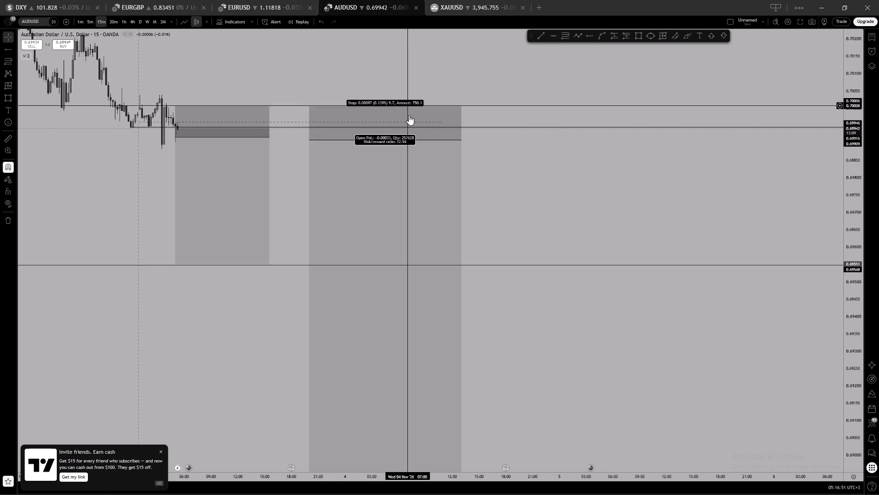
scroll(407, 107, "down", 2)
scroll(854, 243, "up", 3)
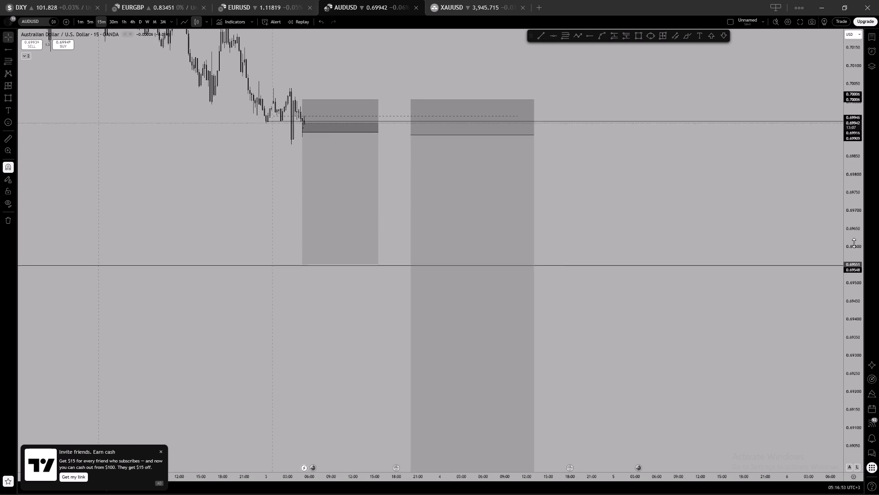
scroll(854, 243, "up", 1)
scroll(667, 176, "up", 2)
left_click_drag(646, 194, 653, 210)
left_click_drag(581, 198, 628, 203)
left_click_drag(646, 206, 638, 170)
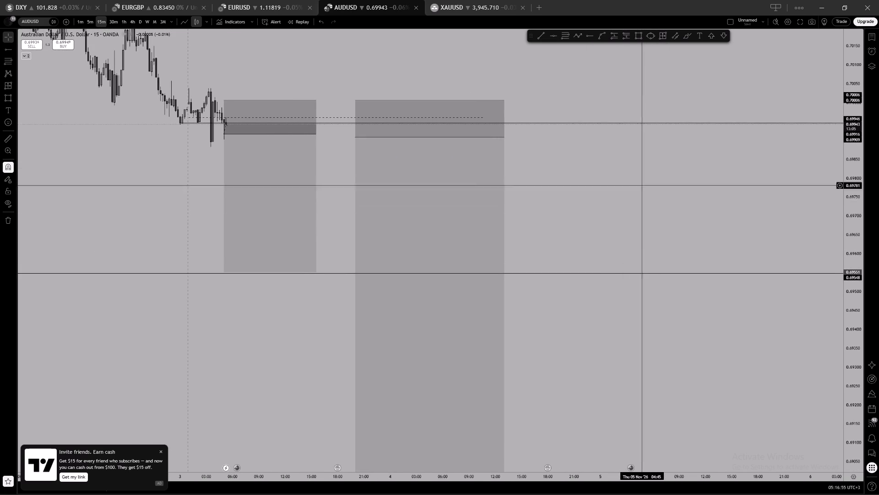
left_click_drag(638, 170, 634, 157)
left_click(639, 156)
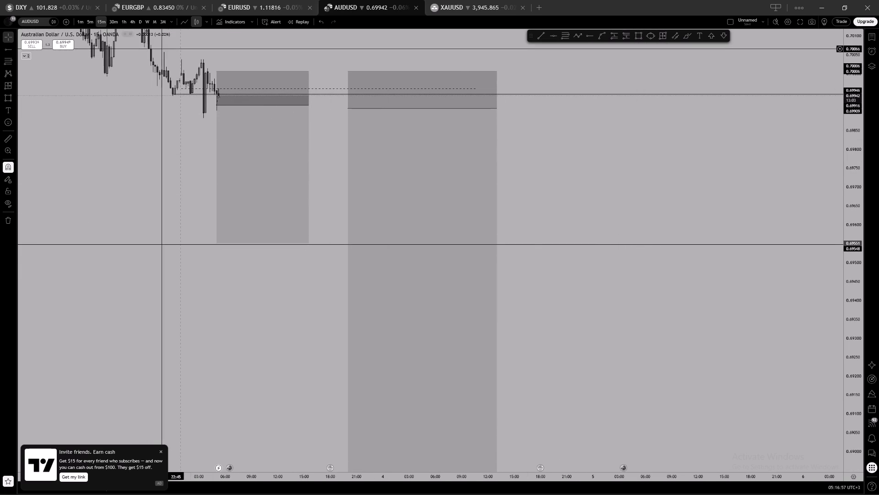
scroll(598, 172, "down", 2)
scroll(848, 234, "up", 5)
left_click(568, 159)
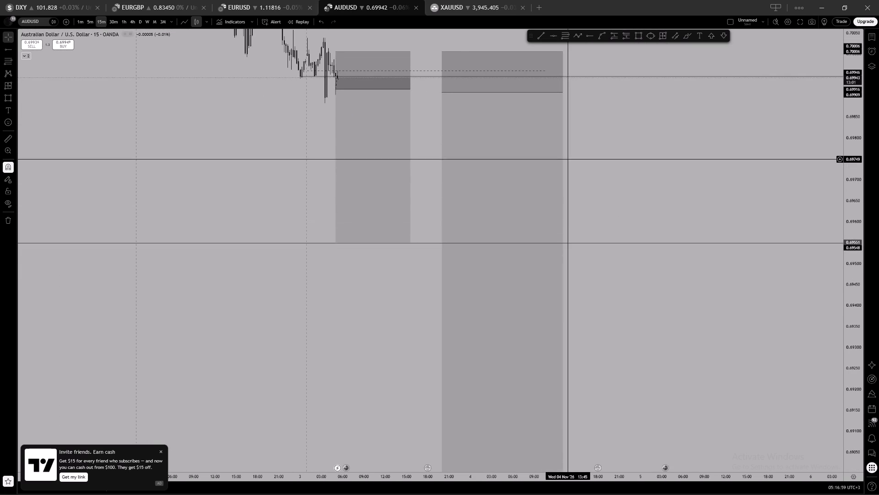
Unlock the later, wider AUDUSD short position and narrow it to end at 22:30 on 3 November.
left_click(516, 148)
left_click(483, 56)
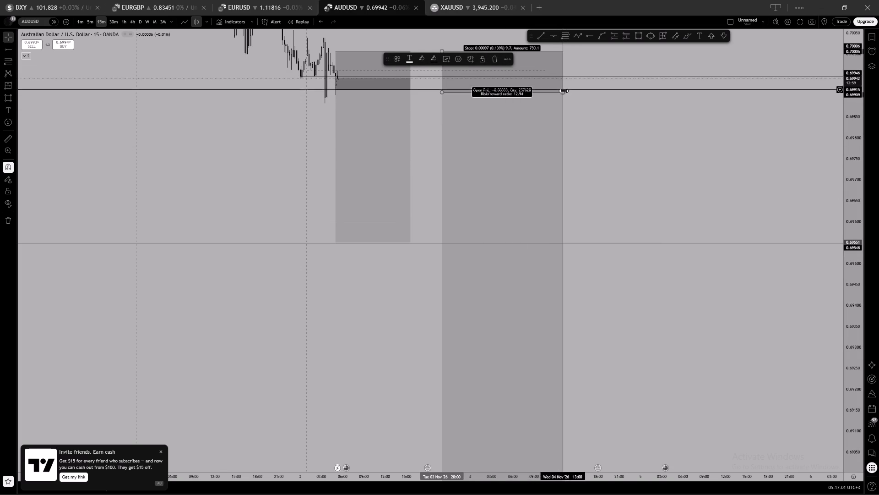
left_click_drag(564, 92, 461, 92)
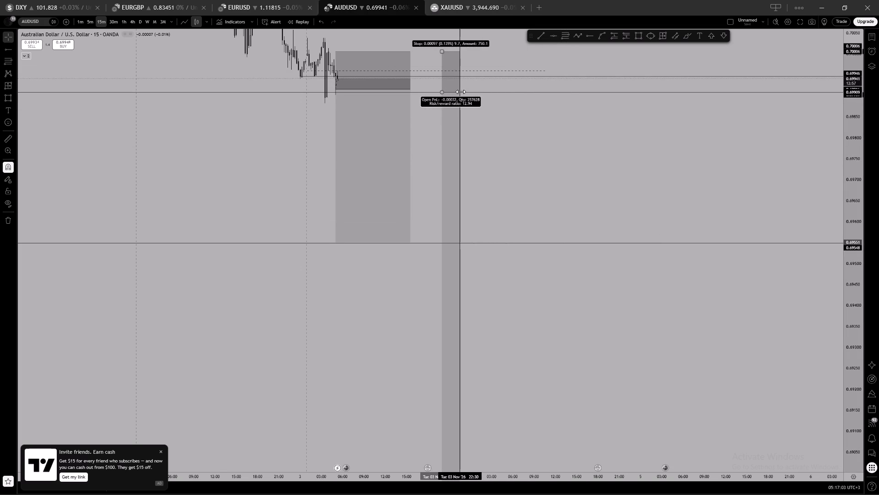
Shift the narrowed AUDUSD short position 12 bars earlier, closer to the first short, keeping its price levels.
key("Left")
key("Left")
key("Left")
key("Left")
key("Left")
key("Left")
key("Left")
key("Left")
key("Left")
key("Left")
key("Left")
key("Left")
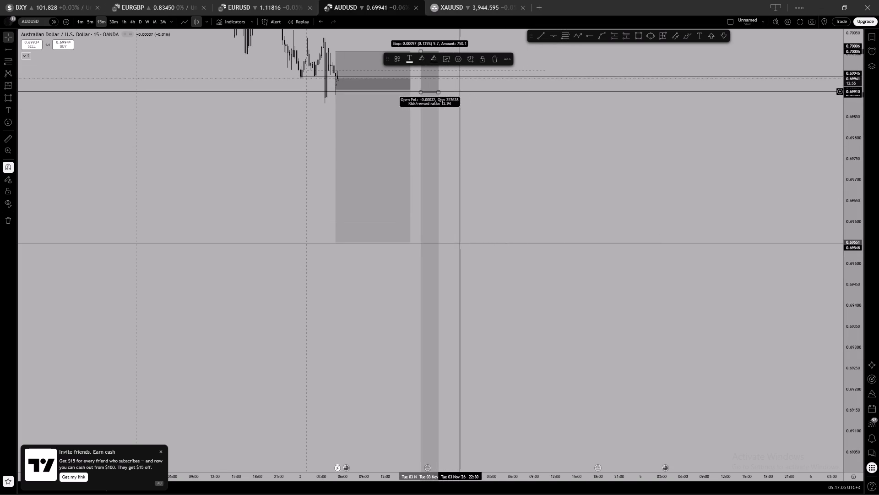
left_click(492, 126)
Unlock the first AUDUSD short position, narrow it to end at 06:30 on 3 November, and lock it again.
scroll(518, 126, "up", 2)
left_click_drag(484, 123, 604, 201)
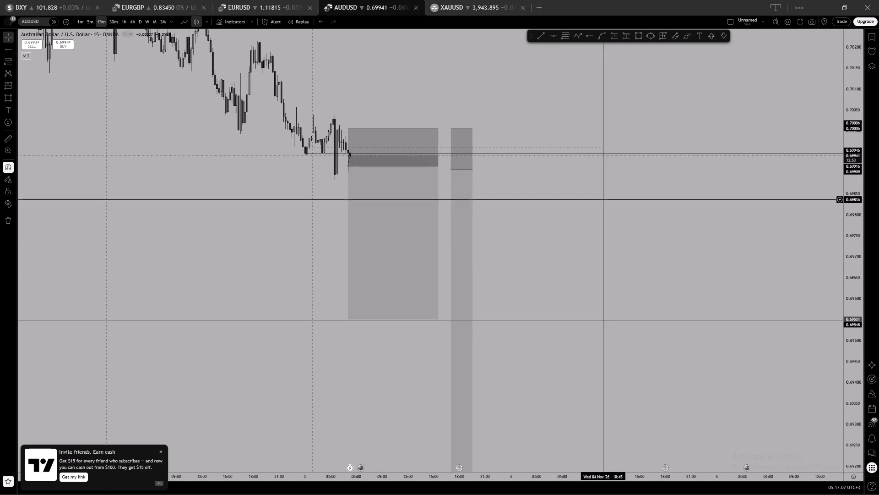
left_click(407, 175)
left_click(484, 58)
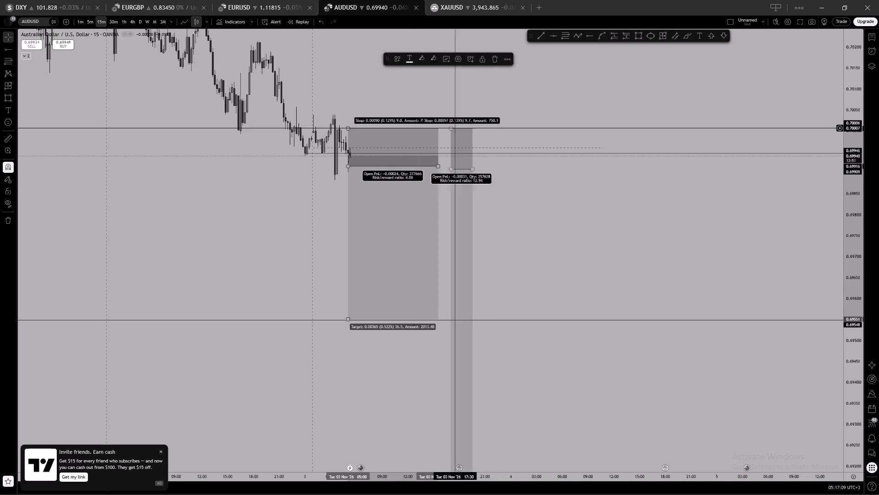
left_click_drag(438, 168, 386, 169)
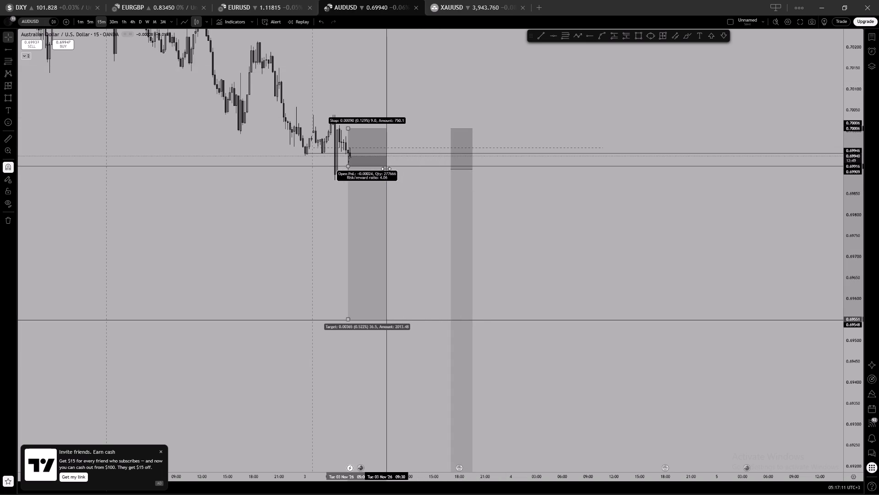
left_click_drag(386, 169, 361, 171)
left_click(481, 57)
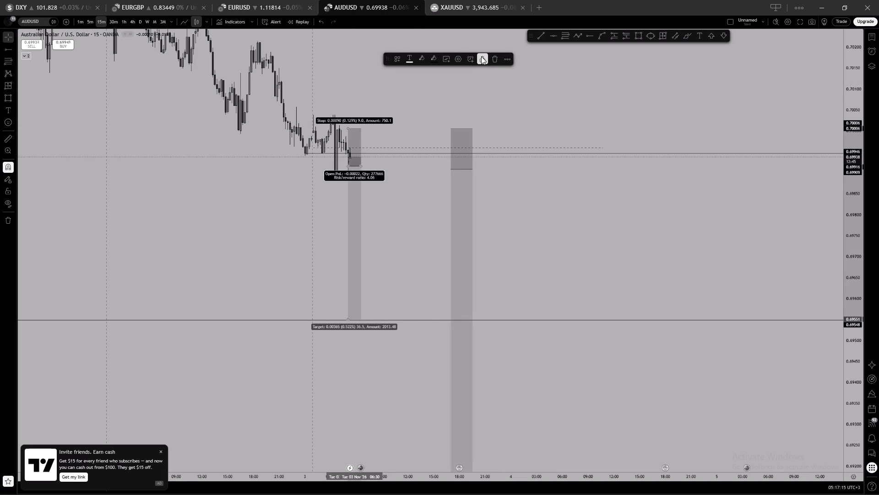
Move the later AUDUSD short position earlier, one bar after the first, so it ends at 09:15 on 3 November, and lock it.
left_click(456, 179)
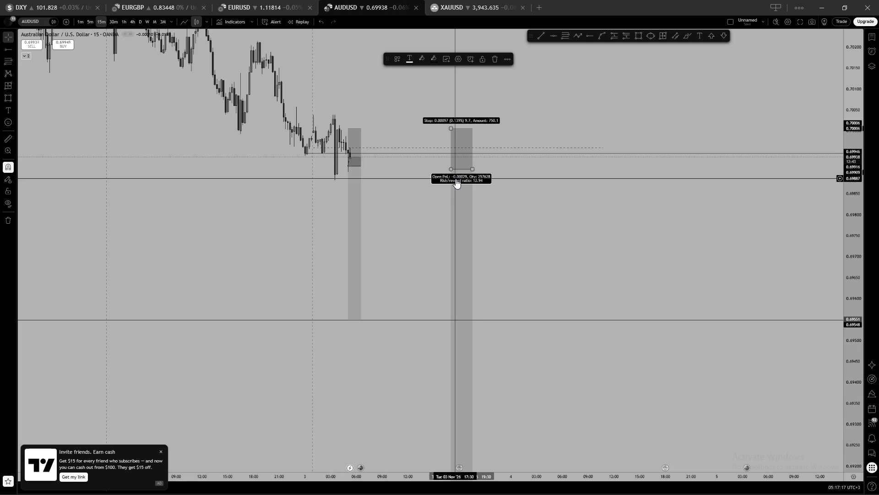
key("Left")
key("Left")
key("Left")
key("Left")
key("Left")
key("Left")
key("Left")
key("Left")
key("Left")
key("Left")
key("Left")
key("Left")
key("Left")
key("Left")
key("Left")
key("Left")
key("Left")
key("Left")
key("Left")
key("Left")
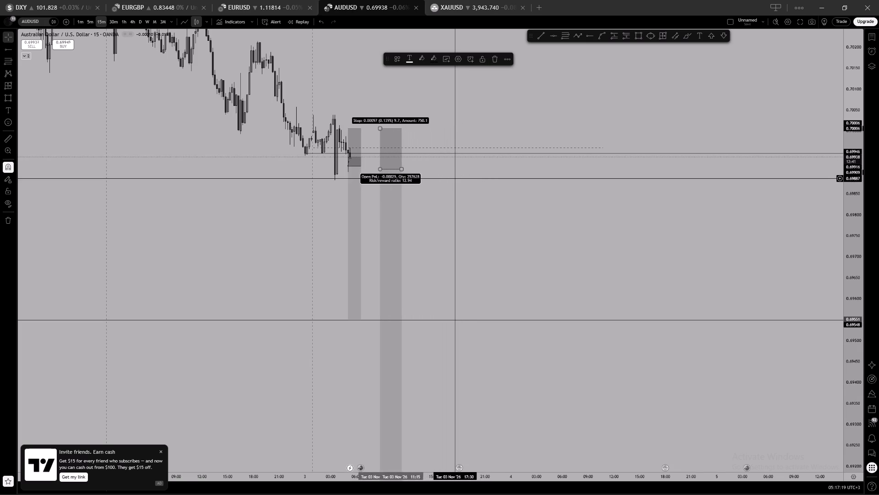
key("Left")
key("Left")
key("Left")
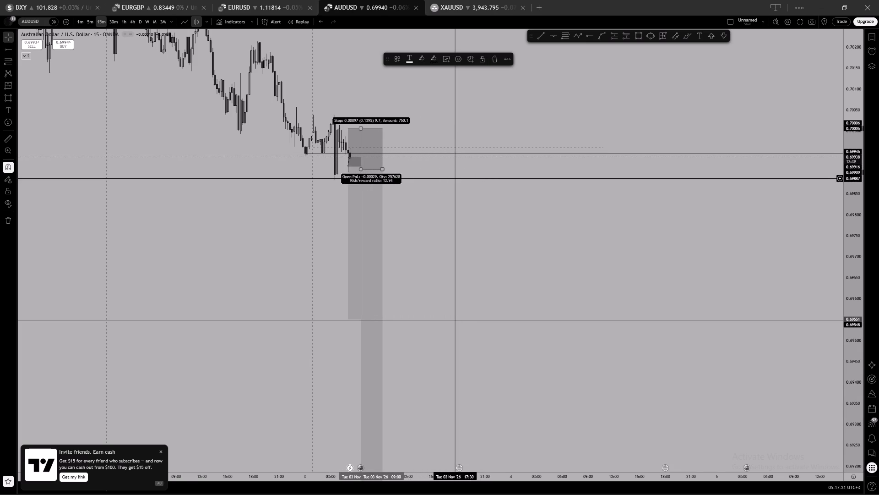
key("Right")
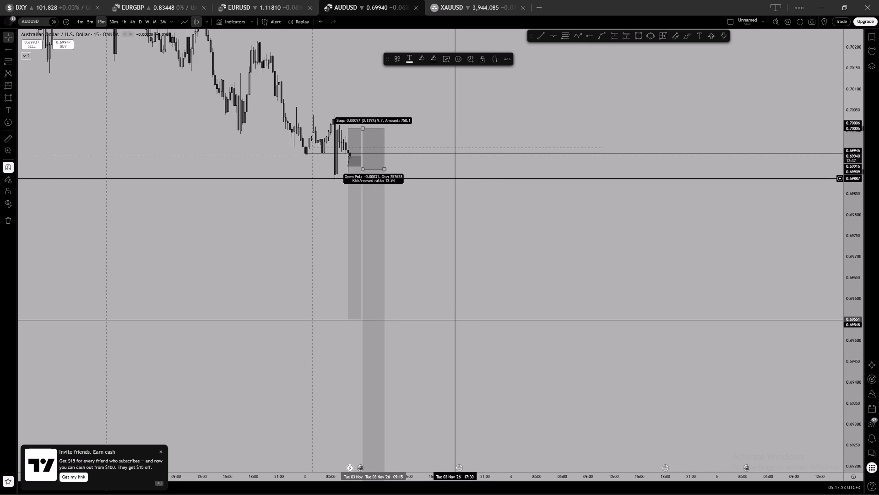
left_click(483, 55)
Examine AUDUSD's 15-minute price action around the two adjacent short positions.
scroll(481, 75, "up", 3)
left_click_drag(426, 90, 466, 83)
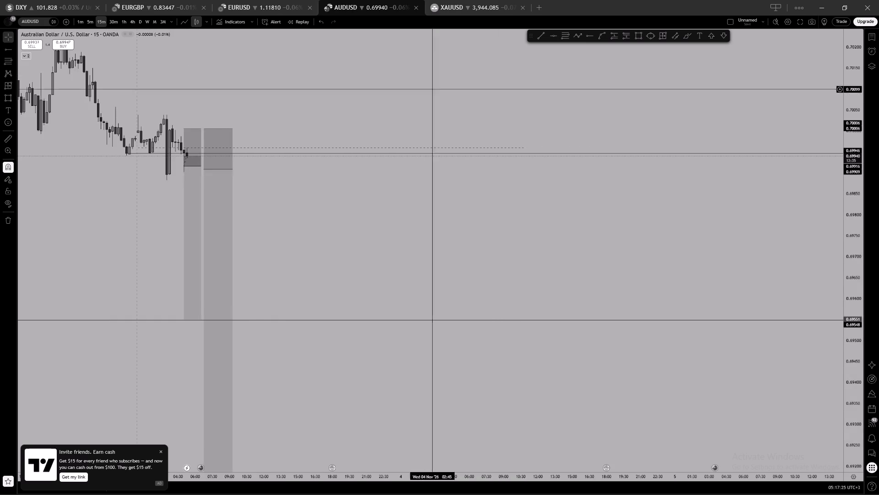
left_click_drag(466, 83, 681, 76)
scroll(509, 104, "up", 3)
left_click_drag(434, 99, 519, 94)
scroll(527, 88, "down", 2)
left_click_drag(528, 88, 540, 119)
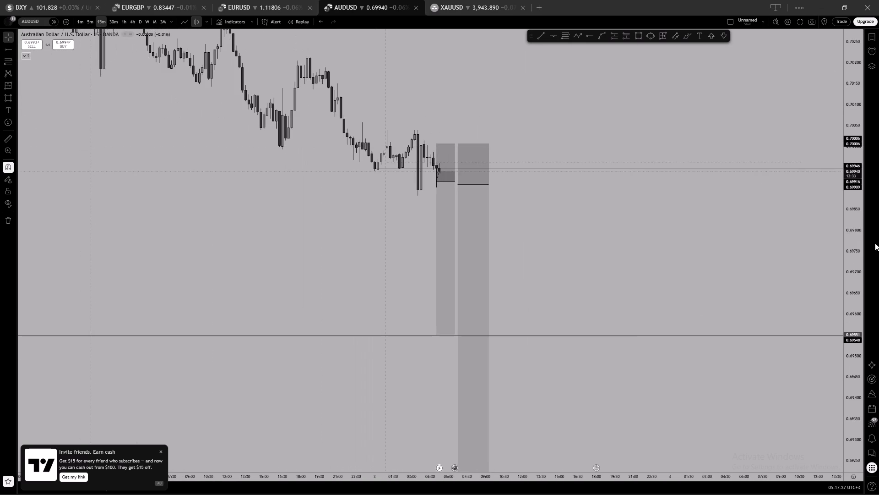
scroll(848, 284, "up", 11)
scroll(545, 228, "up", 3)
left_click_drag(516, 231, 576, 241)
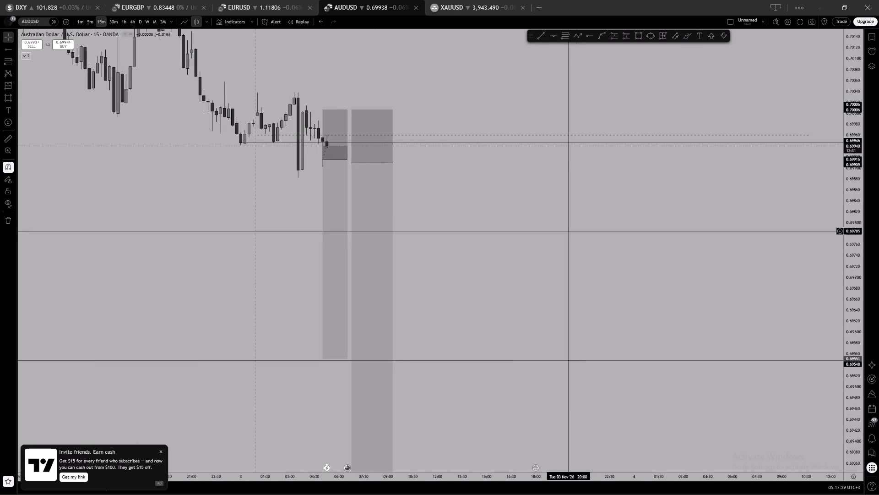
Examine AUDUSD on the 5-minute timeframe, covering the latest candles, both short positions and their target area.
left_click(90, 22)
scroll(448, 76, "down", 3)
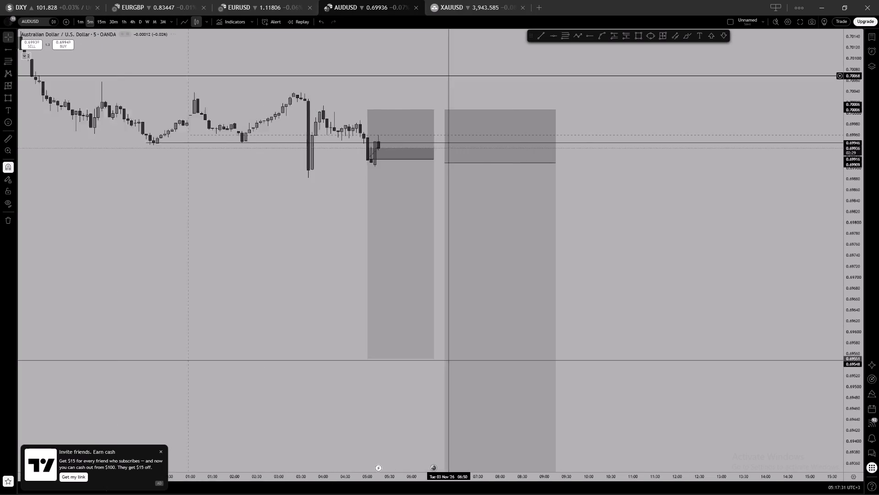
scroll(462, 84, "down", 5)
left_click_drag(553, 61, 435, 74)
scroll(581, 129, "up", 1)
left_click_drag(600, 223, 489, 178)
left_click_drag(496, 165, 508, 124)
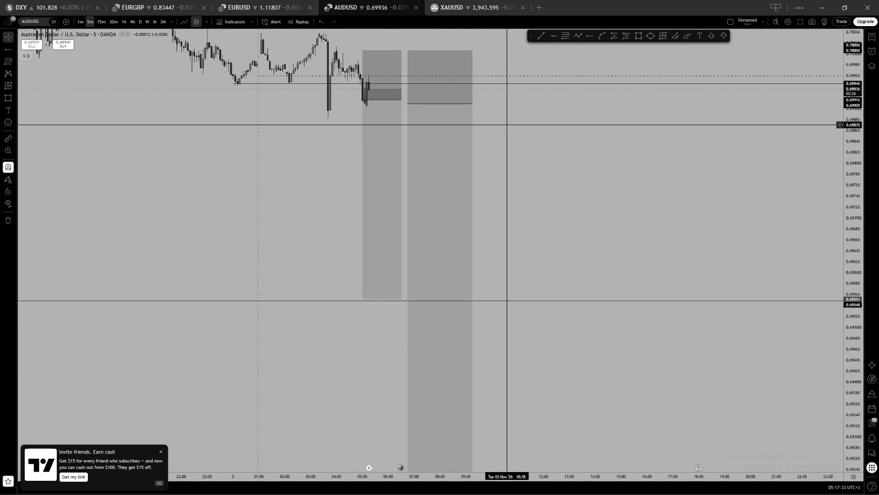
left_click_drag(508, 124, 504, 110)
scroll(857, 231, "down", 8)
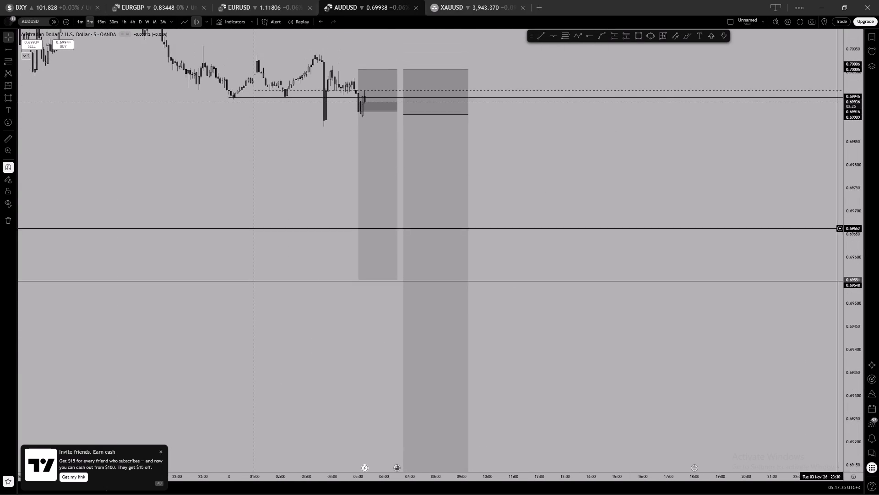
left_click_drag(657, 223, 645, 234)
scroll(515, 200, "up", 2)
left_click_drag(517, 181, 704, 259)
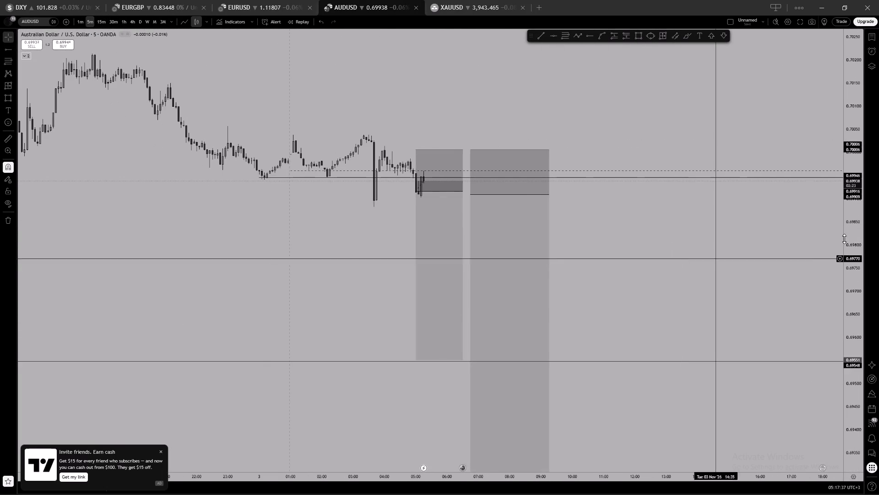
scroll(848, 257, "up", 13)
left_click_drag(579, 218, 579, 176)
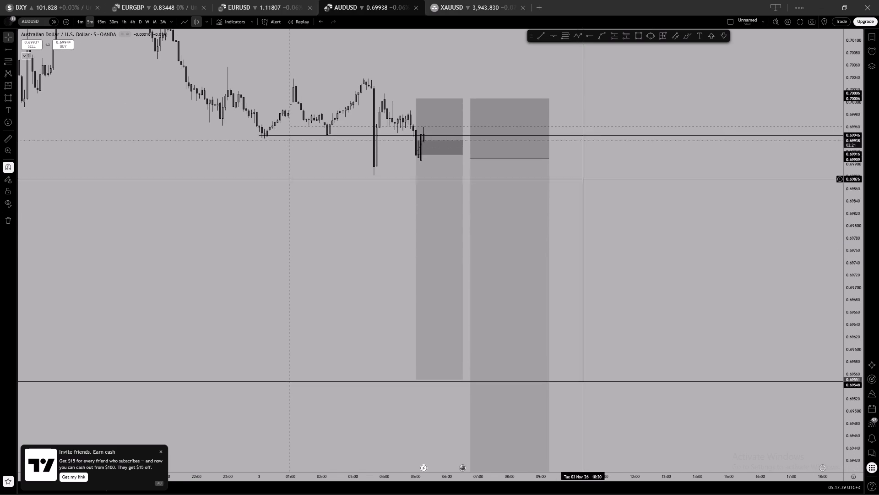
left_click_drag(600, 211, 593, 213)
left_click_drag(625, 221, 588, 227)
left_click_drag(600, 220, 602, 226)
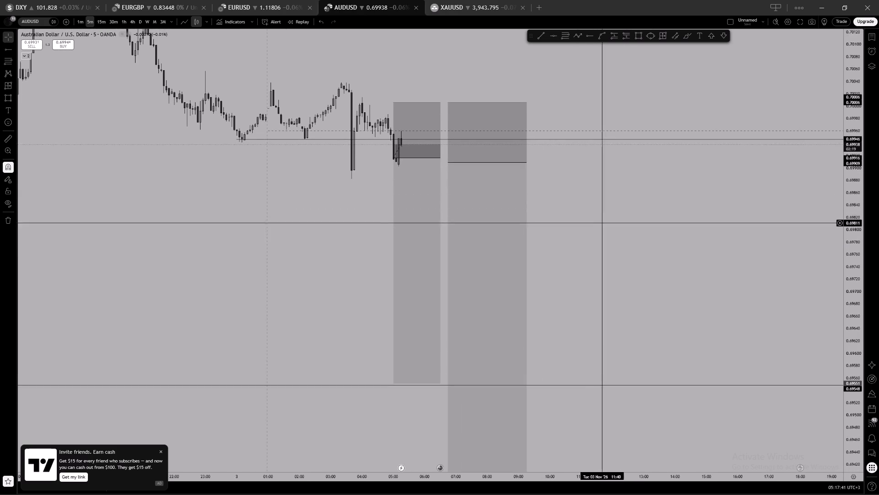
left_click_drag(602, 226, 608, 226)
left_click(632, 239)
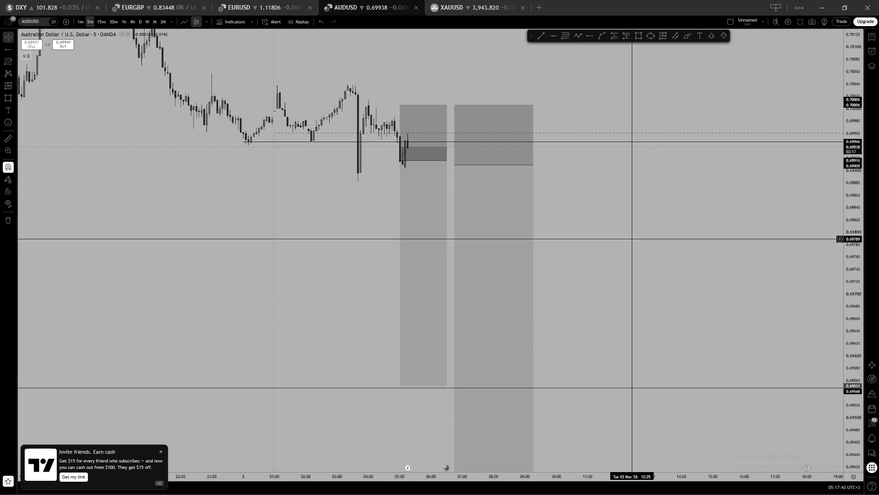
Examine gold's 1-minute price action around the planned short's 3,945.000 entry and the marked levels above it.
left_click(480, 0)
scroll(550, 163, "down", 1)
left_click(594, 188)
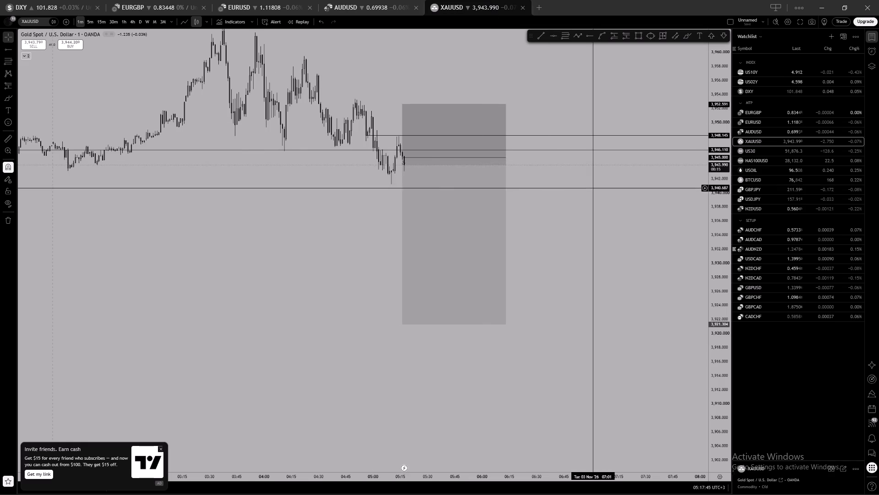
left_click(434, 186)
left_click_drag(484, 186, 543, 186)
scroll(565, 179, "up", 1)
left_click(581, 179)
left_click(467, 161)
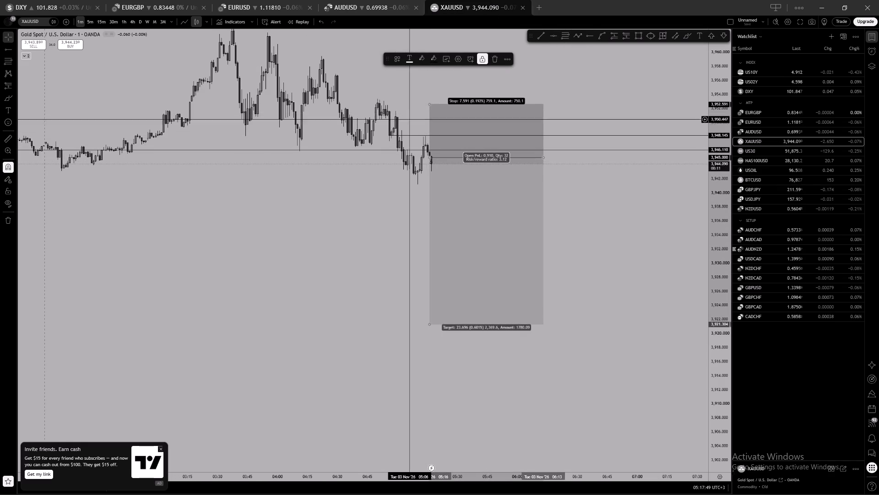
scroll(439, 188, "down", 2)
left_click_drag(434, 208, 433, 217)
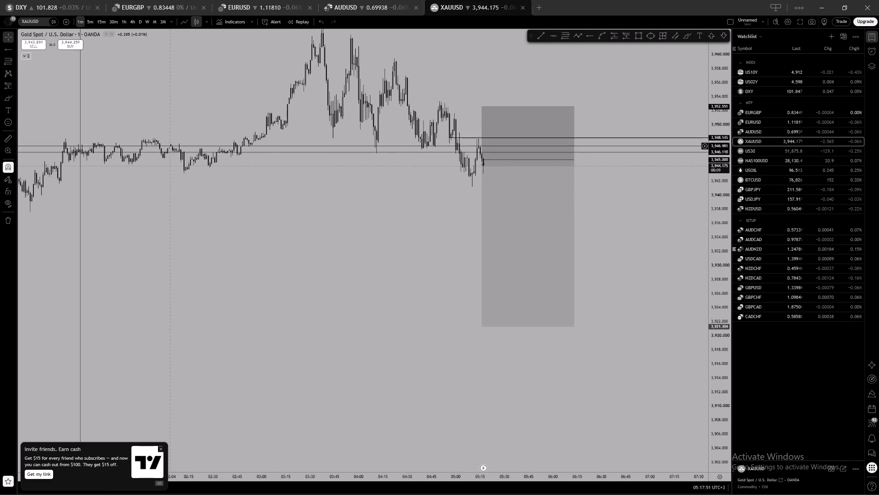
scroll(413, 185, "up", 2)
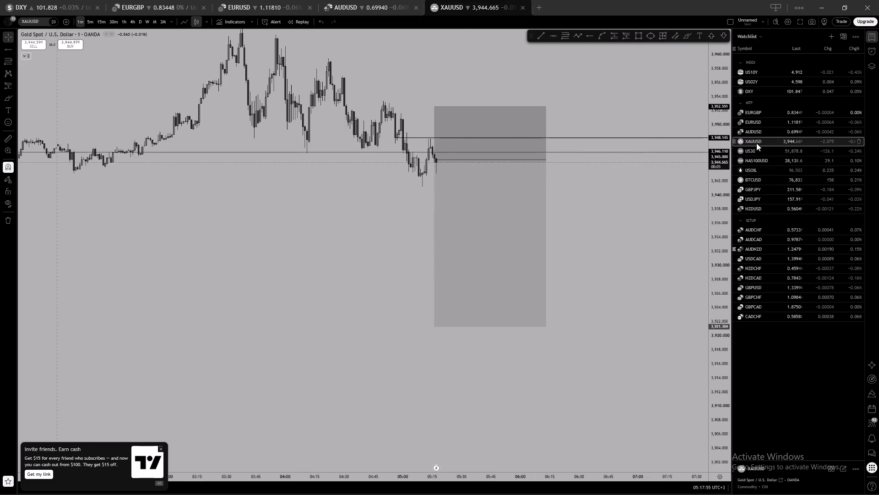
left_click(586, 80)
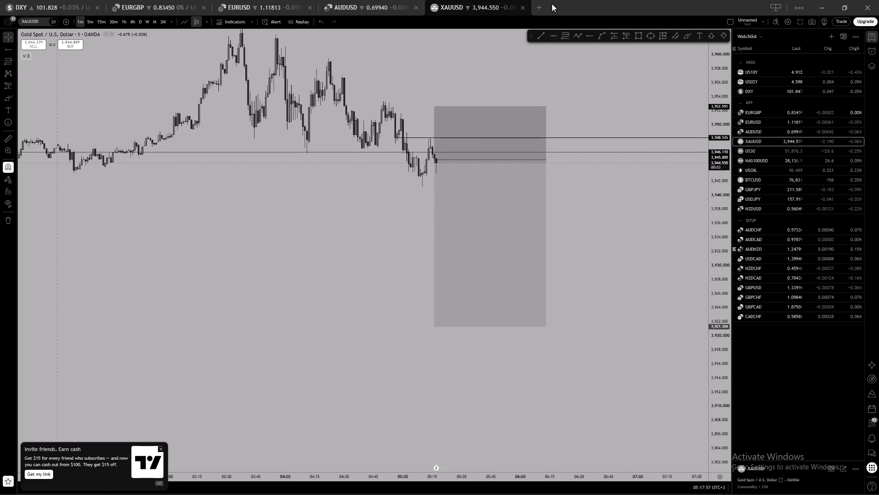
Open a new blank tab and return to the gold chart.
left_click(540, 5)
left_click(457, 7)
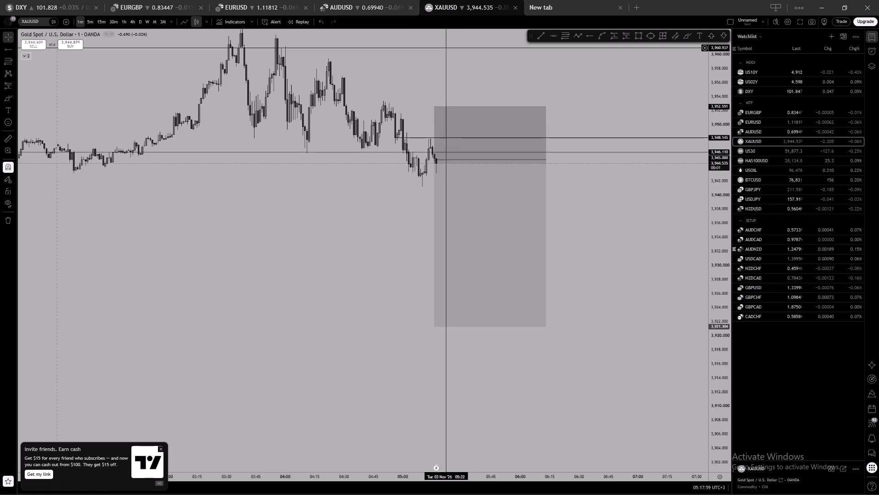
Check AUDUSD, EURUSD and EURGBP briefly in turn.
left_click(348, 6)
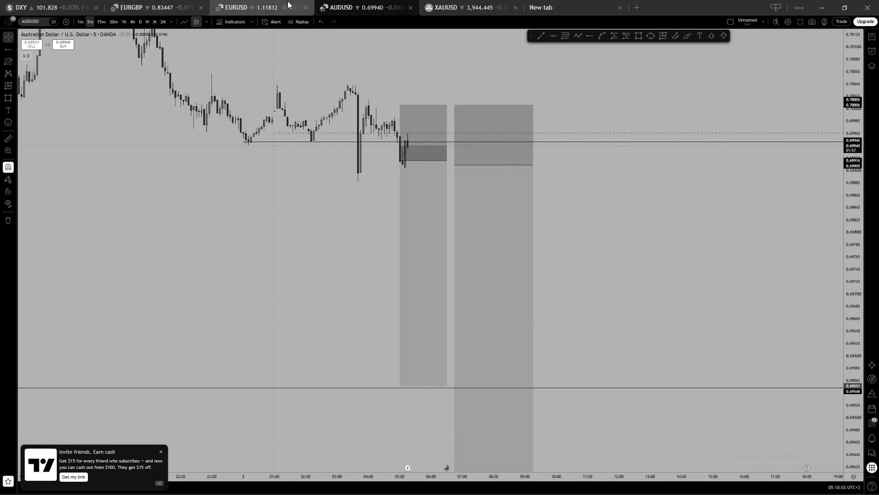
left_click(269, 7)
left_click(139, 3)
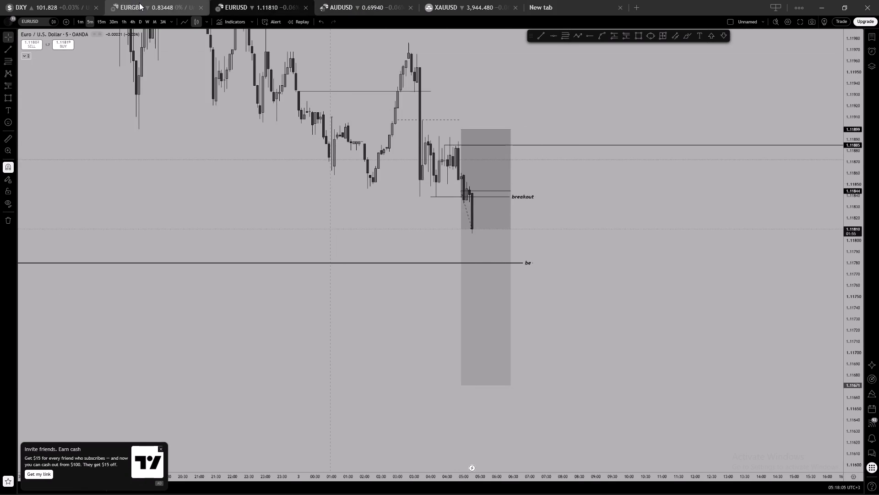
Switch to the dollar index chart and restore its closed data connection.
left_click(29, 1)
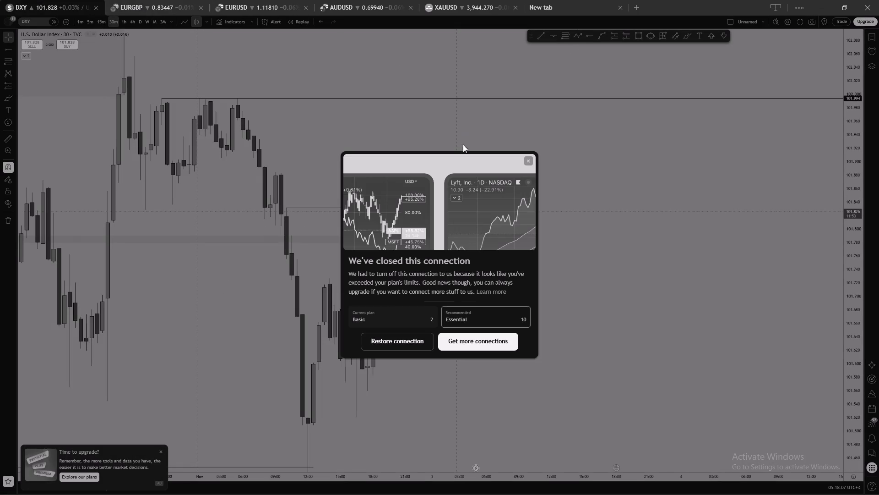
left_click(396, 338)
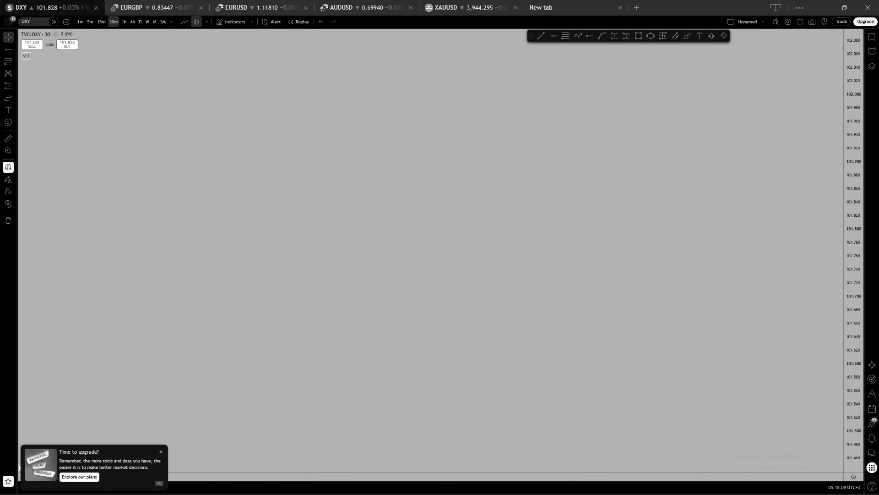
Examine the dollar index on the 5-minute and 30-minute timeframes around the marked level near the current price.
scroll(538, 180, "down", 1)
left_click_drag(554, 182, 523, 189)
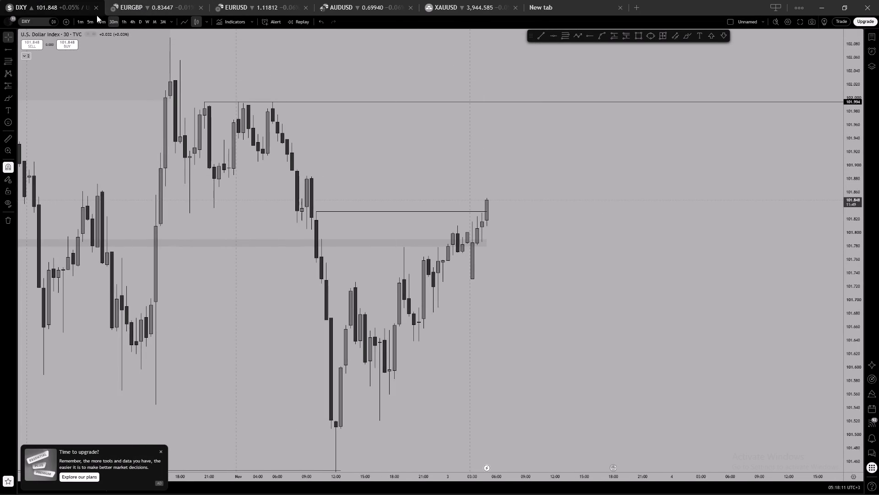
left_click(87, 17)
scroll(580, 170, "down", 4)
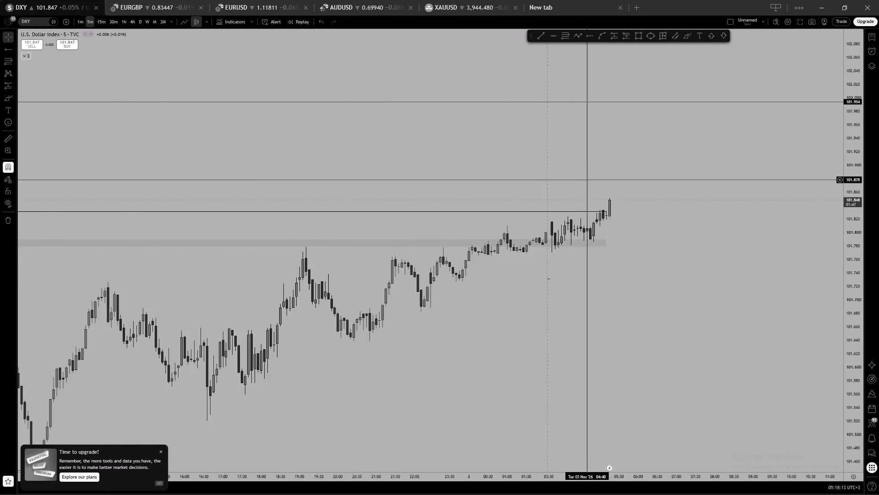
scroll(590, 181, "down", 2)
left_click(102, 23)
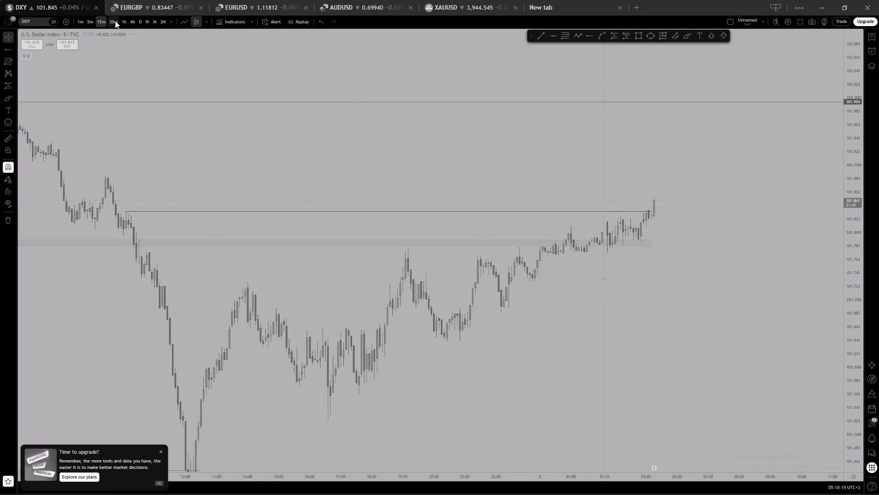
left_click(115, 21)
scroll(657, 186, "up", 7)
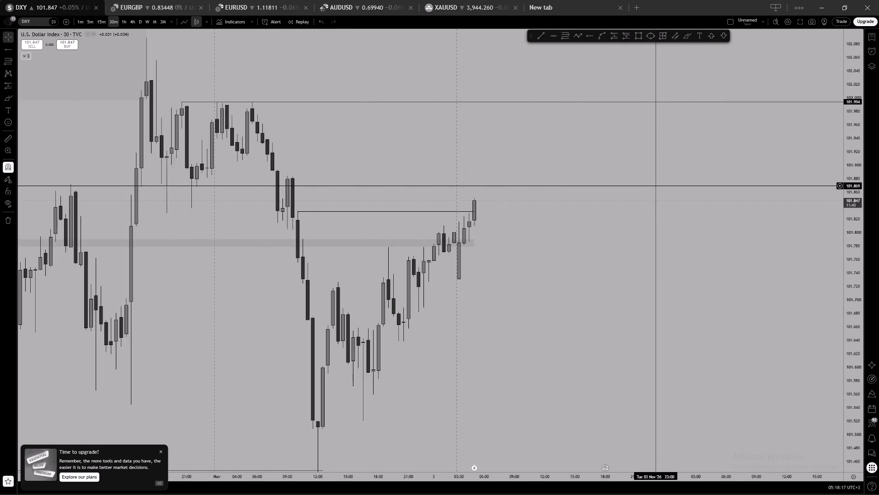
left_click_drag(657, 186, 651, 200)
Check gold and AUDUSD briefly, and examine EURUSD's 5-minute price action between the breakout and be lines.
left_click(463, 2)
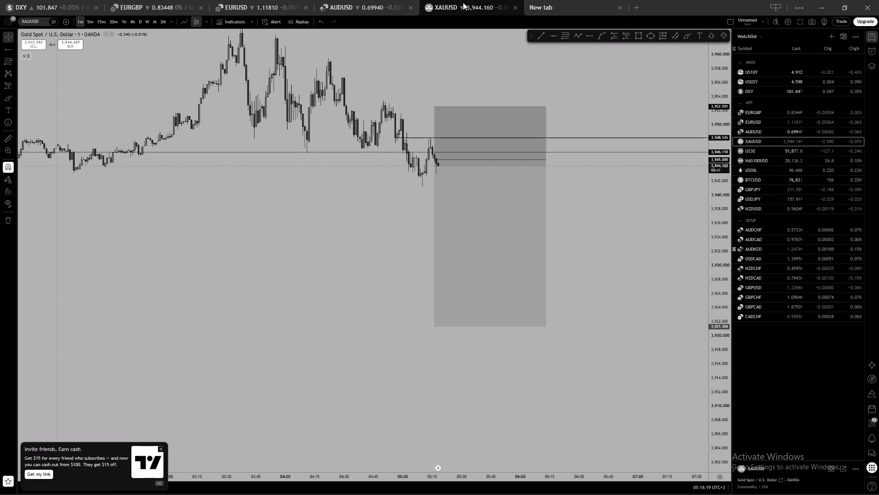
left_click(365, 0)
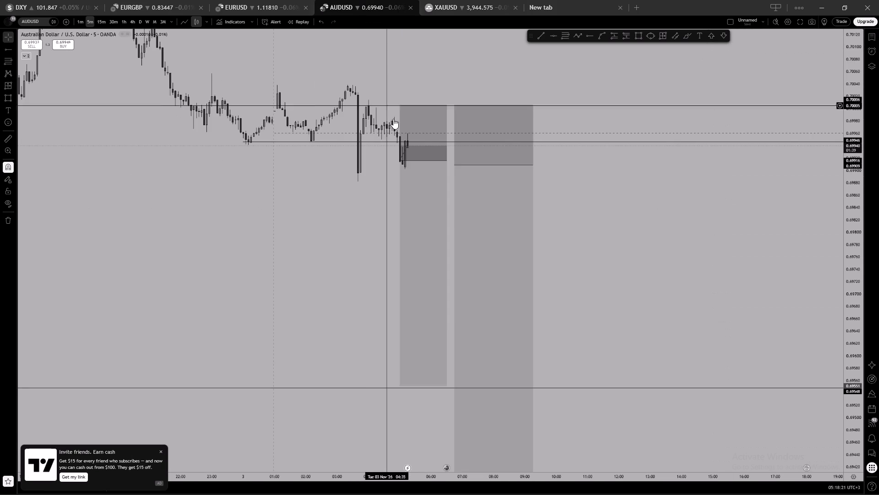
left_click(258, 5)
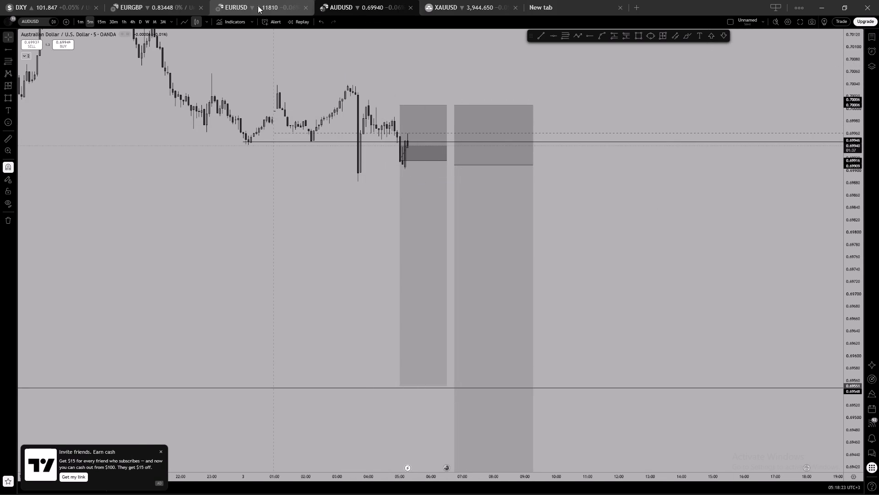
left_click_drag(425, 214, 412, 221)
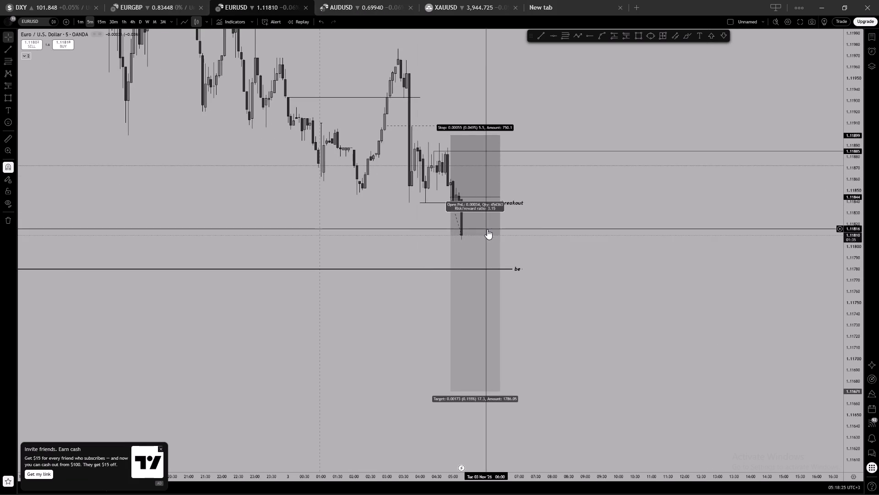
left_click(487, 229)
left_click(559, 230)
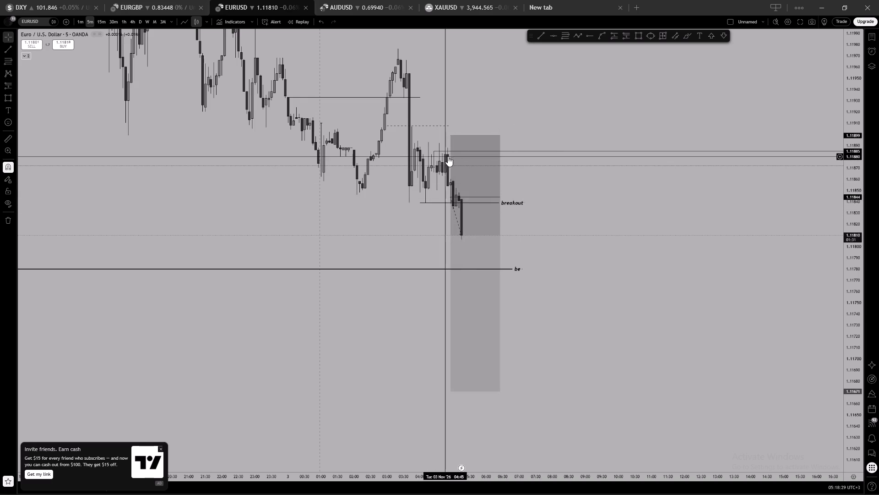
left_click(584, 218)
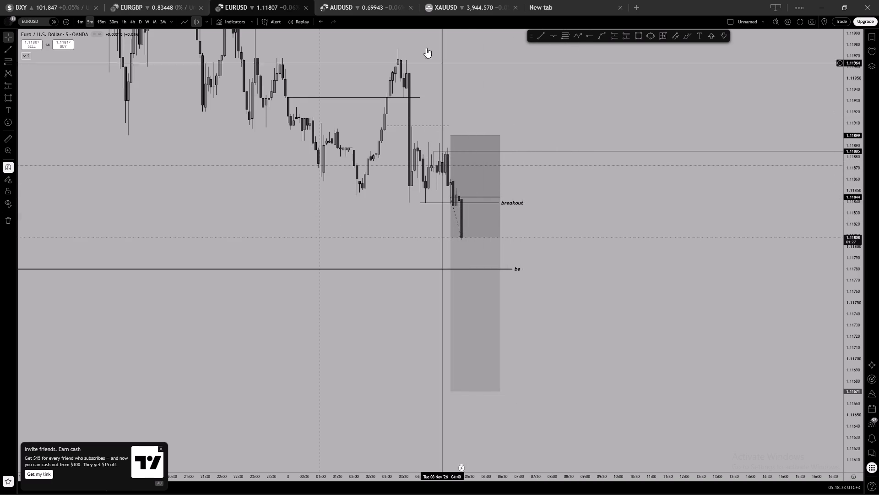
left_click_drag(479, 77, 478, 85)
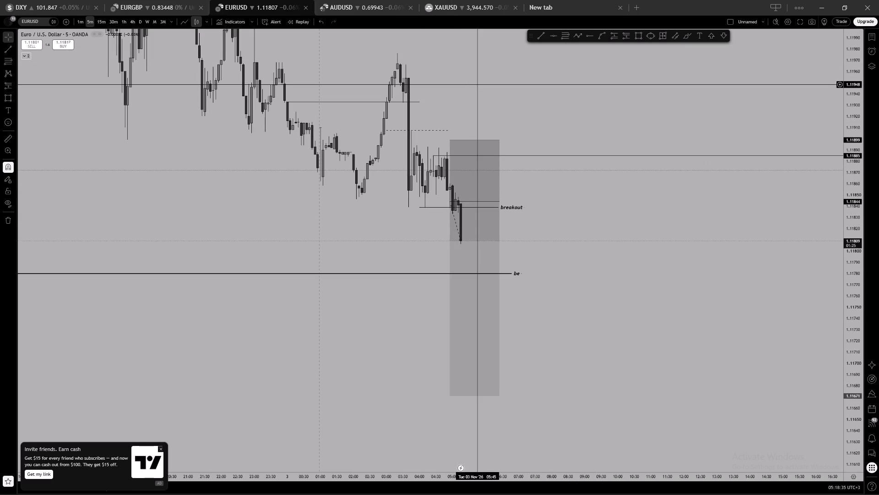
Check EURGBP briefly, and examine AUDUSD's 5-minute price action around the two adjacent shorts.
left_click(160, 0)
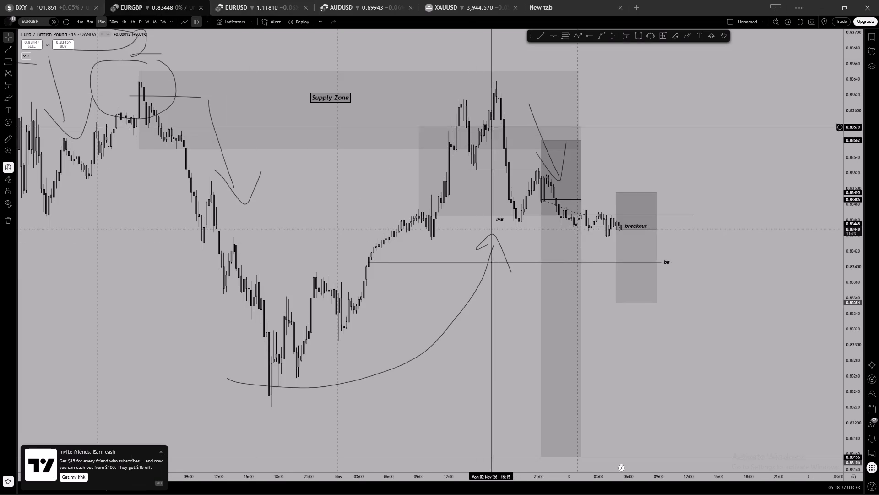
left_click(231, 8)
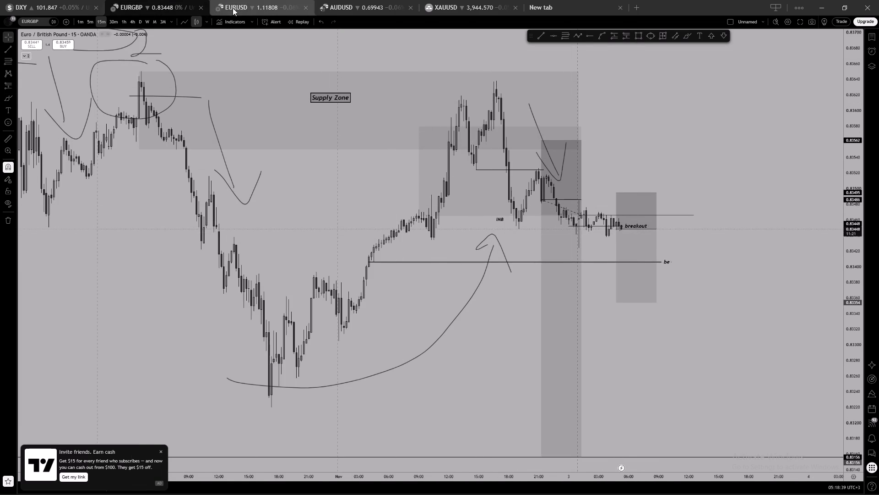
left_click(361, 11)
left_click(394, 338)
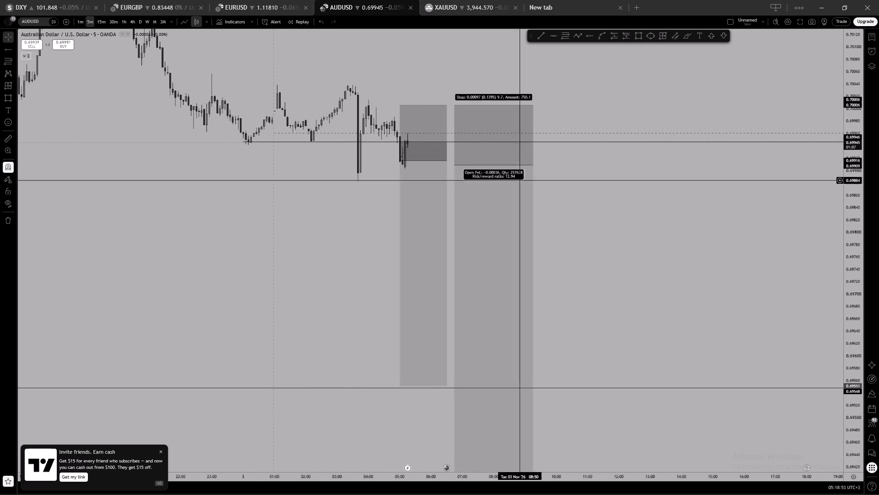
left_click(480, 113)
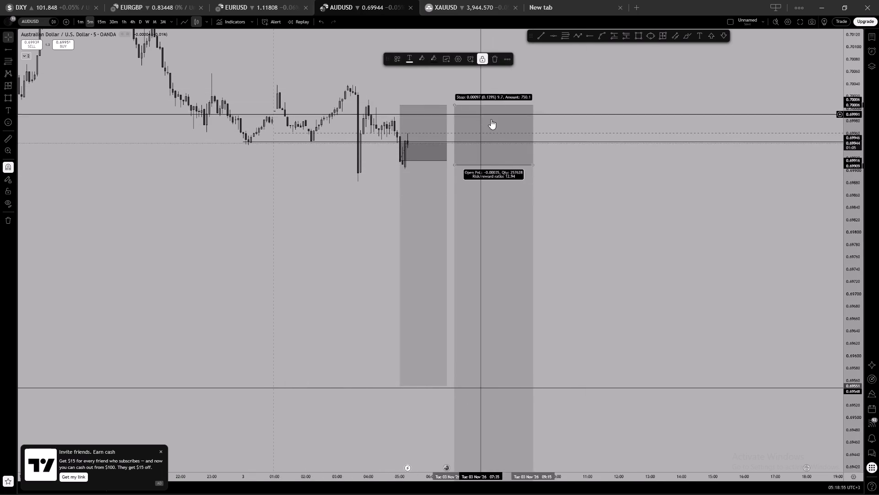
left_click(561, 188)
Switch to the gold chart and restore its closed data connection.
left_click(449, 3)
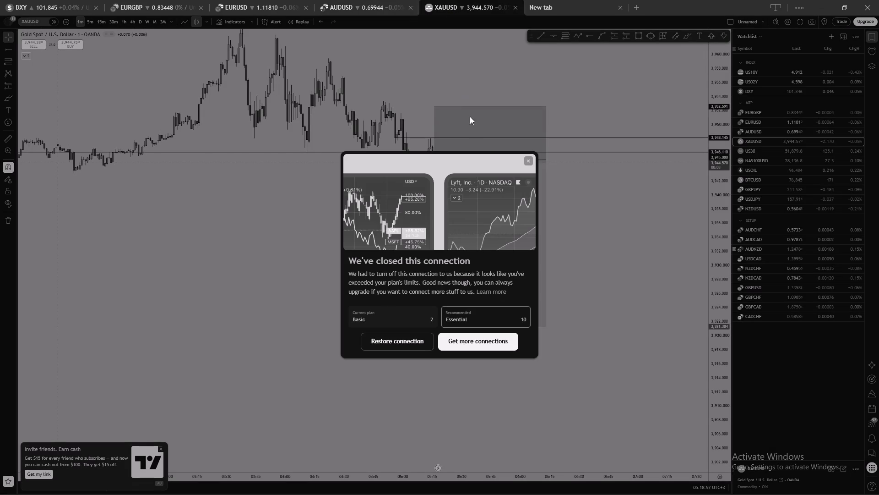
left_click(396, 340)
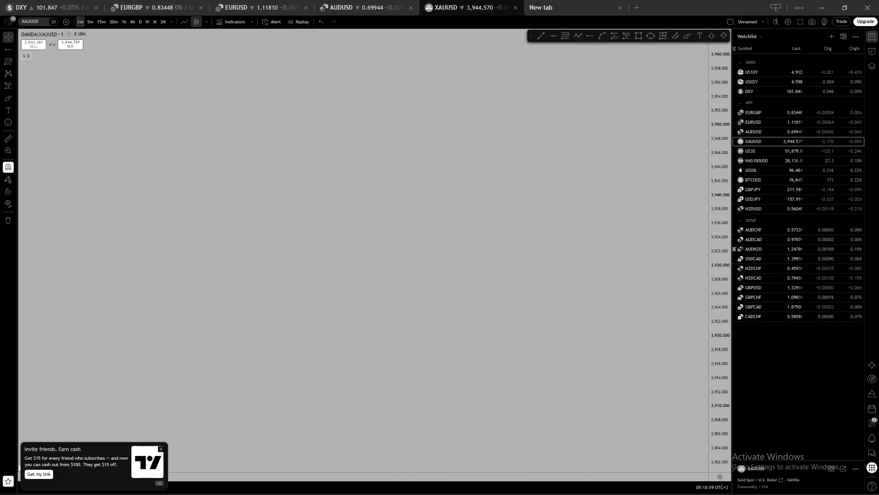
Examine gold's 1-minute price action around the planned short and the earlier price swings before it.
scroll(558, 233, "down", 4)
scroll(505, 224, "down", 1)
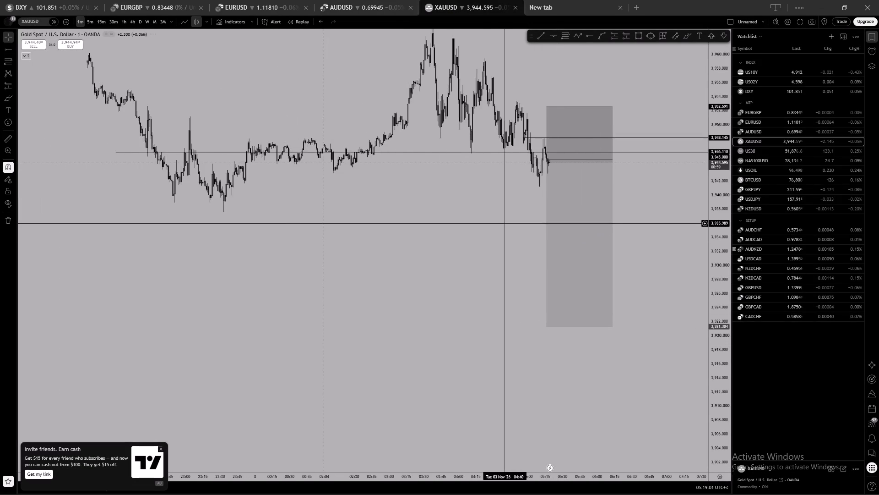
scroll(505, 224, "up", 1)
left_click(569, 217)
scroll(438, 225, "down", 6)
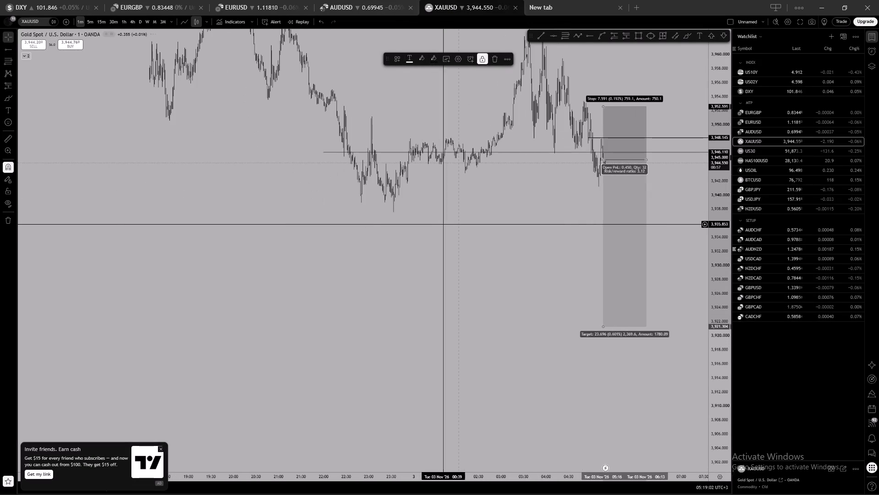
scroll(515, 225, "down", 4)
left_click_drag(507, 331, 507, 243)
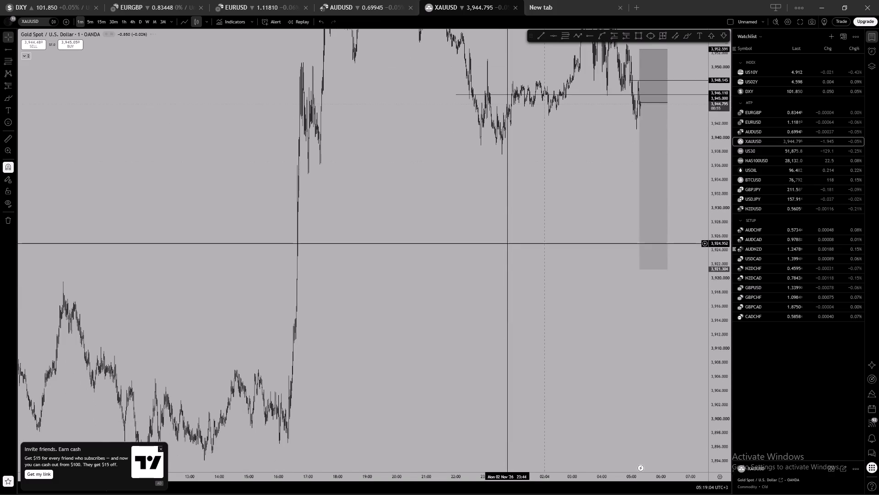
left_click_drag(507, 243, 505, 248)
scroll(528, 258, "up", 3)
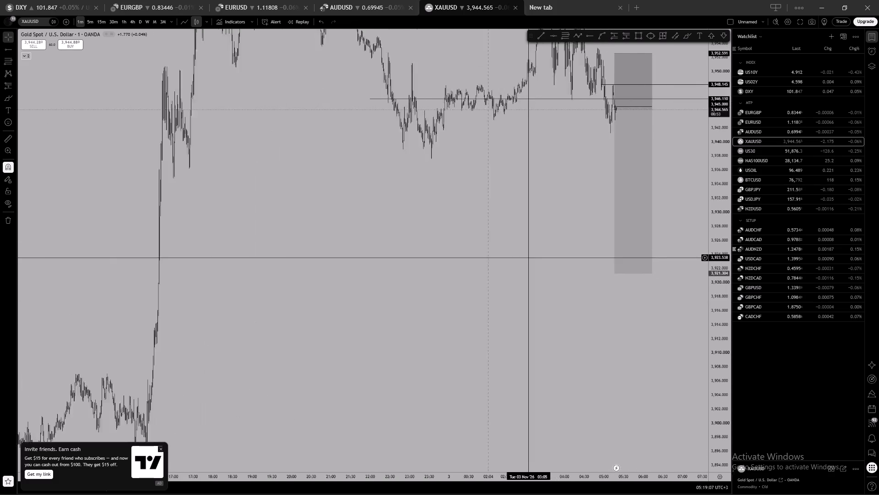
scroll(528, 258, "up", 9)
left_click_drag(638, 191, 625, 270)
scroll(610, 272, "up", 4)
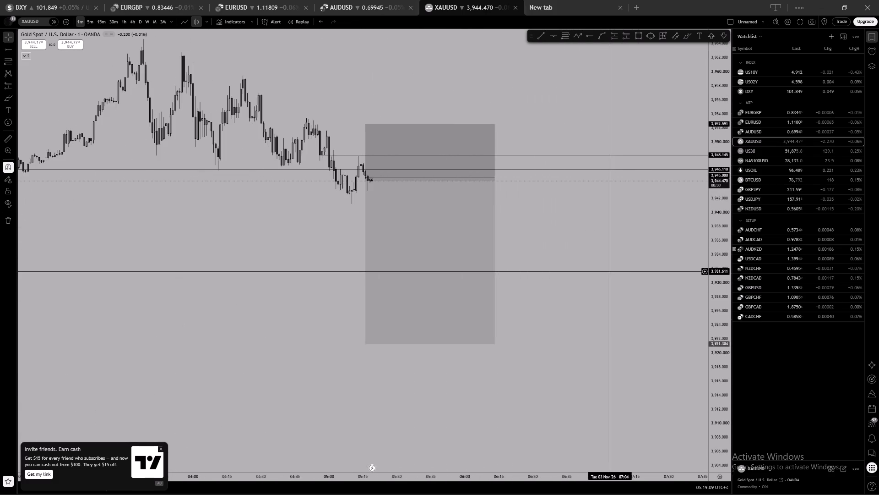
scroll(578, 265, "down", 2)
Hide the watchlist beside the gold chart.
left_click(875, 29)
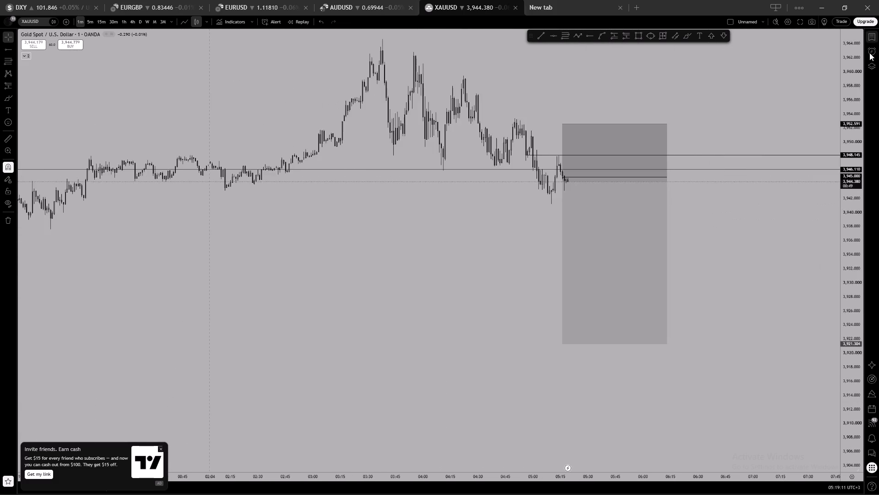
Examine gold's recent 1-minute price action against the planned short's entry, stop and target.
left_click_drag(758, 133, 684, 160)
scroll(683, 157, "up", 2)
scroll(653, 103, "down", 2)
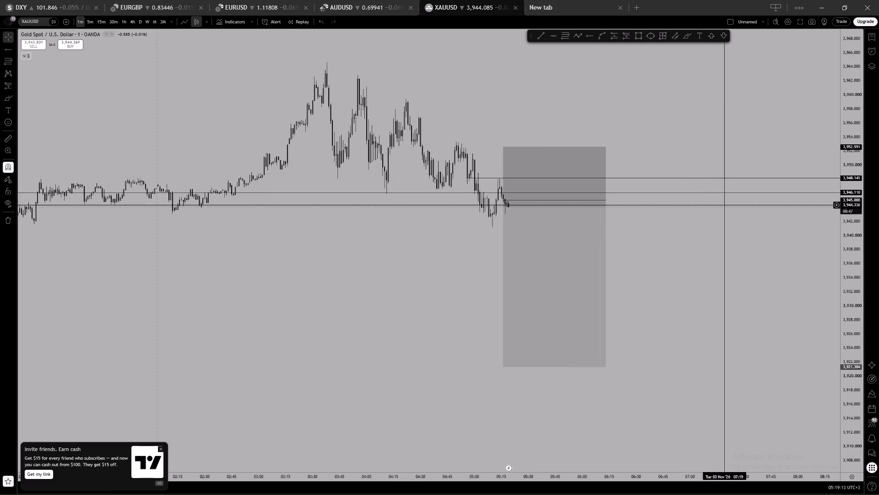
scroll(858, 289, "up", 3)
scroll(693, 267, "down", 3)
left_click(709, 268)
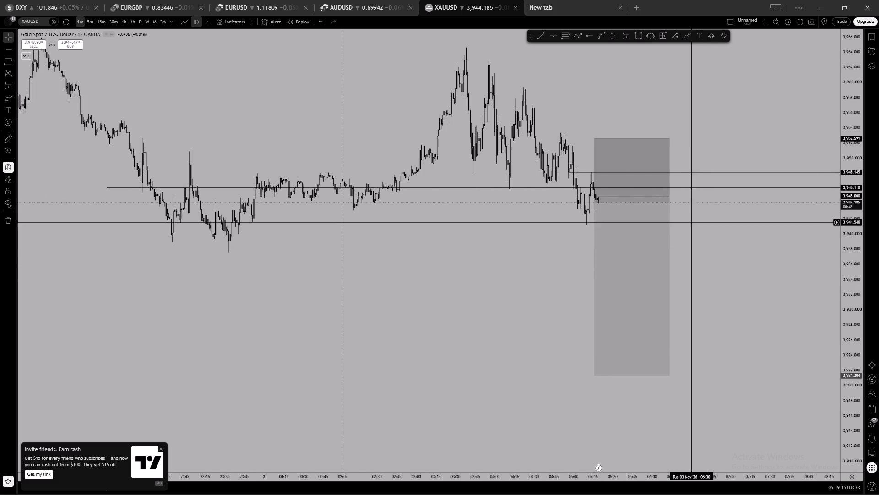
left_click_drag(733, 286, 617, 273)
scroll(622, 266, "up", 2)
left_click_drag(624, 271, 667, 281)
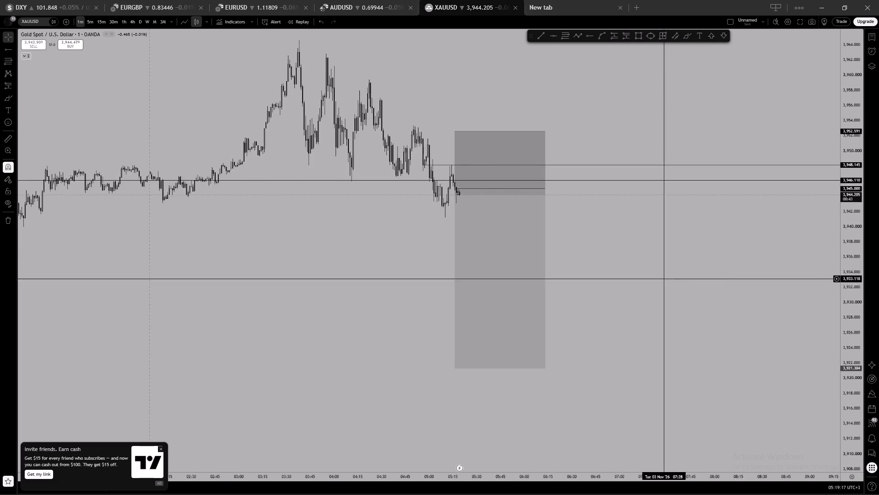
scroll(653, 274, "down", 2)
scroll(864, 326, "up", 2)
left_click_drag(754, 338, 774, 325)
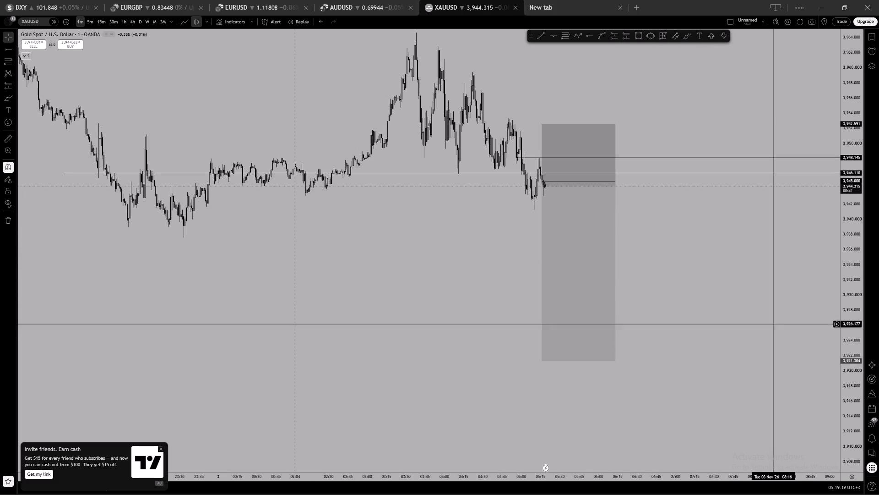
Open the saved Unnamed layout in the new tab and change its chart to US30.
left_click(587, 10)
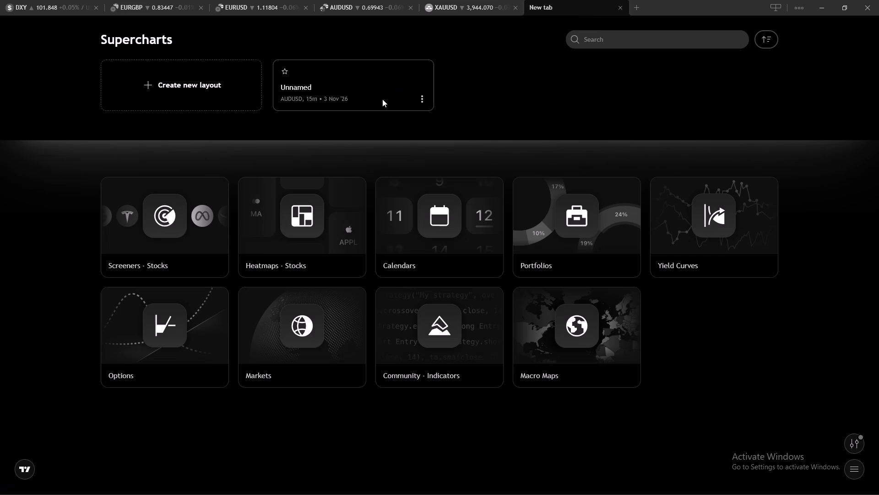
left_click(382, 99)
left_click(382, 7)
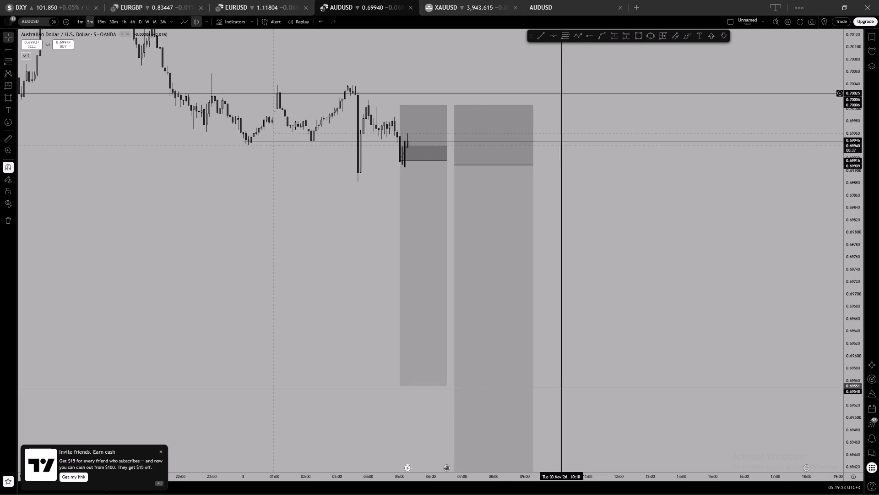
left_click(563, 9)
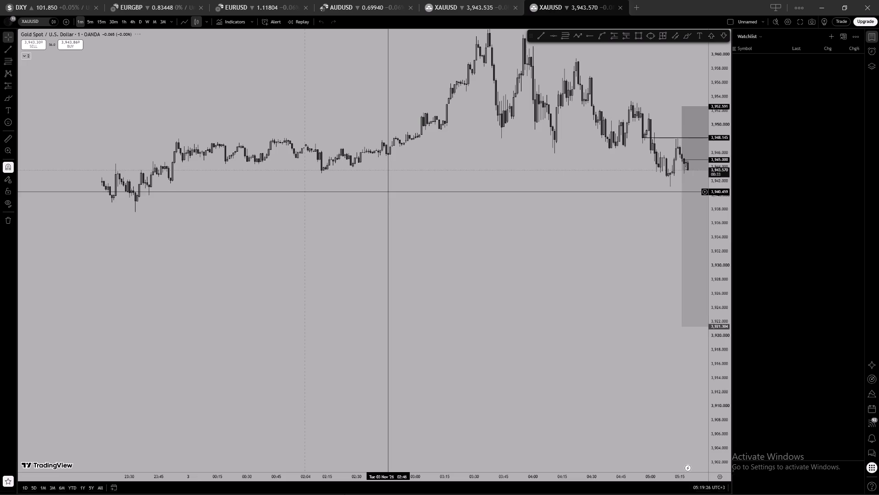
left_click_drag(560, 236, 428, 297)
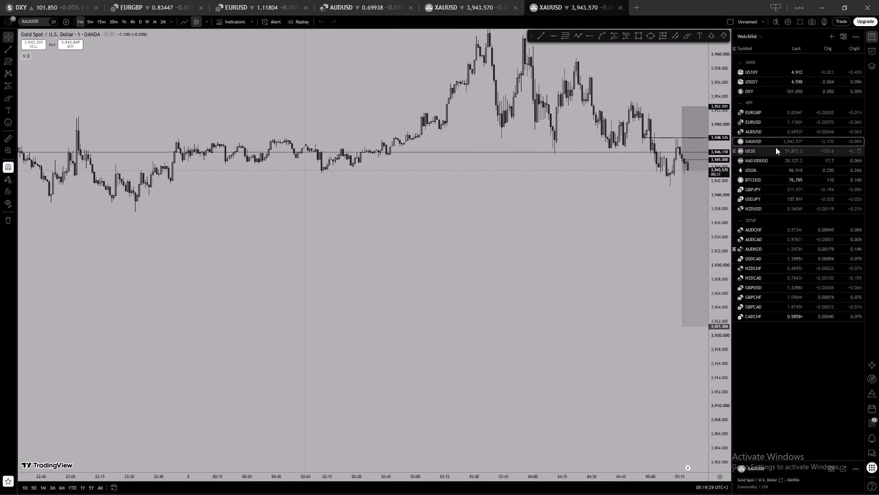
left_click(776, 147)
Examine US30 on the 1-hour timeframe with a compressed price scale, covering the late October swings and current price.
scroll(606, 261, "up", 2)
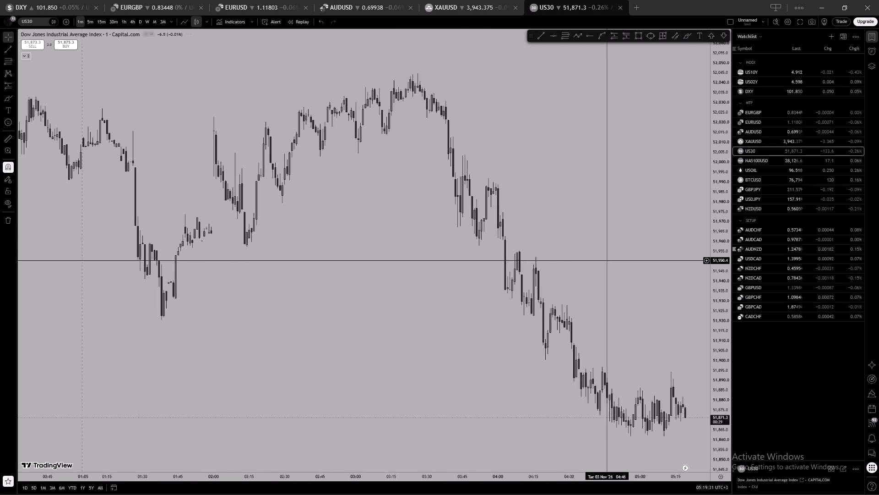
left_click(121, 21)
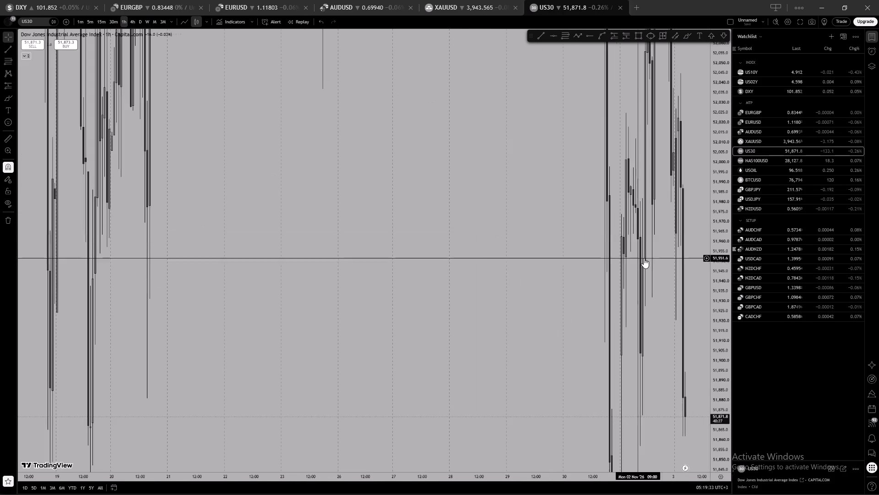
scroll(715, 346, "down", 20)
scroll(715, 346, "down", 1)
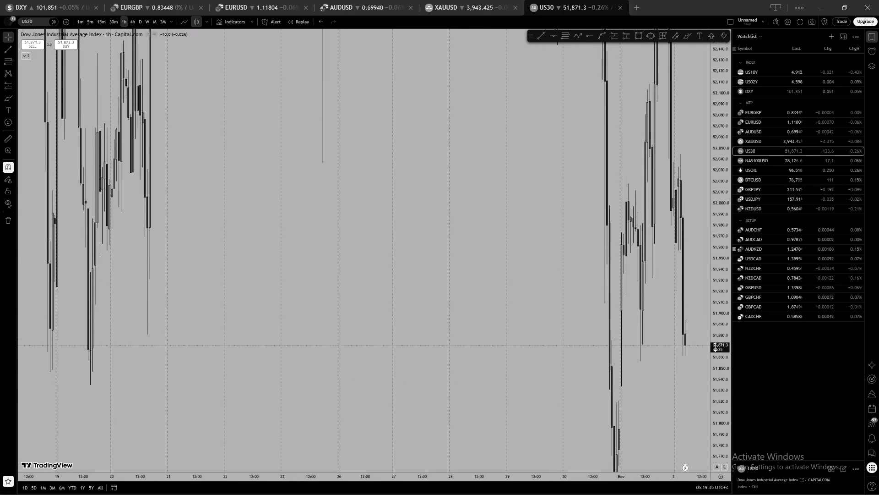
scroll(715, 347, "down", 14)
scroll(715, 347, "down", 19)
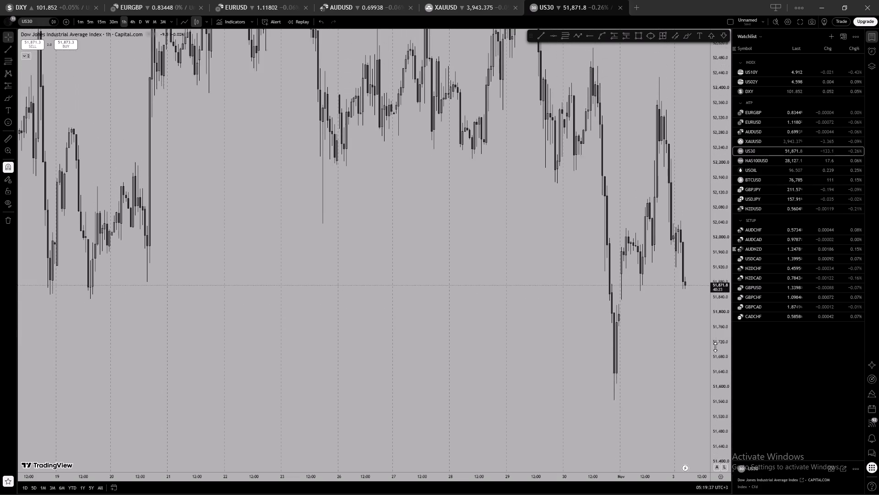
scroll(715, 347, "down", 13)
scroll(549, 266, "up", 4)
left_click_drag(582, 185, 286, 264)
left_click_drag(330, 253, 352, 246)
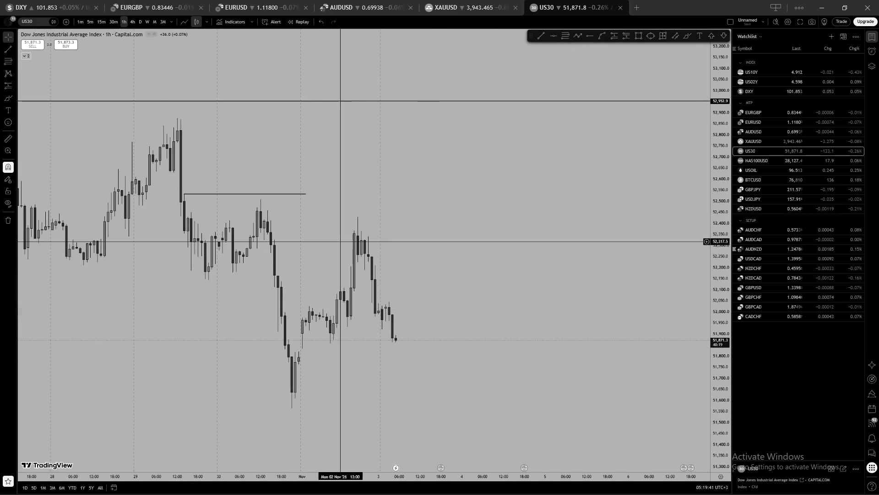
On the 4-hour US30 chart, draw a horizontal ray at about 51,545.5 starting from the 15 October candles and lock it.
left_click(133, 21)
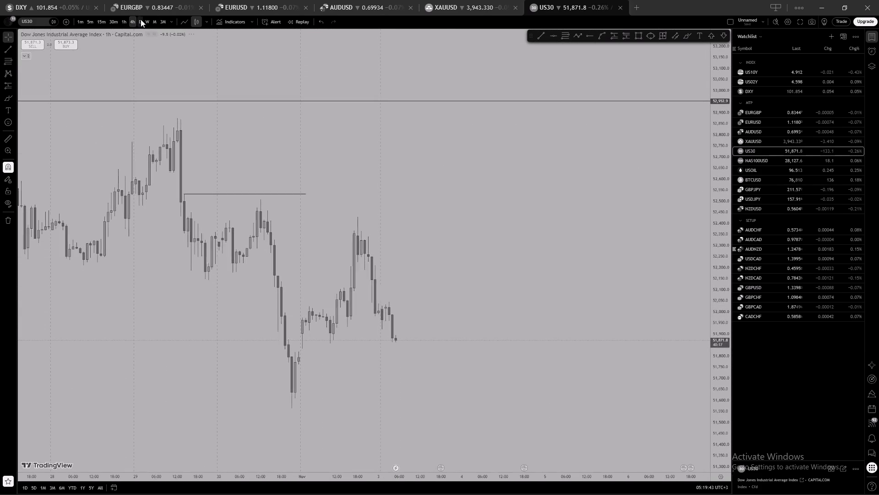
left_click_drag(431, 296, 555, 205)
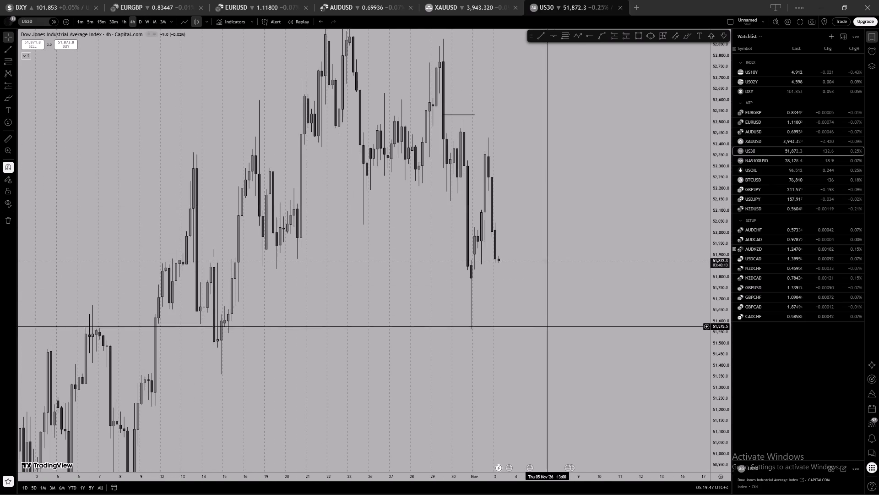
left_click(591, 40)
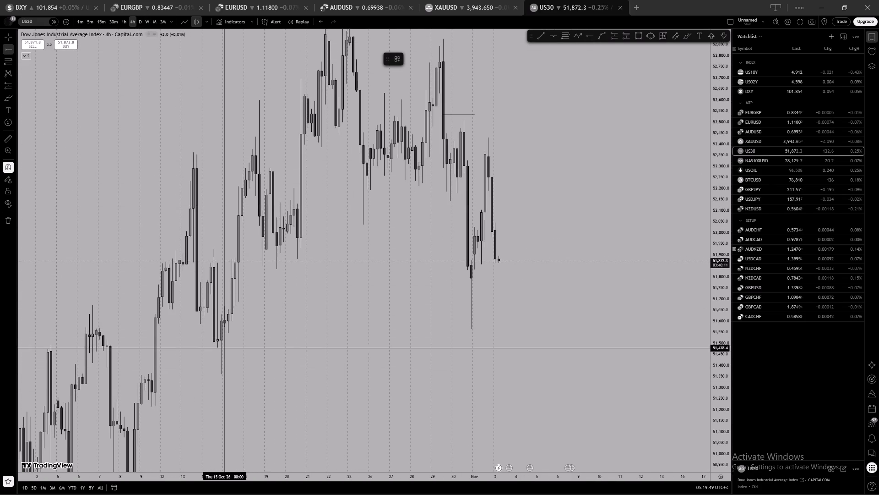
left_click(226, 338)
left_click_drag(226, 327, 225, 327)
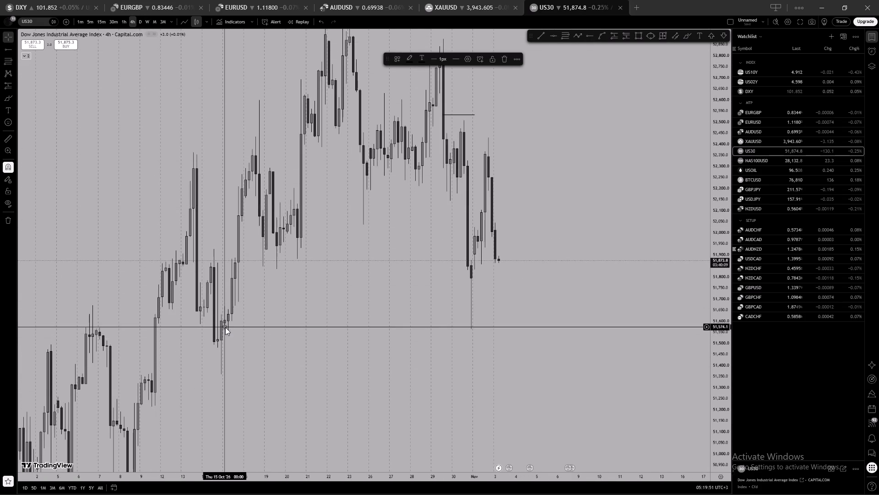
left_click_drag(225, 327, 228, 332)
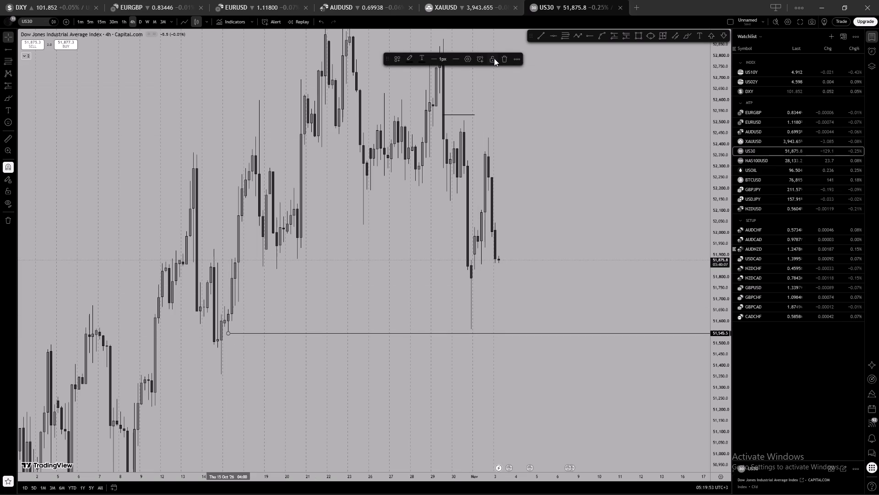
left_click(494, 58)
left_click(526, 202)
Examine US30's price action above the locked ray on the 4-hour and 1-hour timeframes.
scroll(532, 215, "up", 2)
left_click(518, 225)
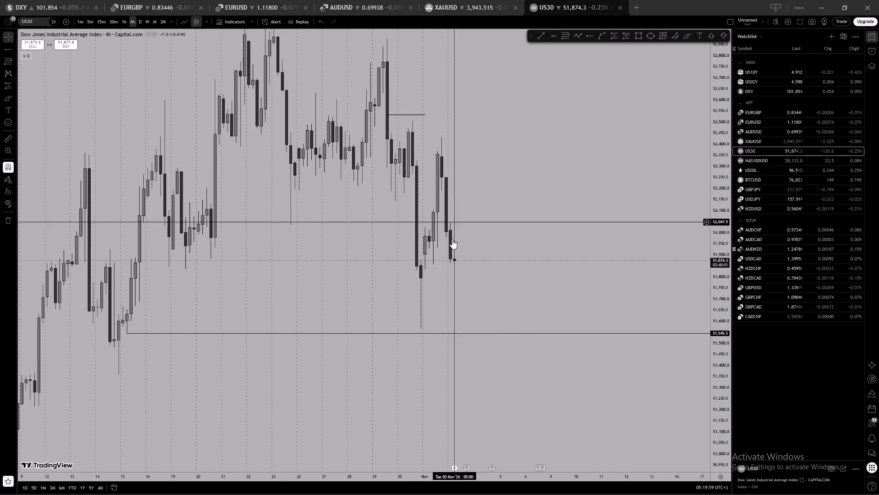
left_click(142, 22)
left_click(135, 22)
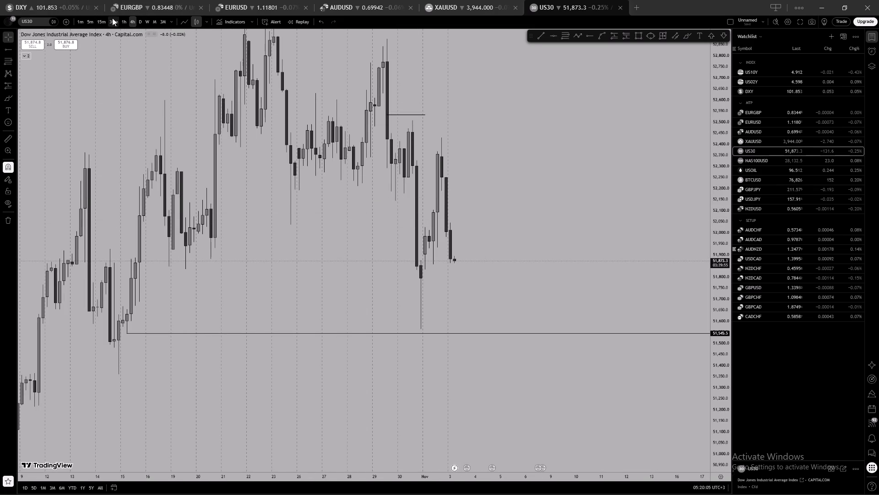
left_click(125, 21)
scroll(392, 212, "down", 3)
left_click_drag(407, 212, 402, 210)
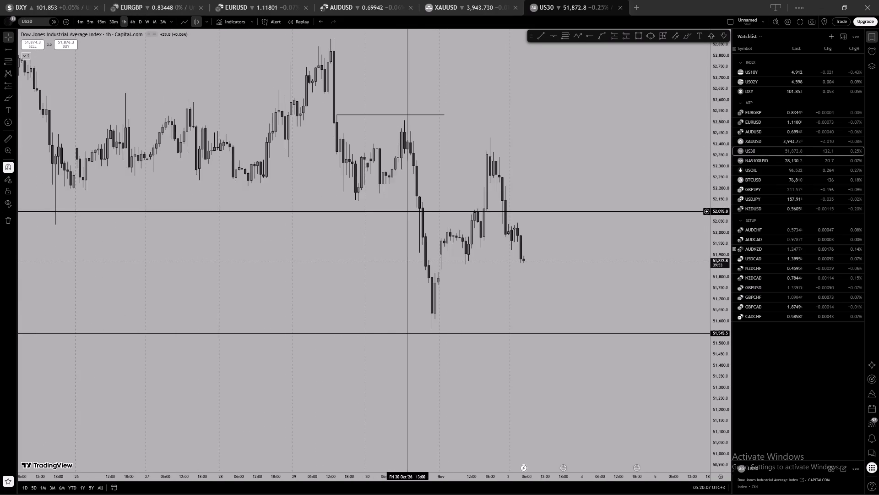
left_click_drag(402, 210, 379, 203)
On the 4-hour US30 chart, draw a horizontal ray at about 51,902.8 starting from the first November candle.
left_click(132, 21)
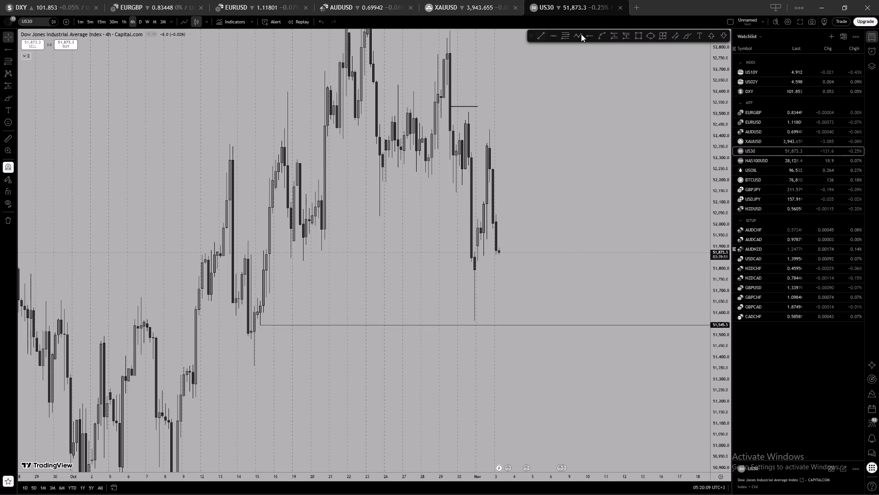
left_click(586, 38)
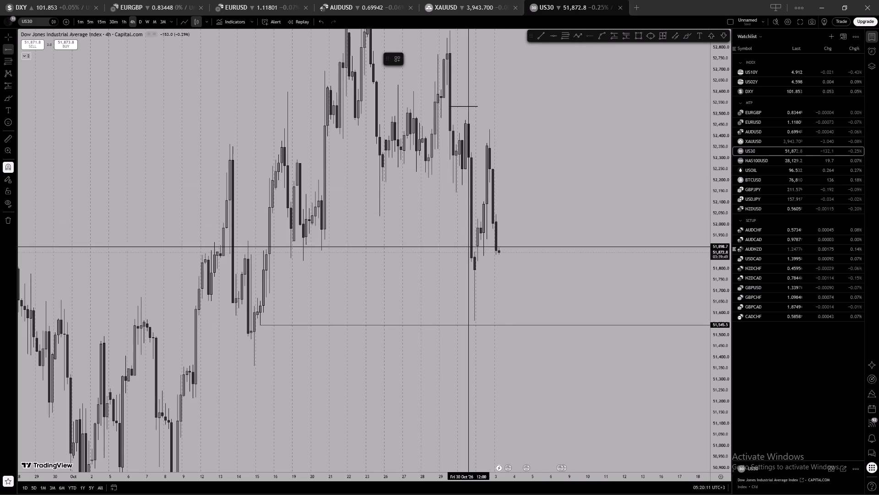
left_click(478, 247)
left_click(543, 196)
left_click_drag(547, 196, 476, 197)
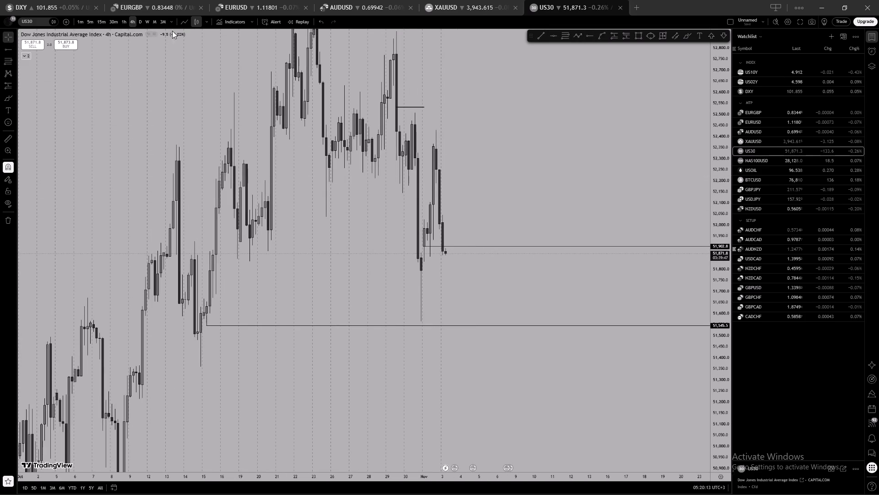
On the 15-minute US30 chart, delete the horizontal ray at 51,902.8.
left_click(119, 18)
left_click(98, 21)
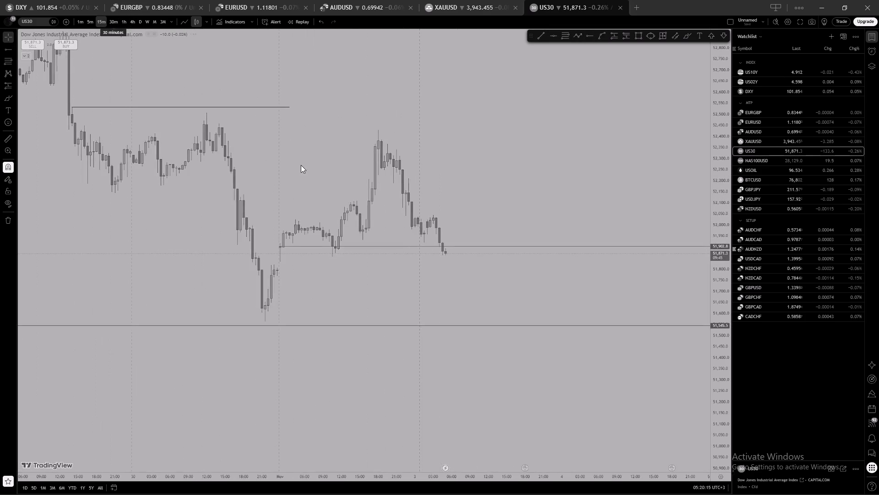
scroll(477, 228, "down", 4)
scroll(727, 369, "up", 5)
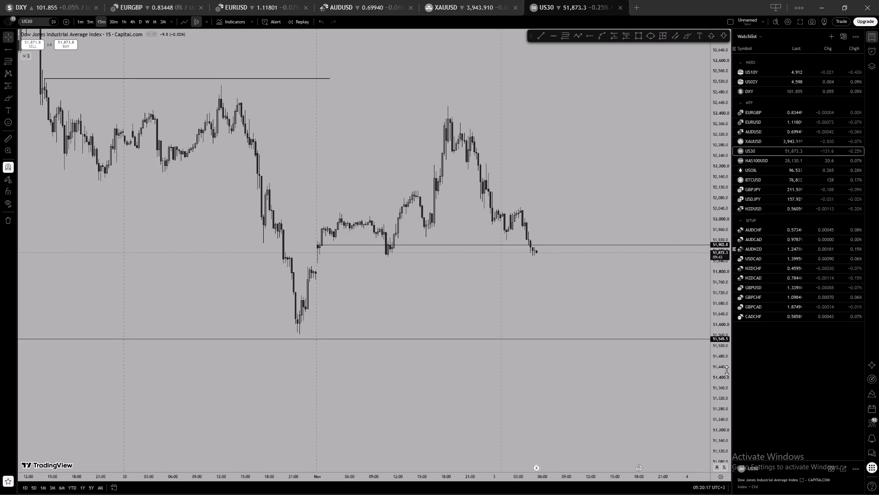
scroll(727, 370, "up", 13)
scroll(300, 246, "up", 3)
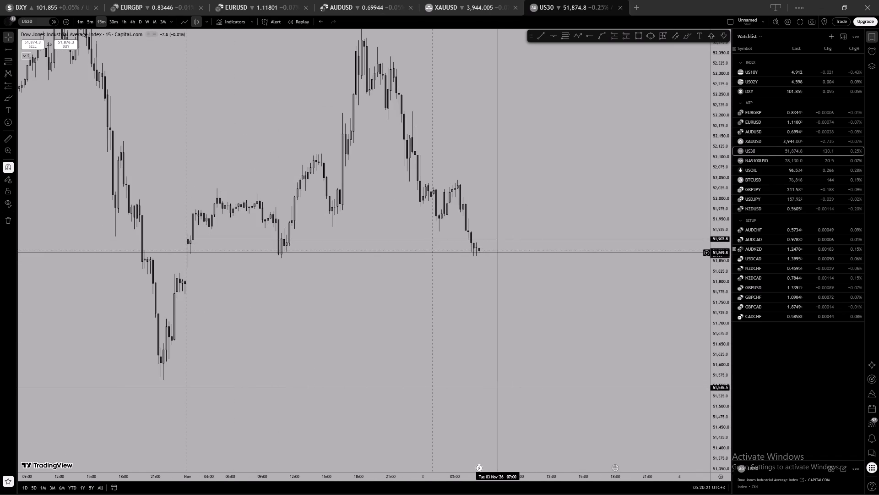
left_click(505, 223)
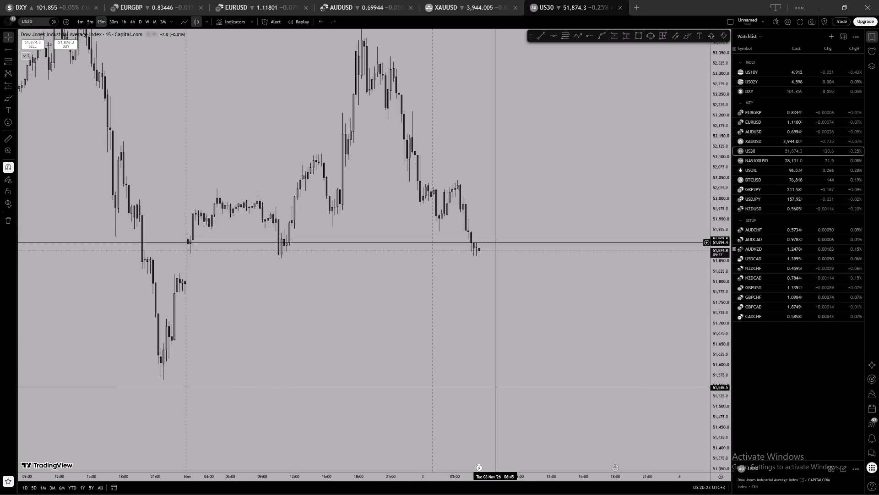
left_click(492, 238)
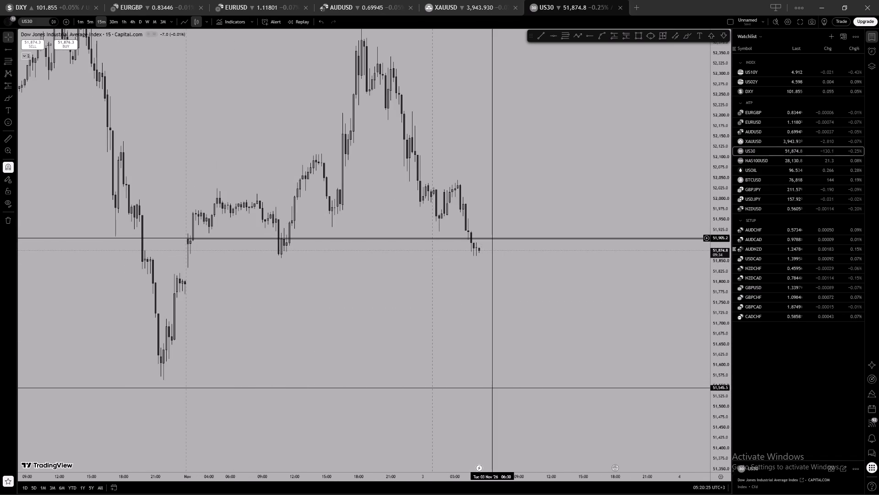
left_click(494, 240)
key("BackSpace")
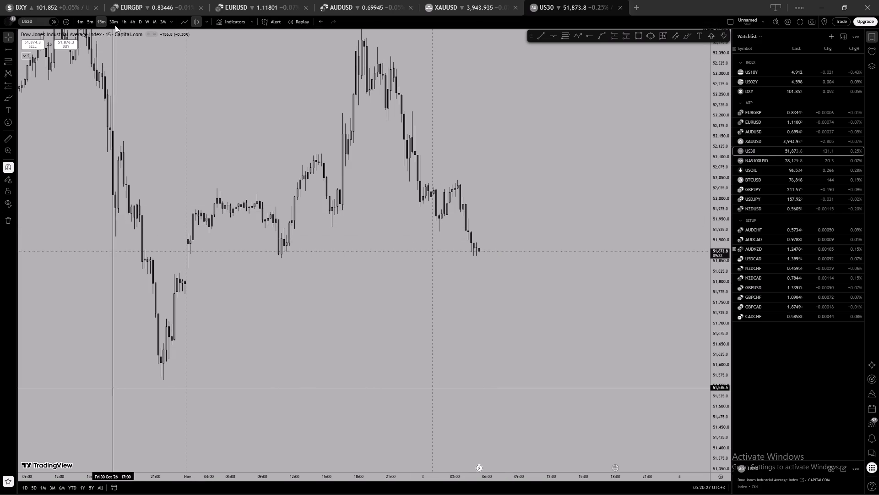
Examine US30 on the 1-hour and 4-hour timeframes, covering October's swings and the marked levels.
left_click(125, 20)
scroll(722, 322, "down", 4)
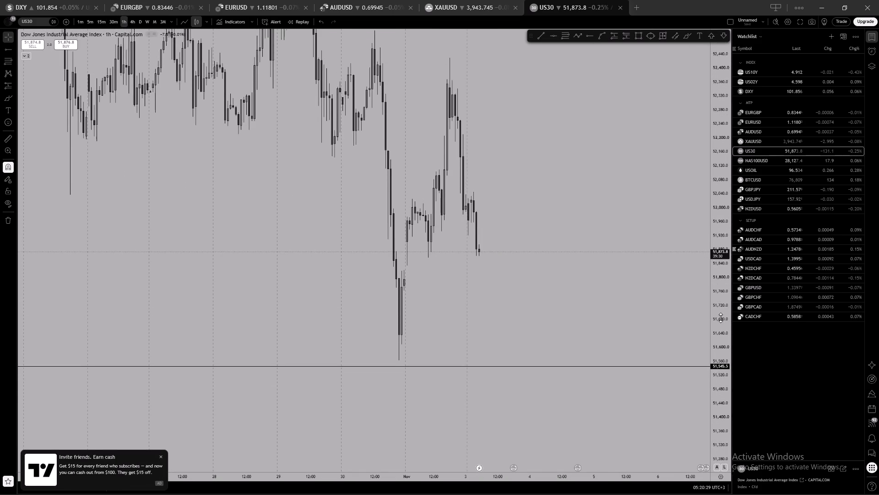
scroll(721, 318, "down", 6)
left_click(134, 22)
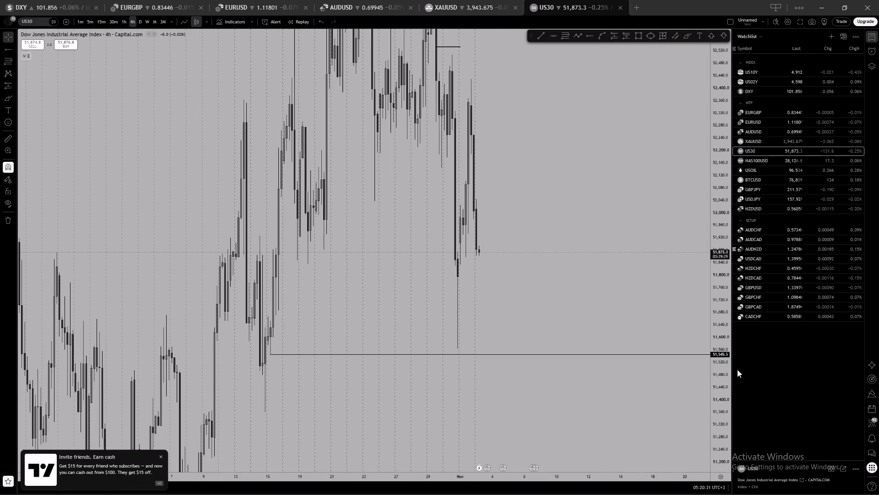
scroll(725, 374, "down", 20)
scroll(725, 374, "down", 2)
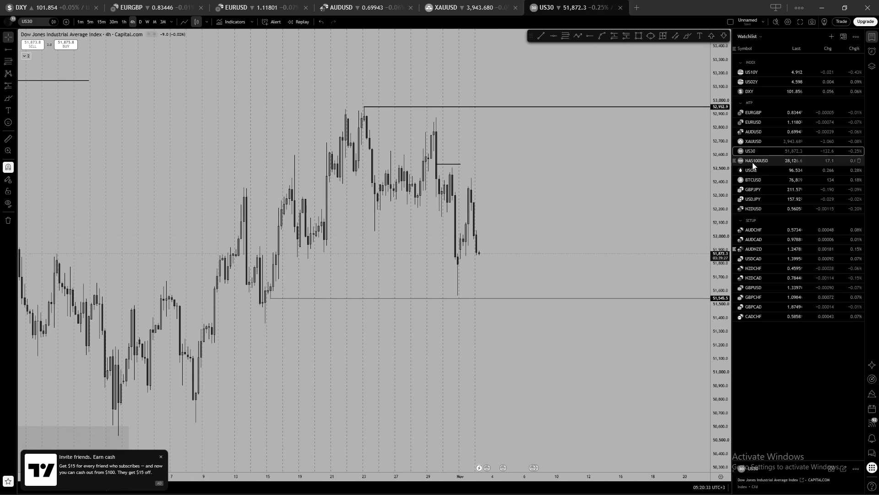
Review NAS100USD and USOIL from the watchlist on the 4-hour timeframe.
left_click(759, 160)
scroll(605, 276, "up", 1)
left_click_drag(550, 333, 598, 233)
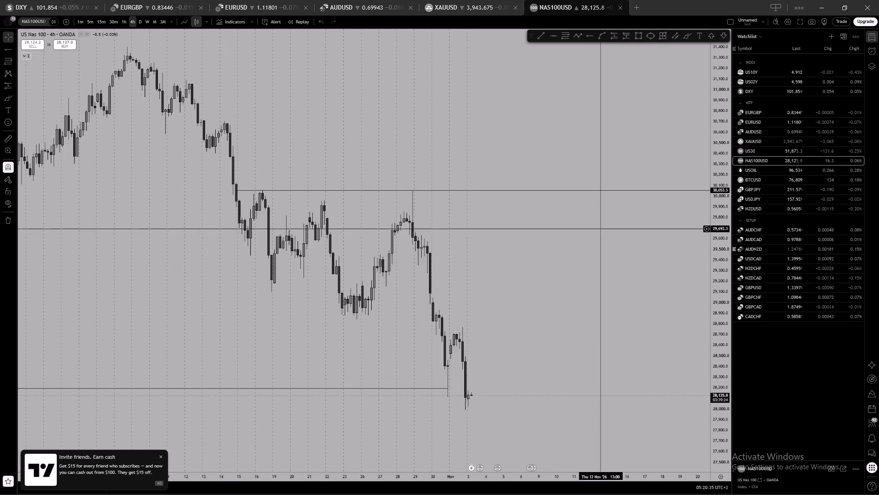
scroll(608, 227, "down", 1)
left_click_drag(583, 349, 626, 220)
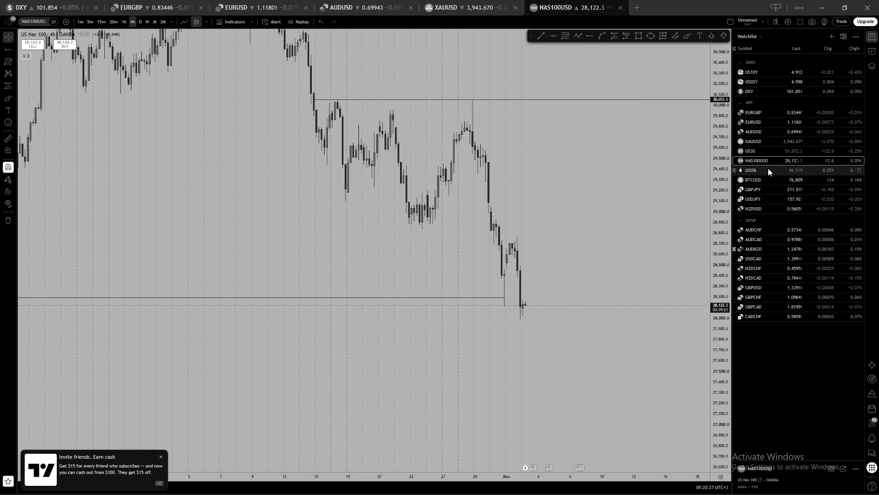
left_click(768, 171)
scroll(635, 201, "up", 2)
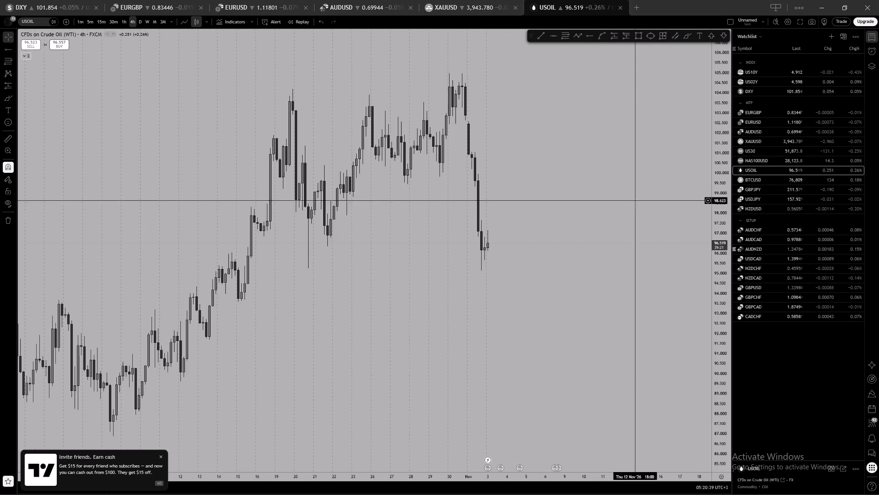
Examine BTCUSD on the 4-hour, 5-minute and 1-hour timeframes around the shaded zone near current price.
left_click(767, 181)
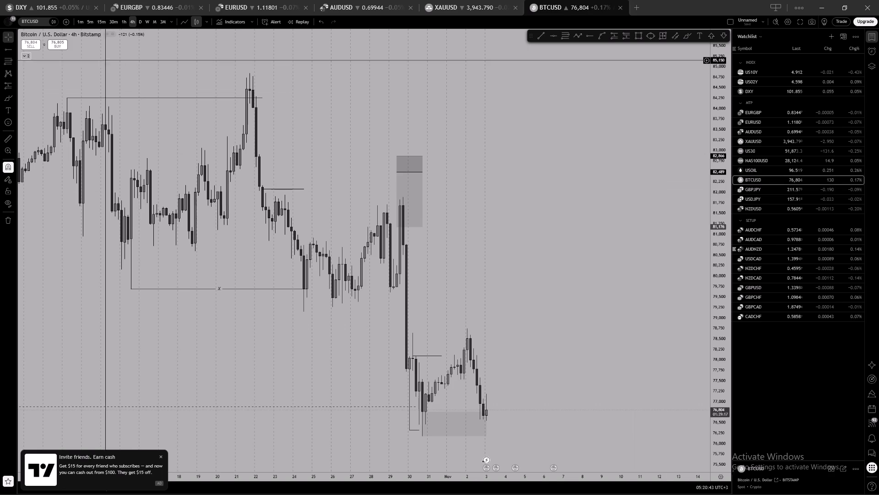
left_click(91, 26)
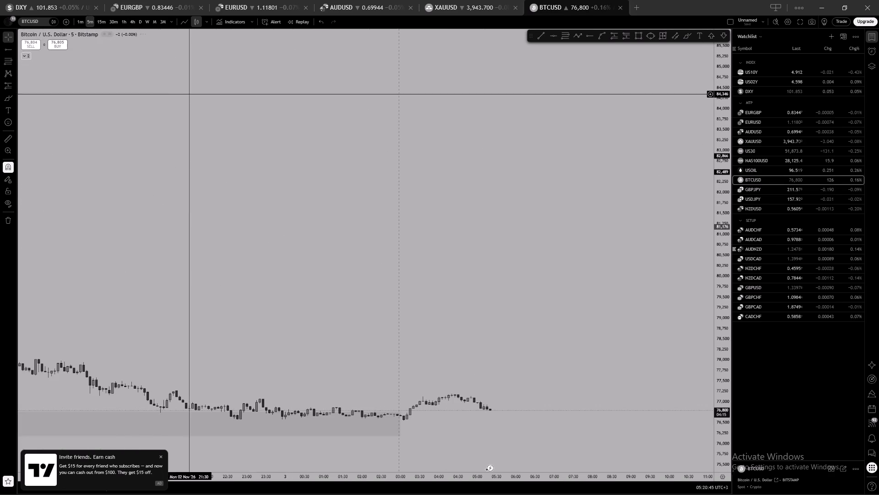
scroll(302, 197, "down", 16)
left_click_drag(414, 274, 407, 256)
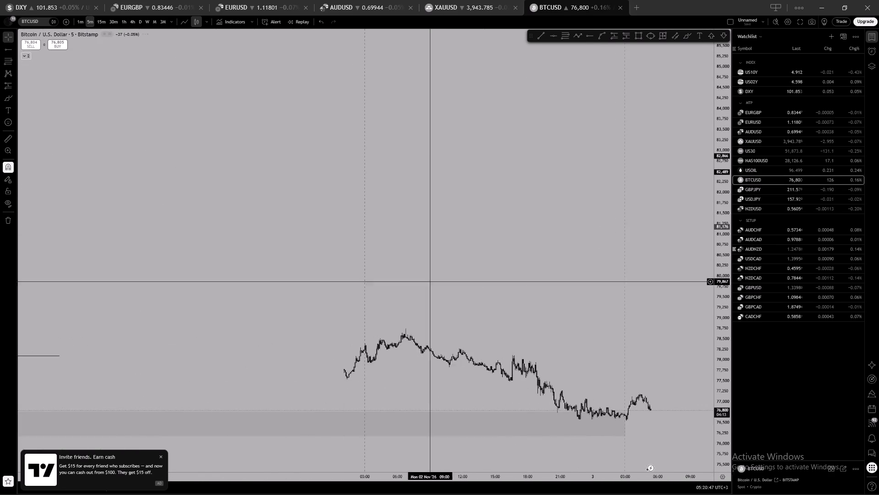
left_click_drag(407, 256, 361, 1)
scroll(720, 372, "up", 6)
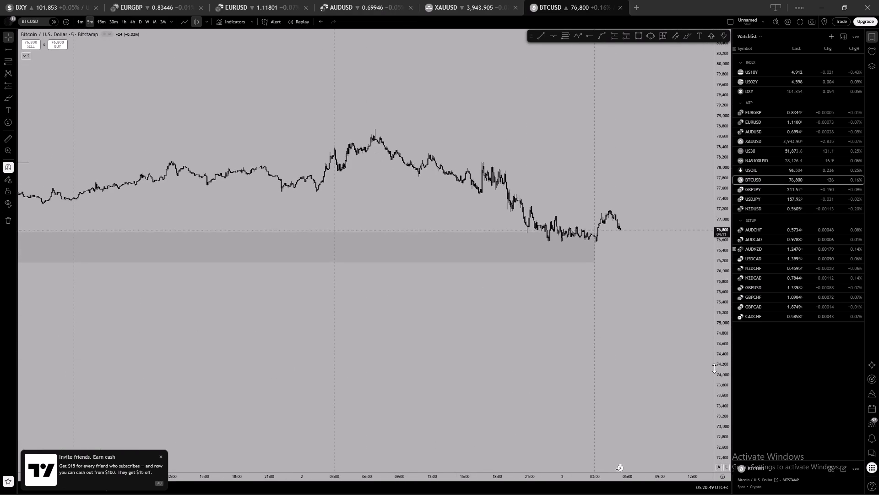
scroll(714, 368, "up", 7)
scroll(714, 368, "up", 15)
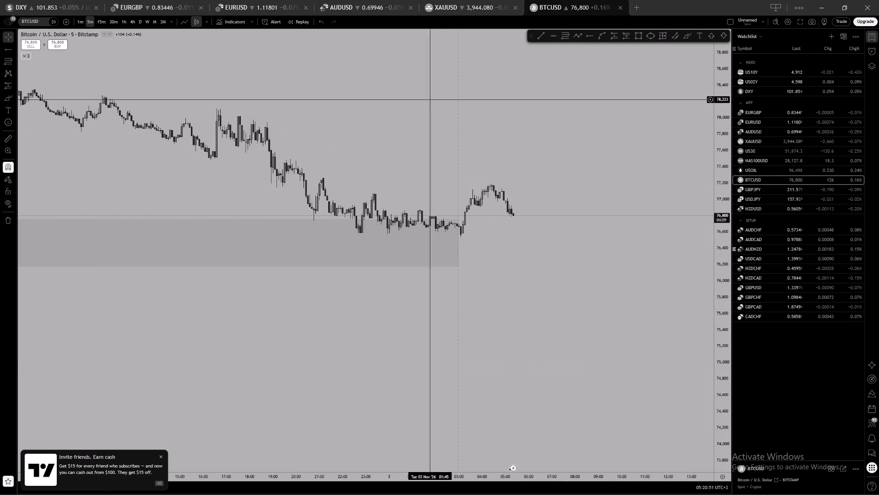
left_click_drag(449, 100, 441, 167)
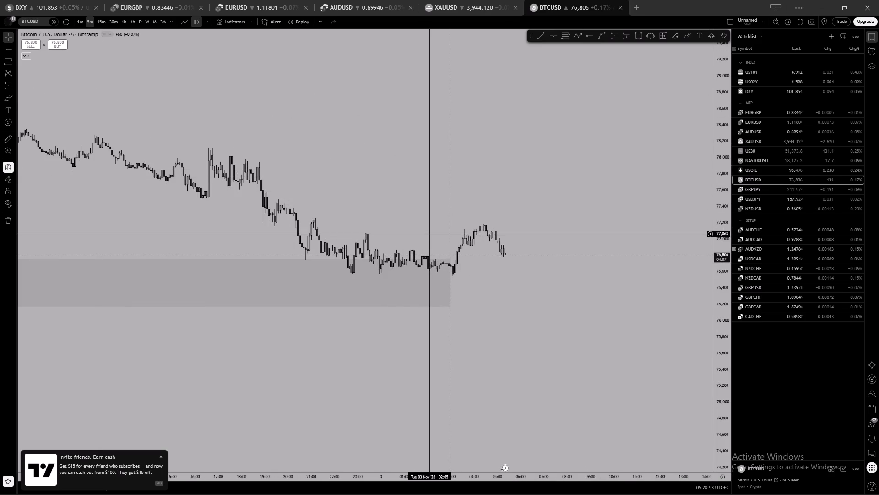
left_click(122, 25)
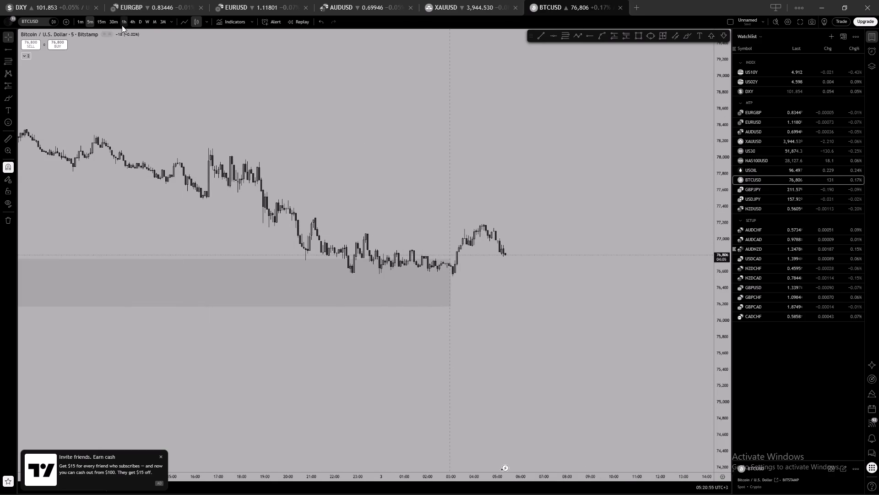
scroll(525, 181, "up", 1)
Switch the chart to GBPJPY and examine its late October and early November swings on the 1-hour timeframe.
left_click(765, 186)
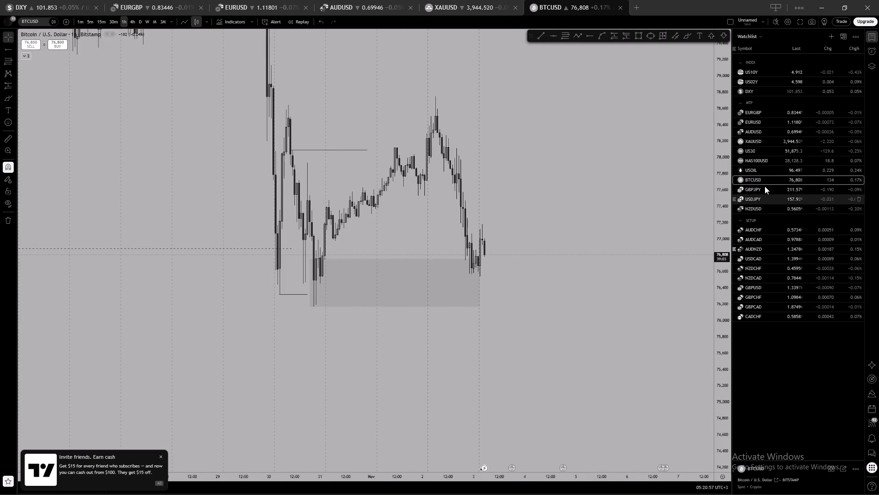
scroll(508, 220, "up", 3)
left_click_drag(483, 205, 503, 217)
scroll(520, 207, "down", 3)
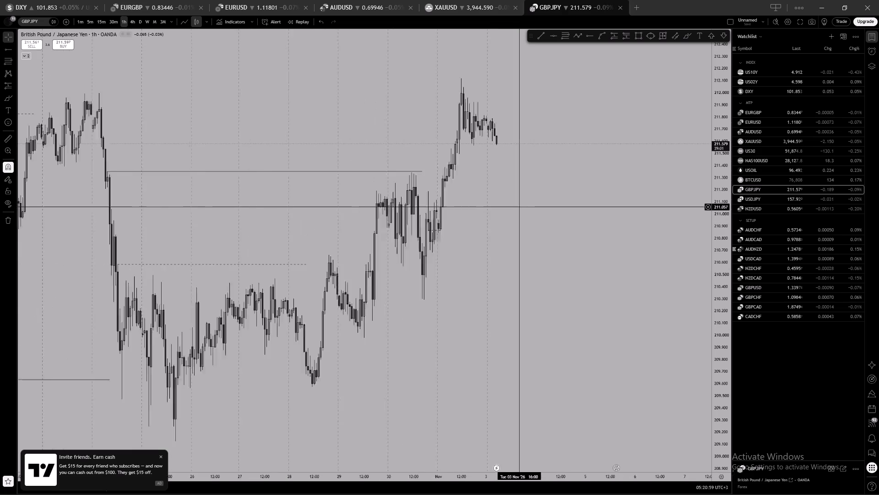
scroll(520, 207, "down", 6)
scroll(618, 163, "up", 5)
left_click_drag(581, 207, 585, 192)
scroll(581, 205, "up", 2)
scroll(512, 149, "up", 2)
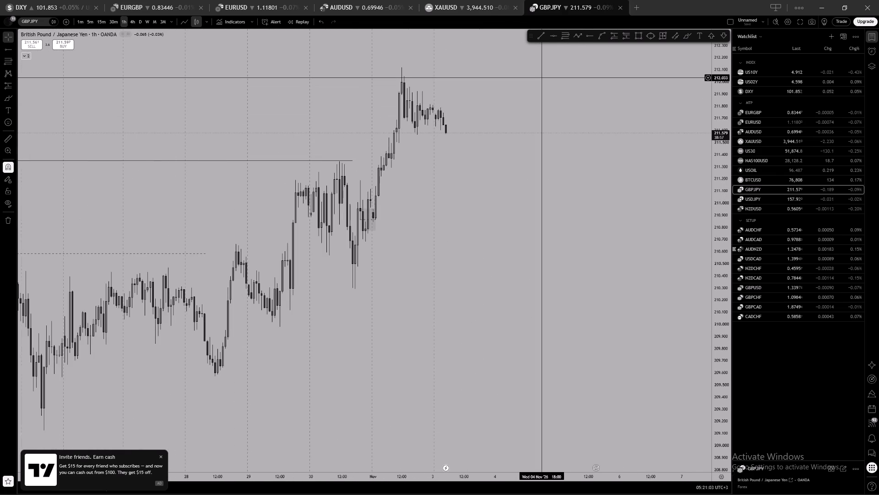
On the 1-hour GBPJPY chart, draw a horizontal ray at about 211.620 from the 2 November 17:00 candle and lock it.
left_click(592, 33)
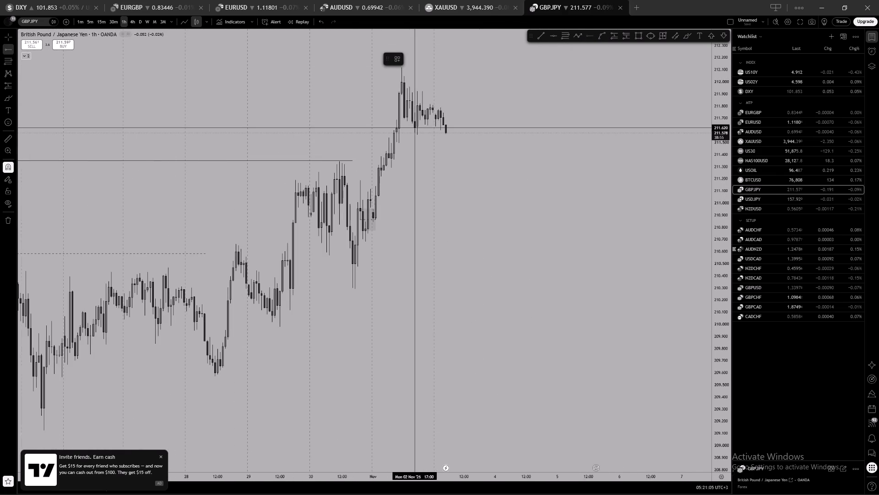
left_click(414, 126)
left_click(444, 127)
left_click(482, 106)
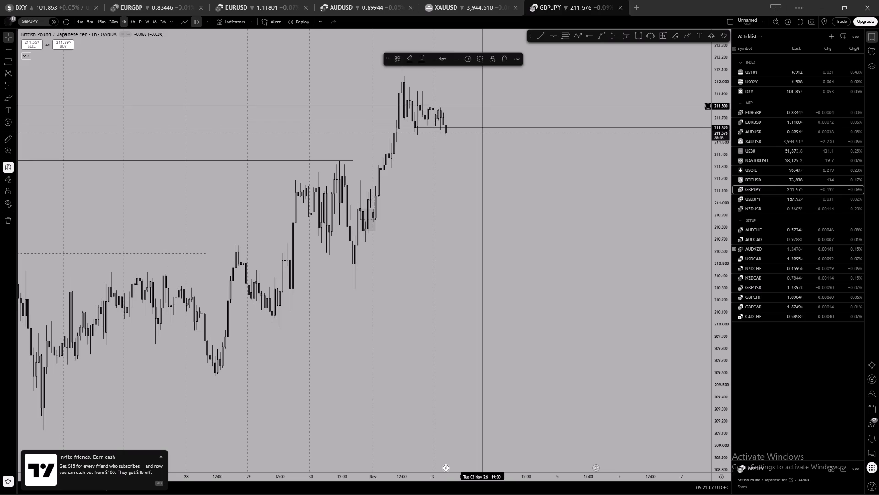
left_click(455, 127)
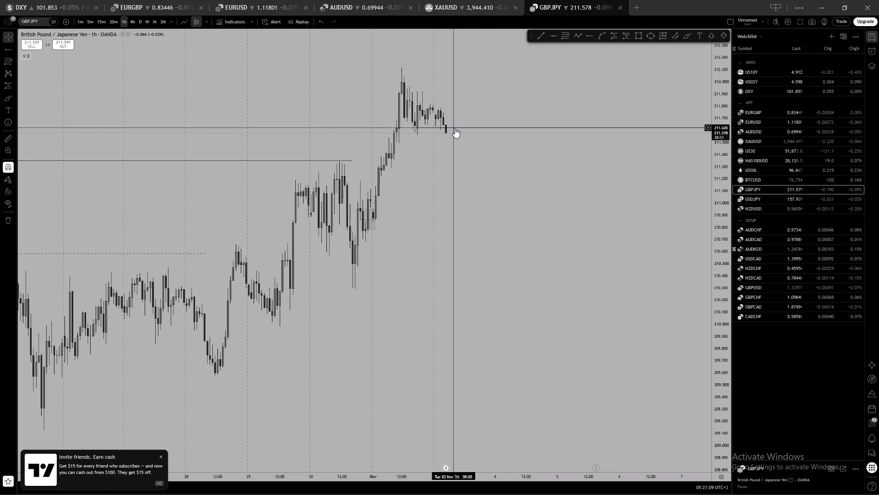
left_click(455, 128)
left_click(495, 55)
Examine GBPJPY's price action around the 211.620 ray on the 4-hour, 1-hour and 1-minute timeframes.
left_click_drag(496, 82, 481, 88)
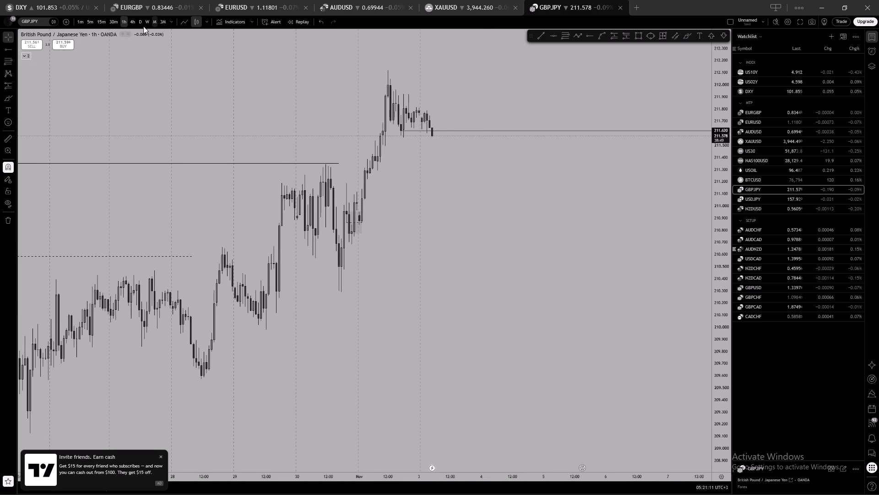
left_click(134, 24)
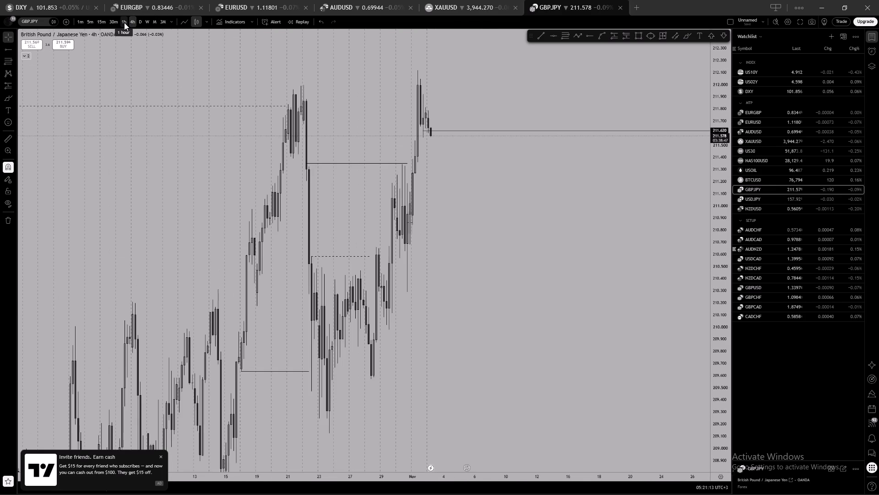
left_click(124, 22)
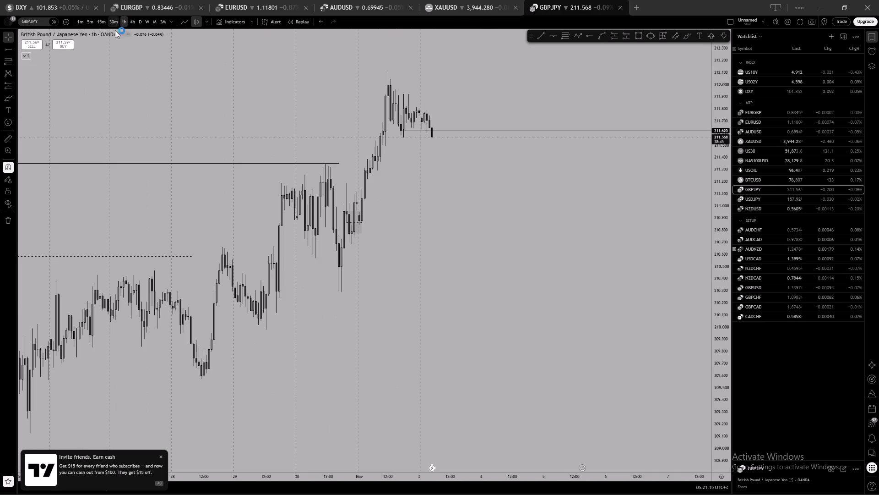
left_click(80, 21)
scroll(483, 123, "down", 11)
scroll(724, 357, "up", 15)
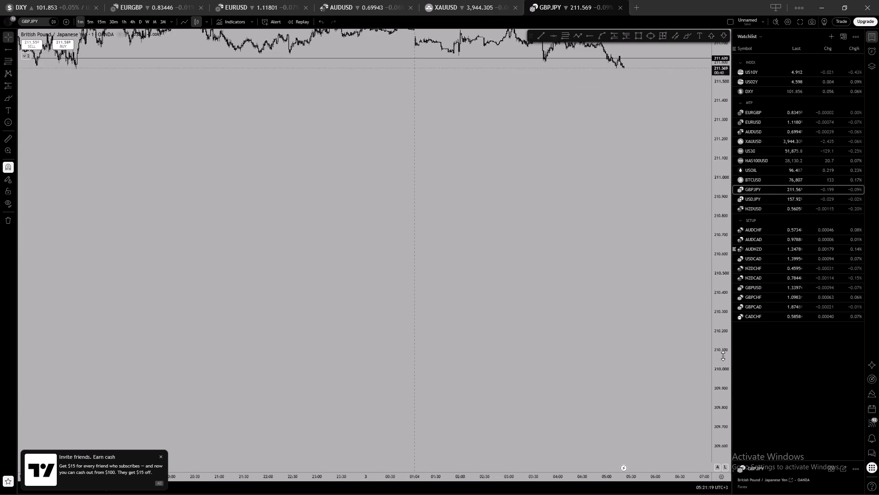
scroll(723, 356, "up", 13)
left_click_drag(537, 145, 444, 480)
left_click_drag(510, 346, 543, 423)
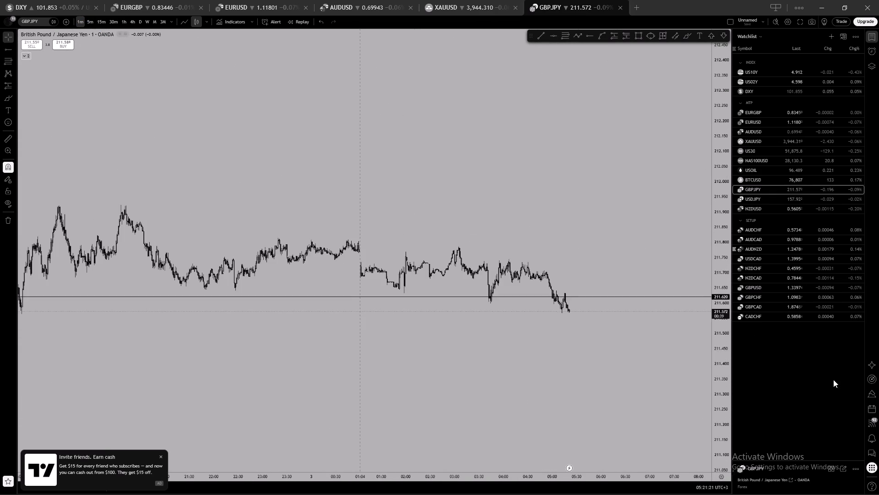
scroll(724, 442, "up", 20)
scroll(724, 442, "up", 2)
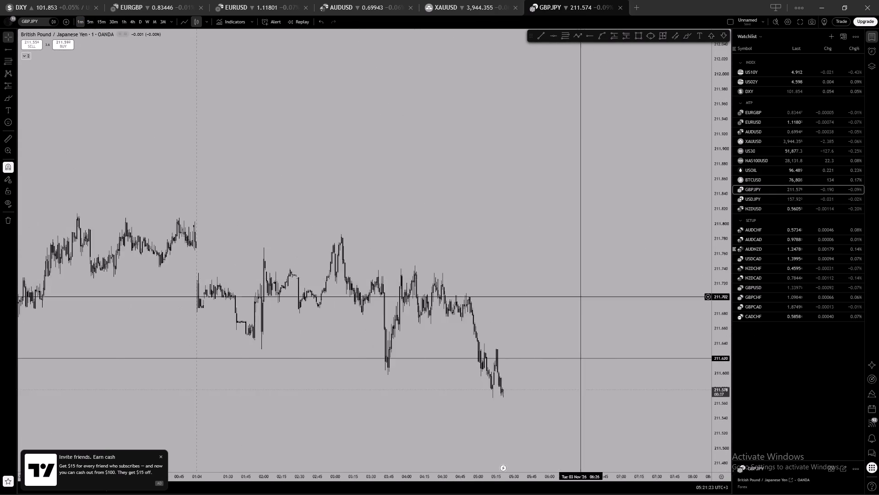
scroll(577, 311, "up", 3)
left_click_drag(521, 294, 641, 153)
scroll(597, 153, "up", 3)
left_click_drag(562, 159, 577, 182)
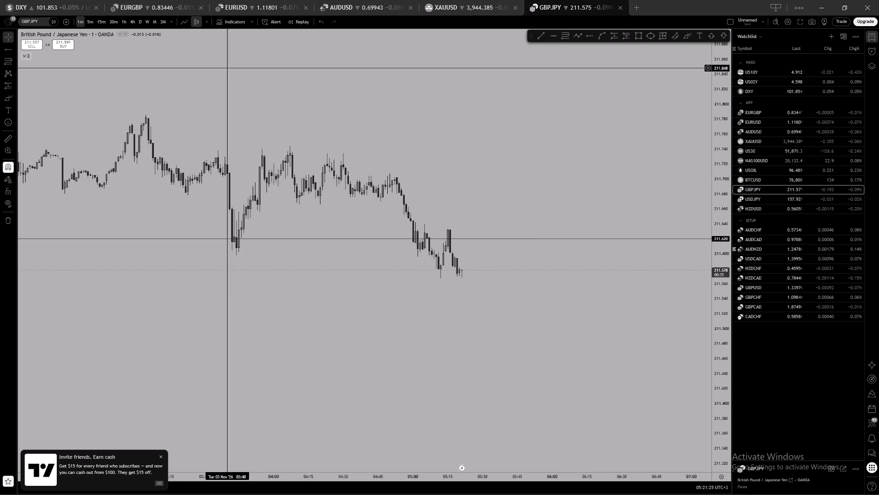
Examine GBPJPY's price action around the 211.620 ray on the 5-minute and 1-hour timeframes.
left_click(93, 19)
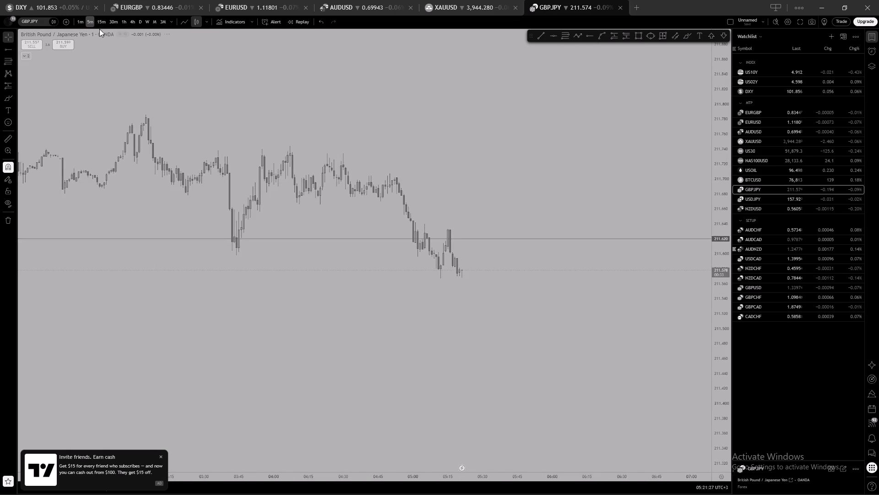
scroll(413, 216, "down", 2)
scroll(724, 310, "down", 2)
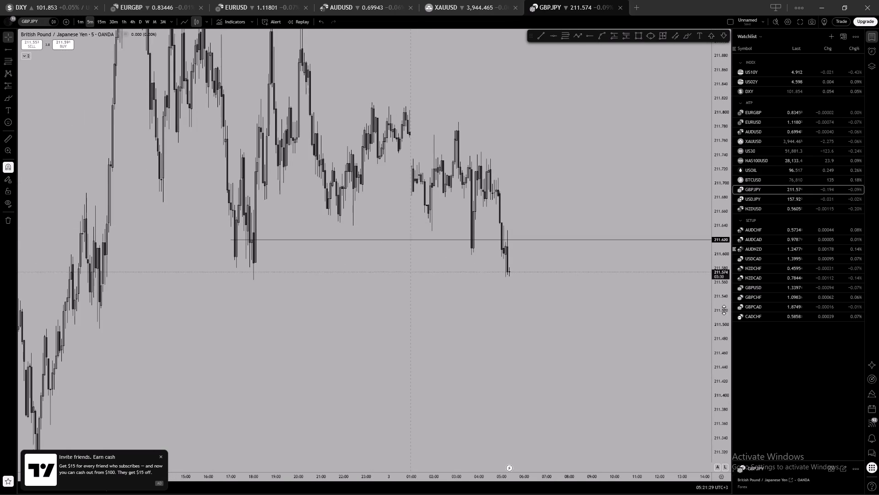
scroll(724, 310, "down", 16)
left_click_drag(334, 295, 426, 256)
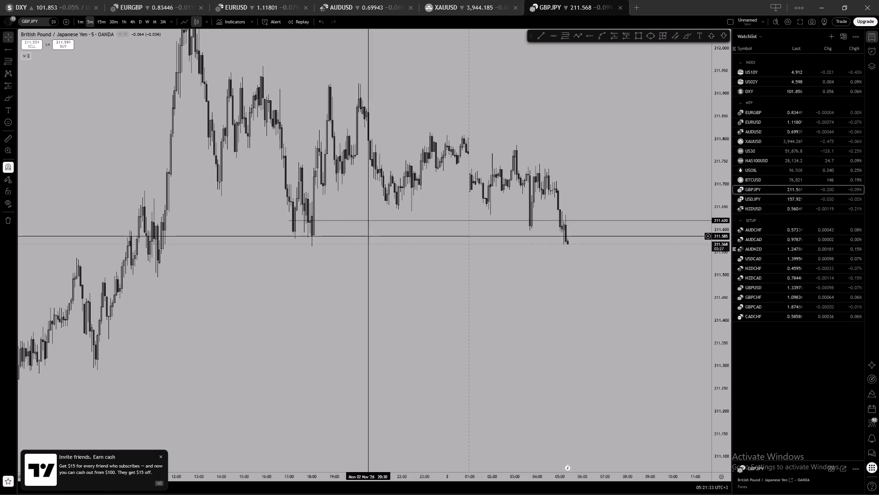
scroll(553, 175, "up", 2)
left_click(559, 187)
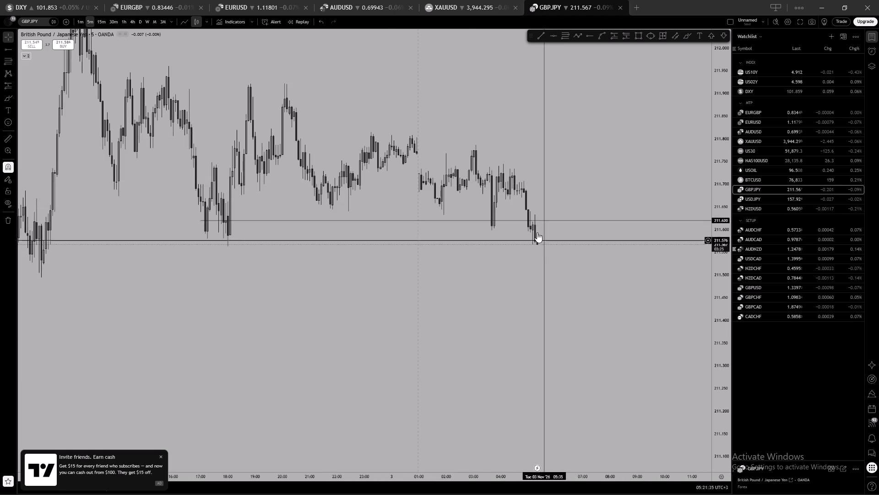
left_click_drag(603, 171, 587, 155)
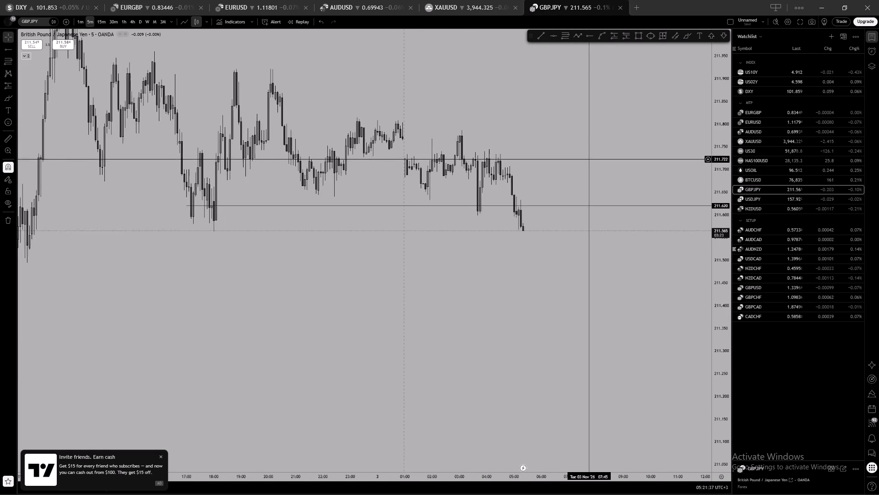
left_click(123, 22)
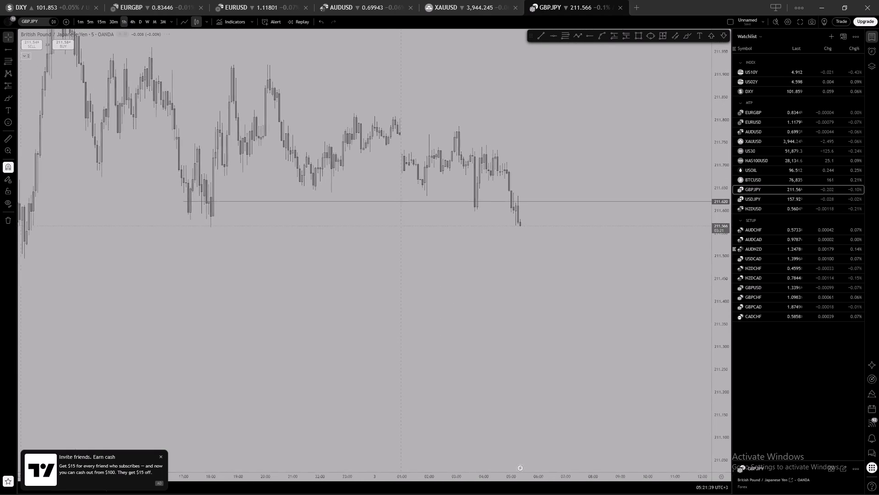
scroll(601, 278, "up", 3)
scroll(722, 299, "down", 16)
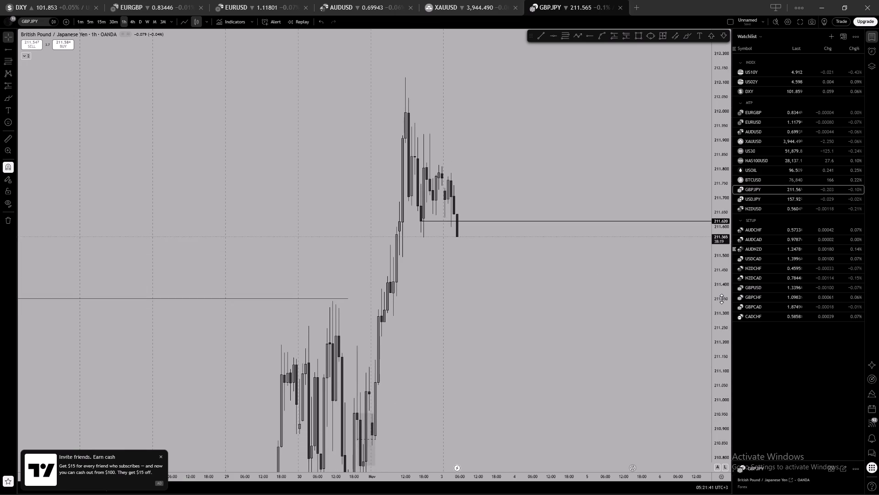
scroll(722, 299, "down", 20)
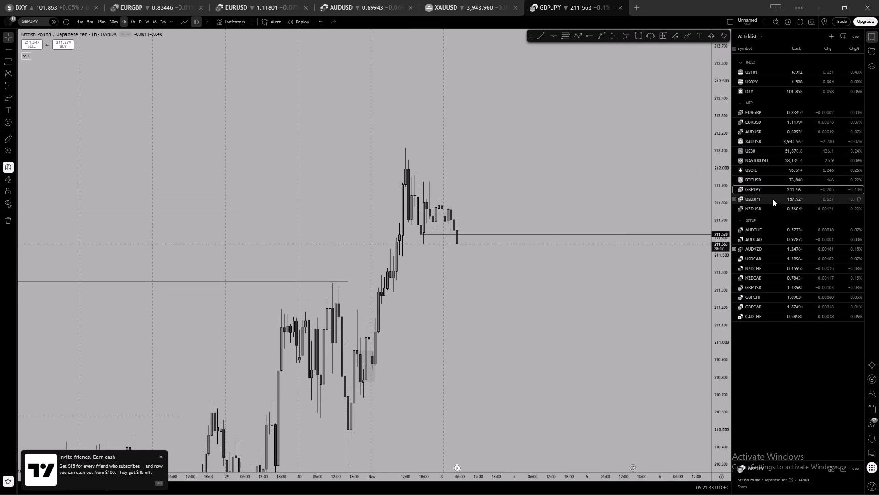
Review USDJPY's price around its horizontal ray on the 1-hour timeframe.
left_click(772, 199)
scroll(564, 159, "down", 3)
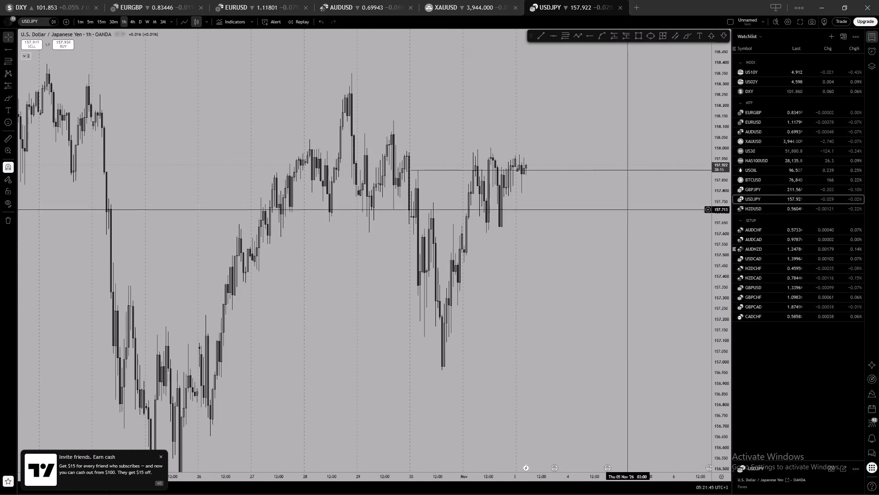
Switch the chart to NZDUSD and remove the locked long position drawing beside the latest 1-hour candles.
left_click(772, 205)
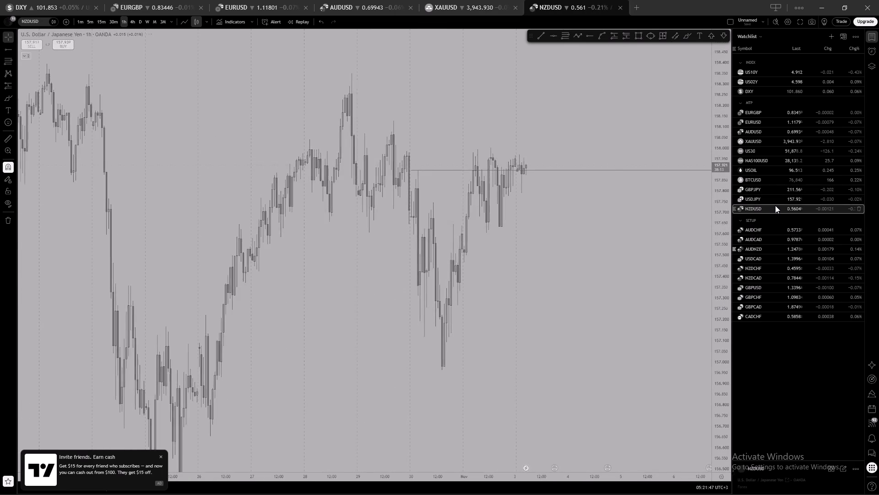
scroll(608, 326, "up", 1)
left_click_drag(605, 332, 611, 306)
scroll(617, 283, "down", 2)
left_click_drag(643, 285, 640, 279)
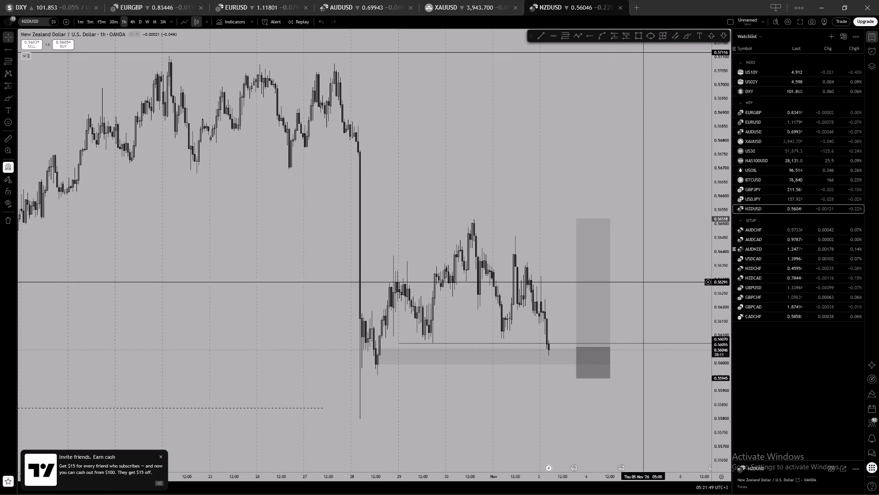
left_click_drag(640, 279, 613, 268)
left_click(560, 345)
key("BackSpace")
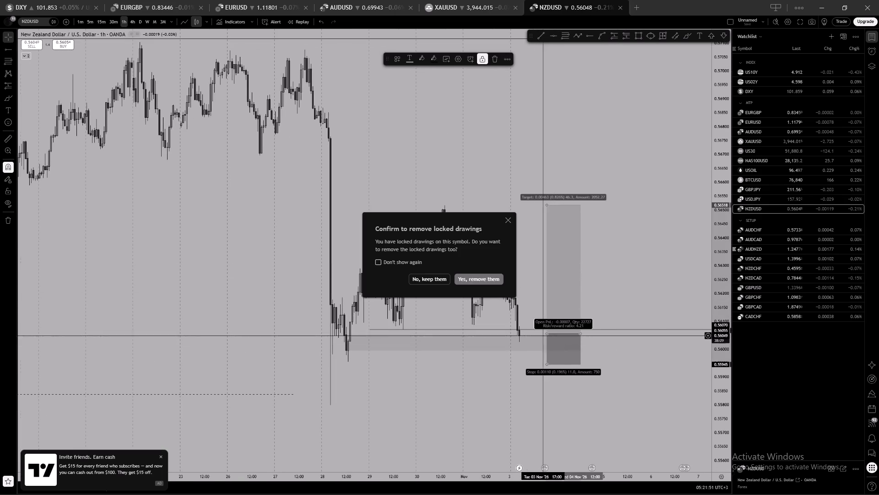
left_click(487, 278)
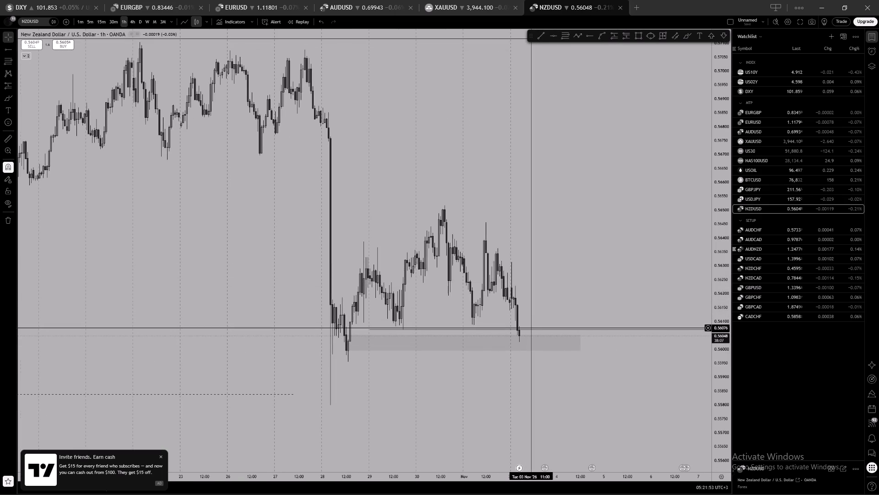
Remove the locked horizontal ray at 0.56070 from the NZDUSD chart.
left_click(533, 329)
key("BackSpace")
left_click(485, 281)
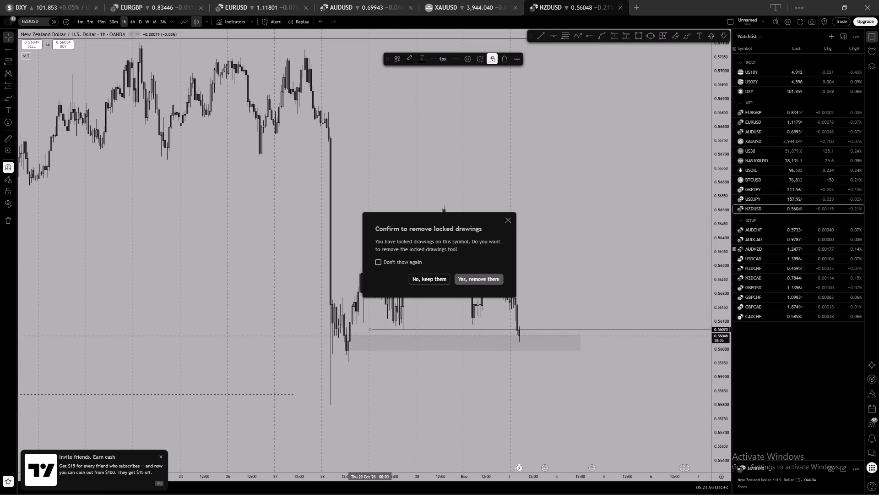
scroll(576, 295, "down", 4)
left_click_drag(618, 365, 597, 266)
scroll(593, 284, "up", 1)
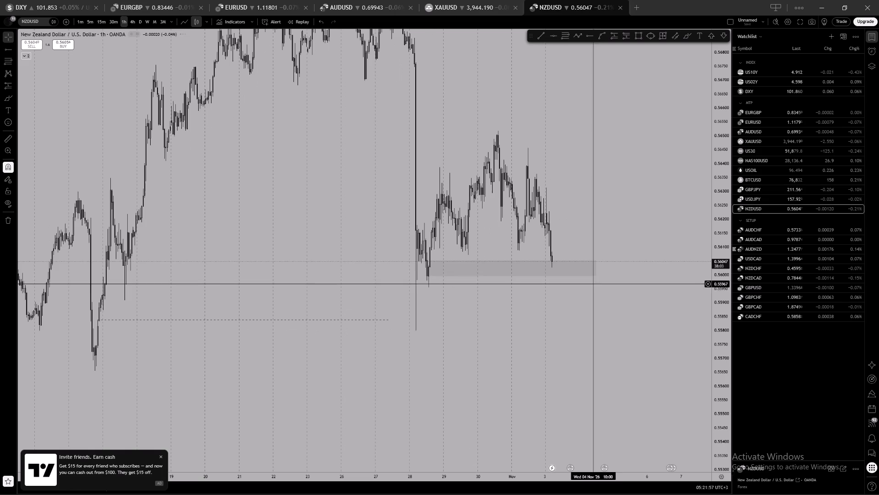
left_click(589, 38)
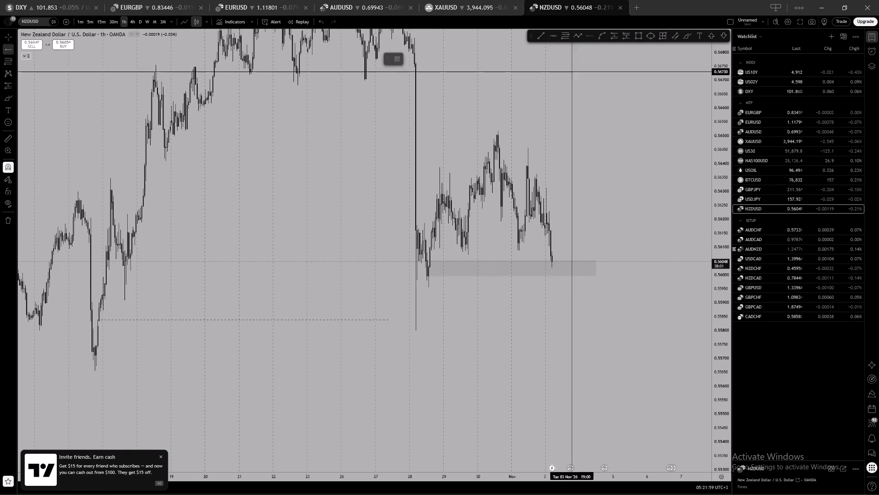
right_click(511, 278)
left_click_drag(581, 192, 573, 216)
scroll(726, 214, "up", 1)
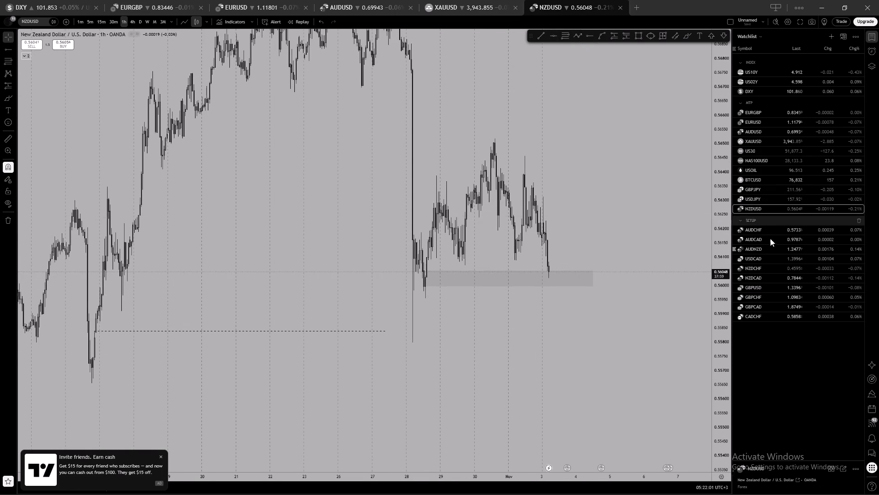
Compare AUDCHF and AUDCAD on the 1-hour timeframe, examining AUDCHF above its 0.57043 ray and AUDCAD near its 0.97802 level.
left_click(780, 231)
scroll(611, 280, "up", 2)
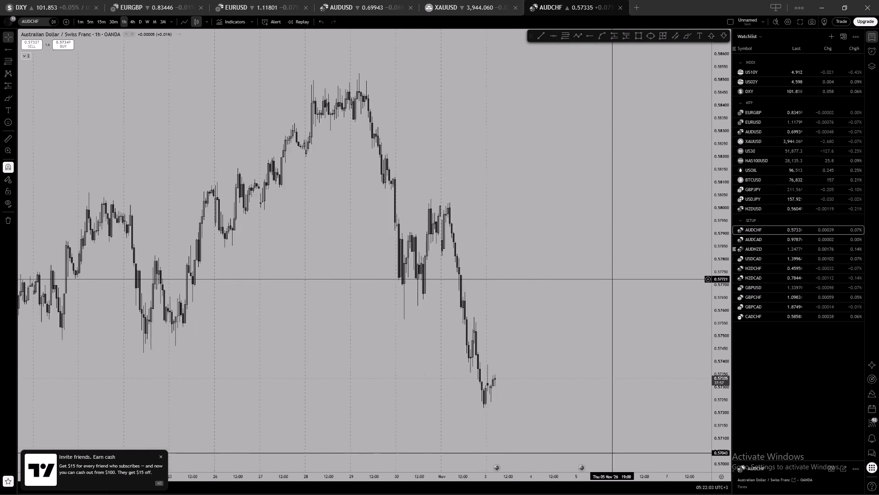
scroll(606, 288, "up", 3)
scroll(597, 300, "down", 4)
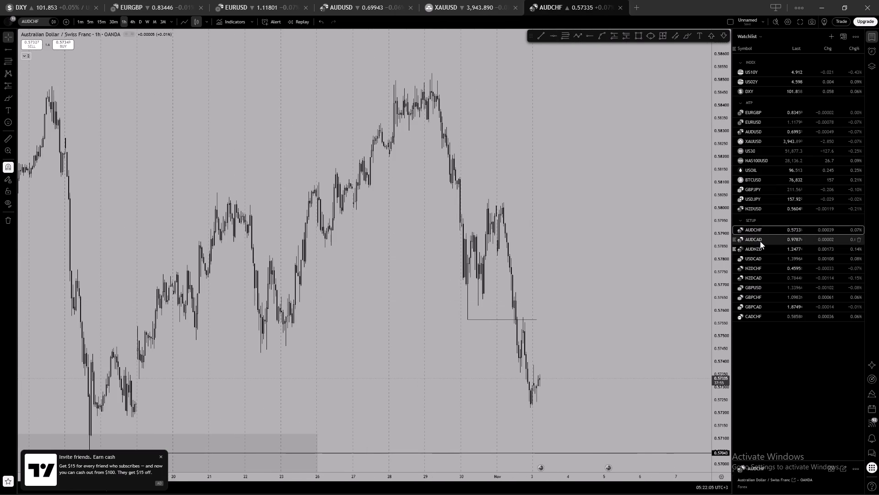
left_click(760, 241)
scroll(540, 351, "up", 4)
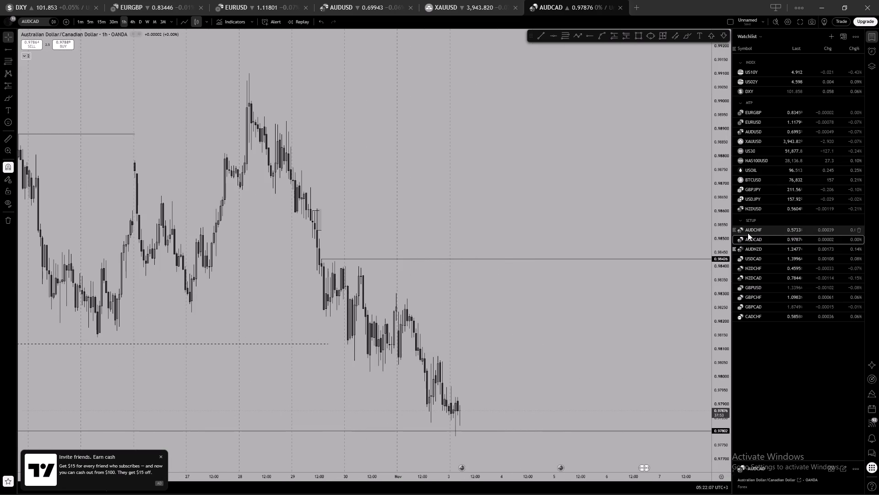
left_click(765, 230)
scroll(516, 261, "up", 2)
left_click_drag(481, 343, 564, 210)
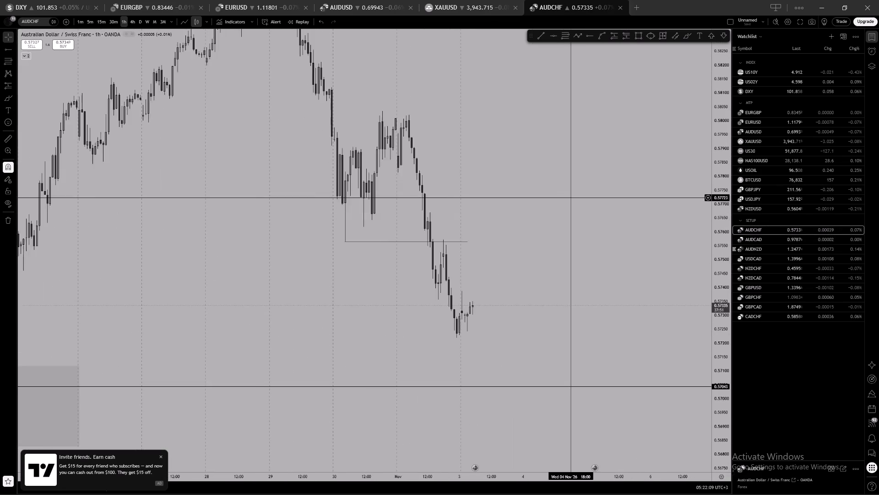
scroll(572, 198, "down", 3)
scroll(628, 301, "down", 4)
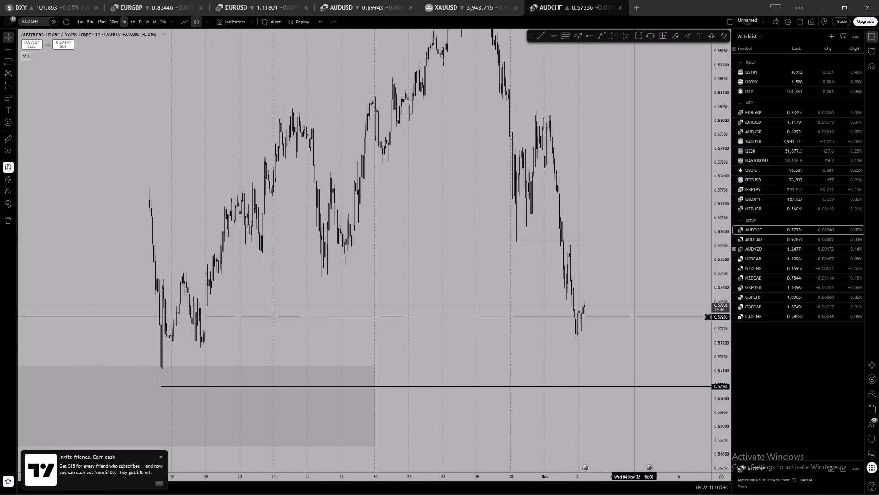
scroll(627, 330, "up", 2)
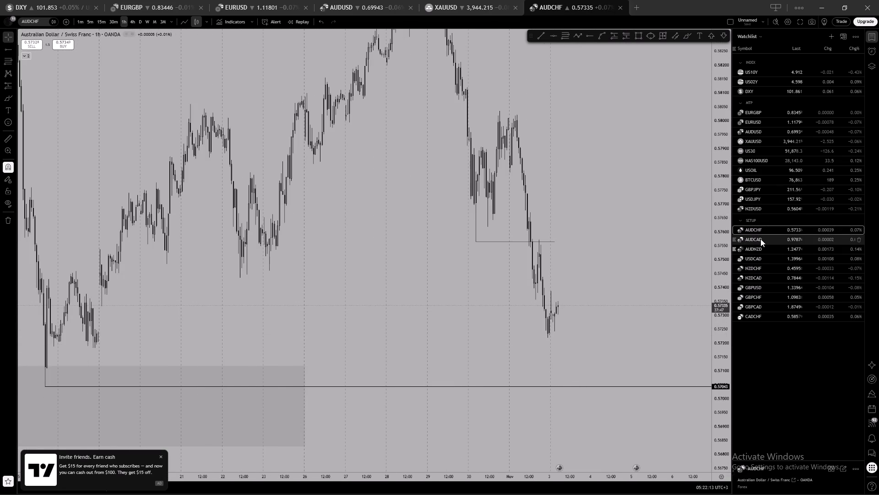
left_click(760, 239)
scroll(569, 322, "up", 6)
left_click_drag(528, 384, 602, 256)
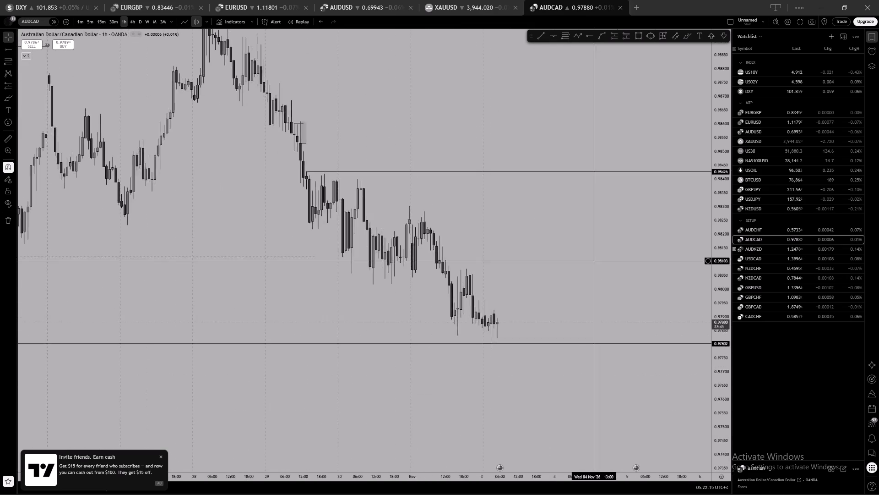
scroll(617, 249, "down", 5)
Examine AUDNZD on the 1-hour timeframe between its 1.25598 and 1.24360 rays.
left_click(789, 255)
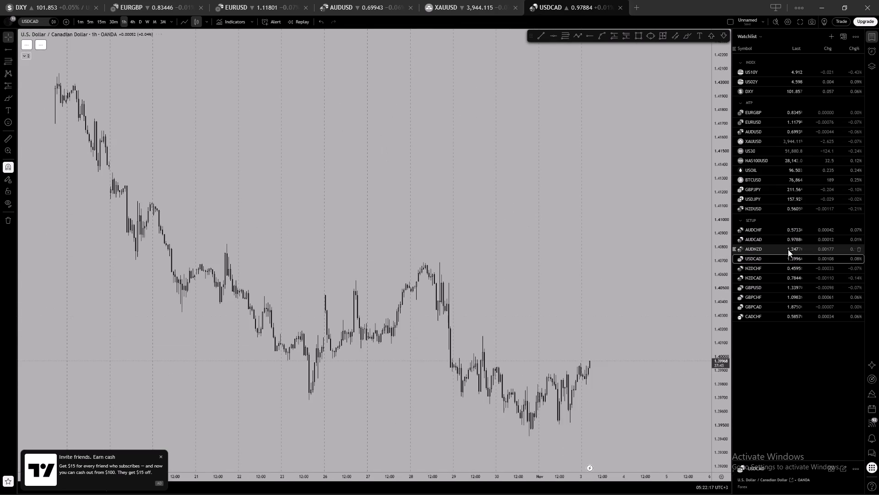
left_click(788, 249)
left_click_drag(577, 348, 568, 301)
scroll(567, 297, "up", 2)
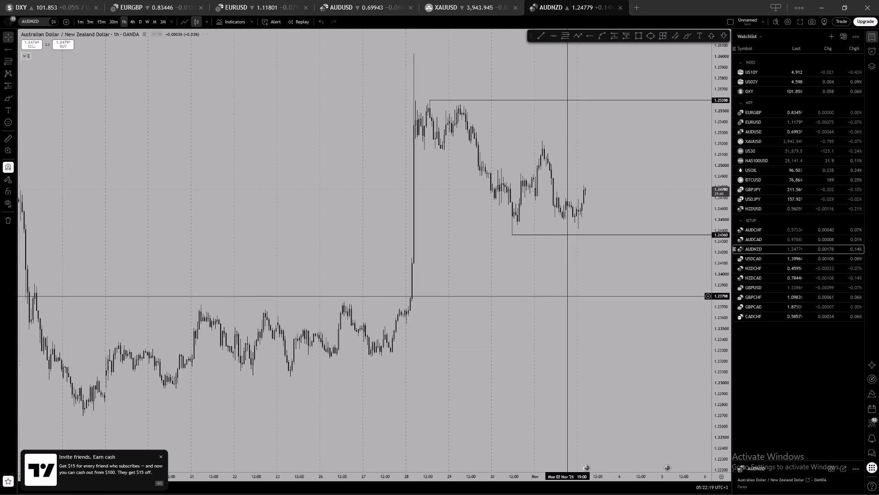
scroll(567, 297, "up", 1)
scroll(614, 152, "down", 1)
left_click(620, 154)
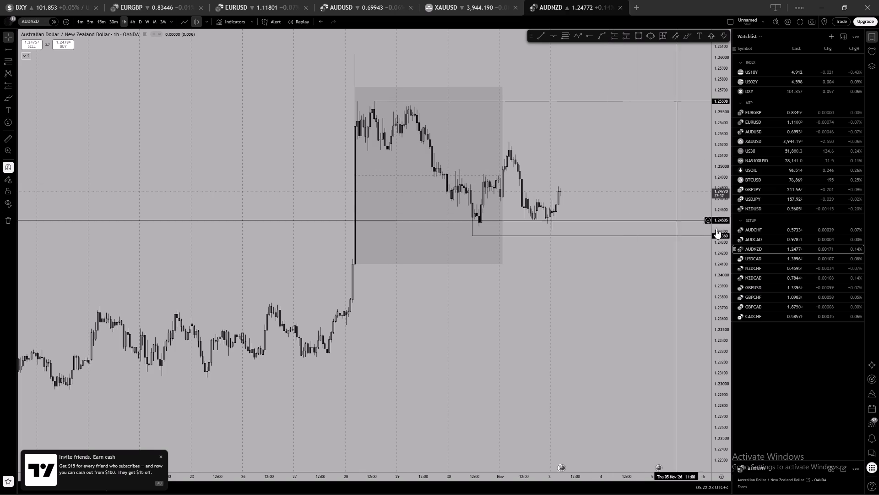
Examine USDCAD on the 1-hour, 4-hour and daily timeframes around the shaded zone below current price.
left_click(761, 255)
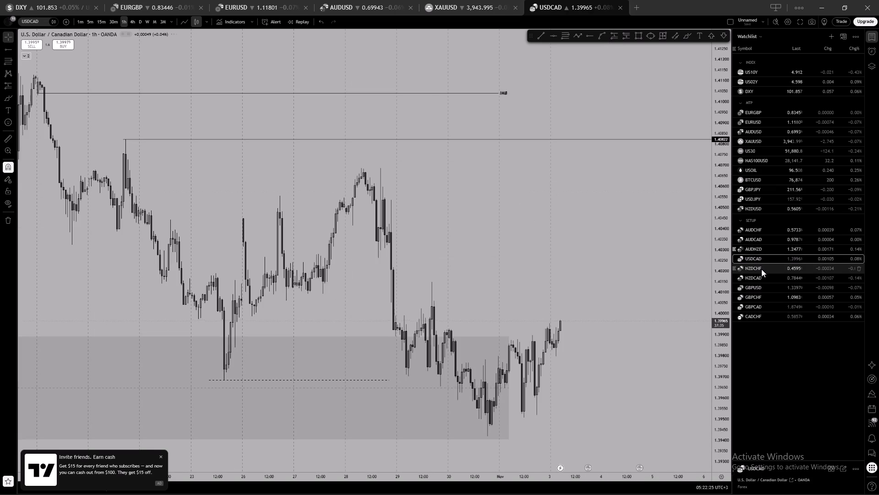
left_click(577, 321)
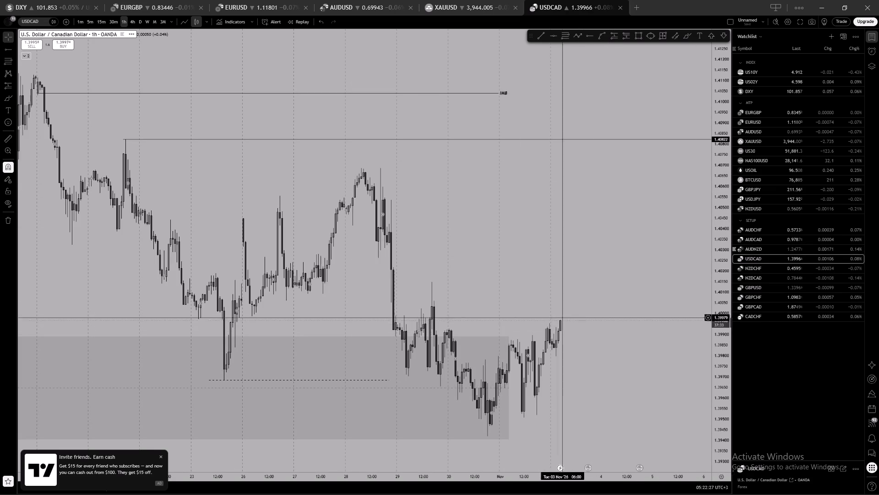
left_click(130, 22)
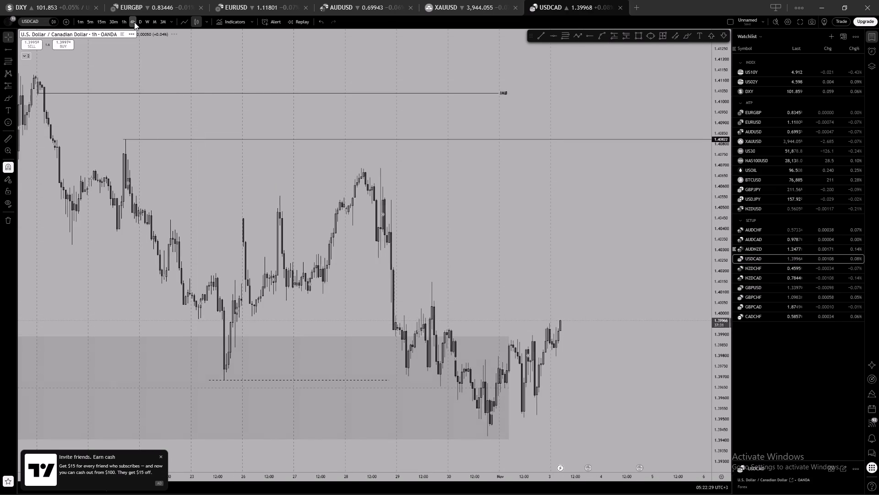
scroll(564, 341, "up", 5)
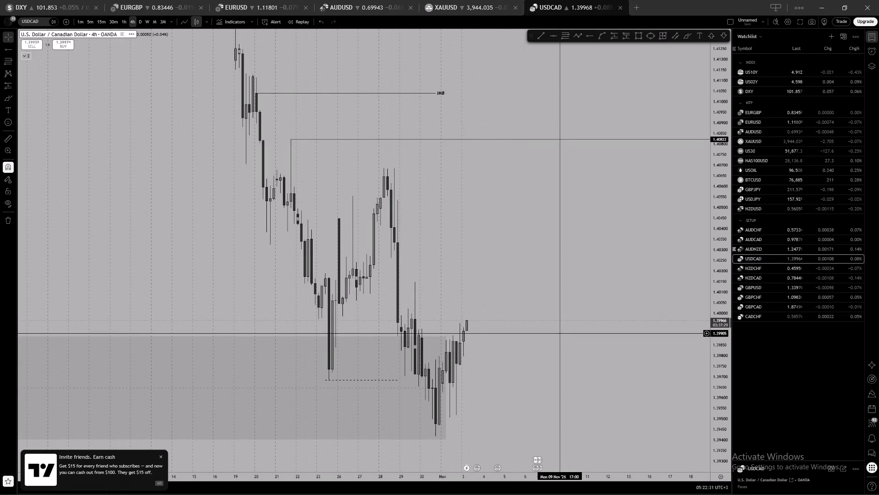
left_click(138, 22)
scroll(477, 271, "up", 2)
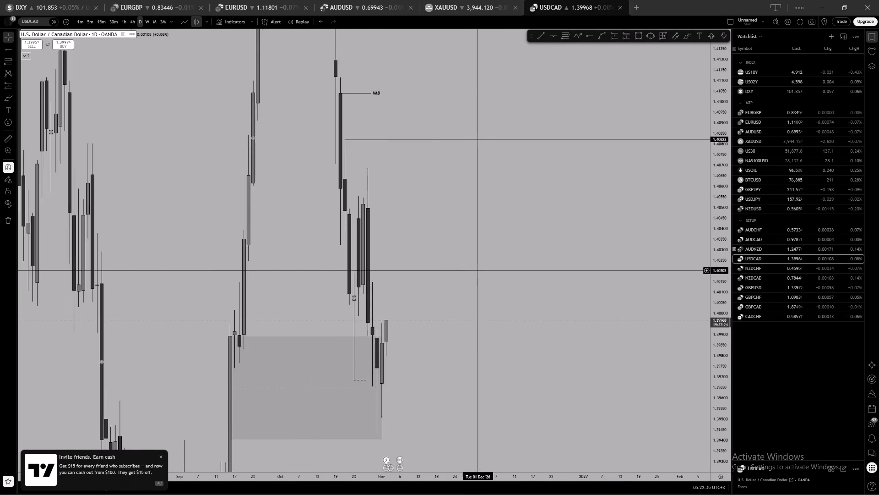
scroll(477, 271, "up", 3)
left_click_drag(428, 302, 474, 280)
On the daily USDCAD chart, draw a horizontal ray at about 1.39934 from the 29 October candle.
left_click(588, 37)
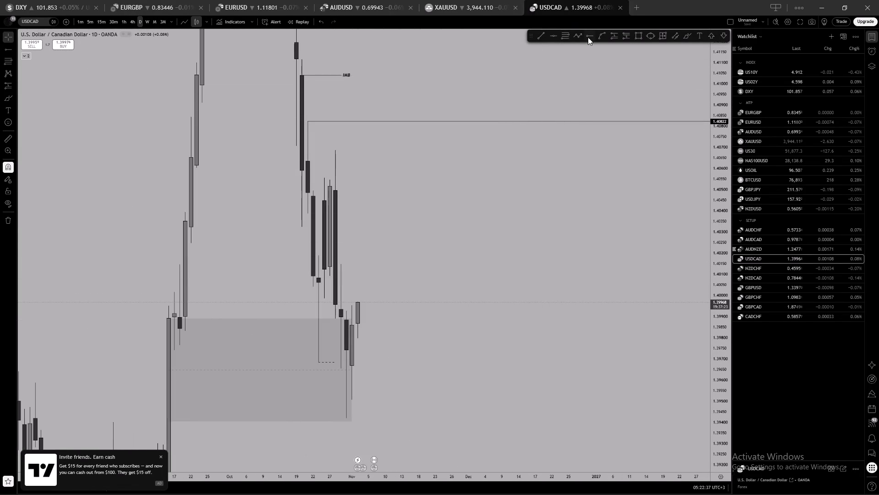
left_click(338, 307)
left_click_drag(335, 304, 340, 312)
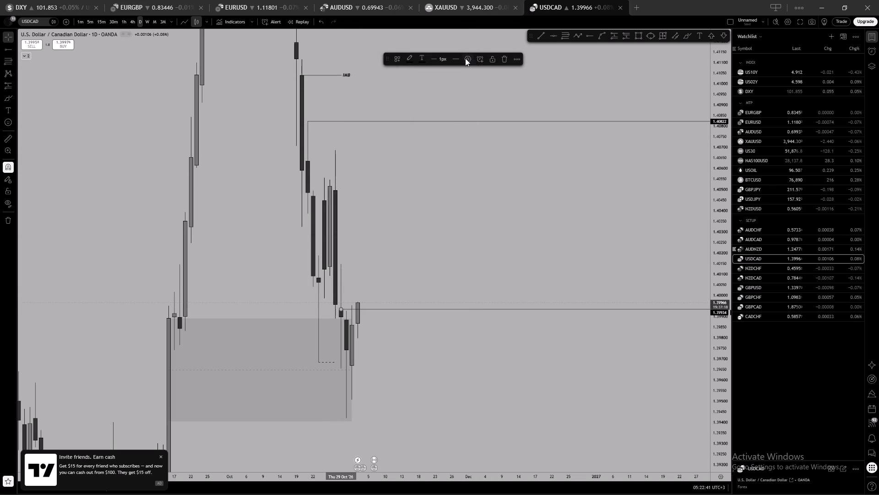
left_click(465, 58)
left_click(477, 145)
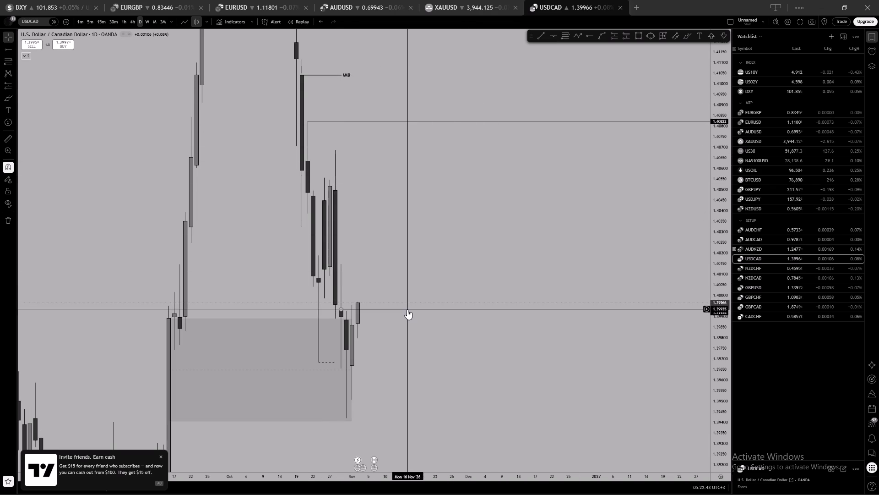
Lock the USDCAD horizontal ray at 1.39934.
left_click(407, 309)
left_click(489, 57)
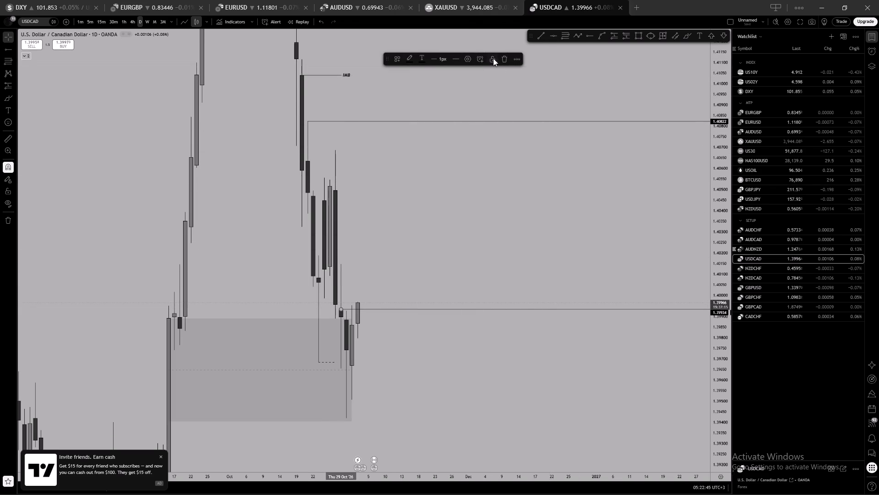
Examine USDCAD on the 4-hour and 1-hour timeframes around the 1.39934 ray, glancing at NZDCHF before returning to USDCAD.
left_click_drag(527, 192, 517, 192)
left_click(135, 19)
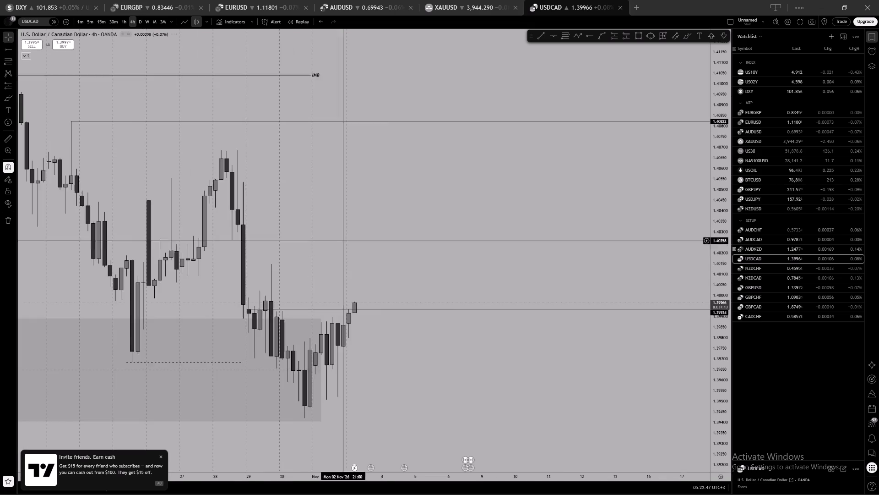
scroll(375, 251, "down", 4)
left_click_drag(553, 283, 541, 278)
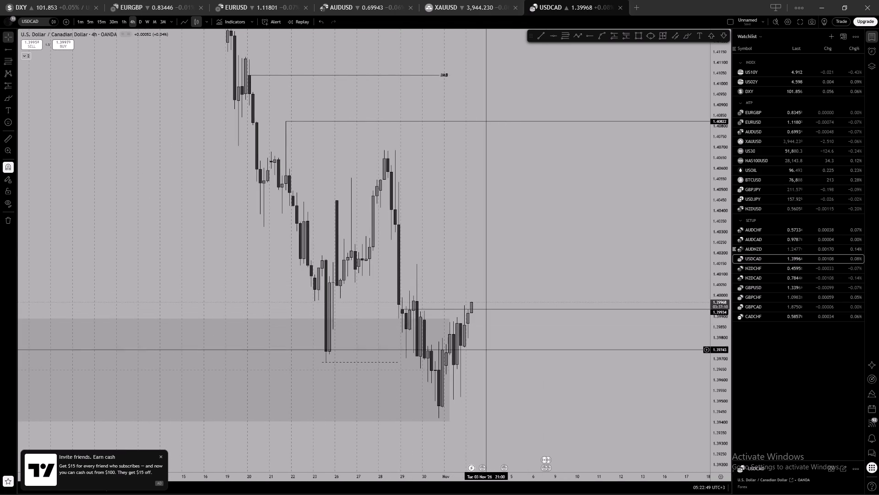
left_click(125, 21)
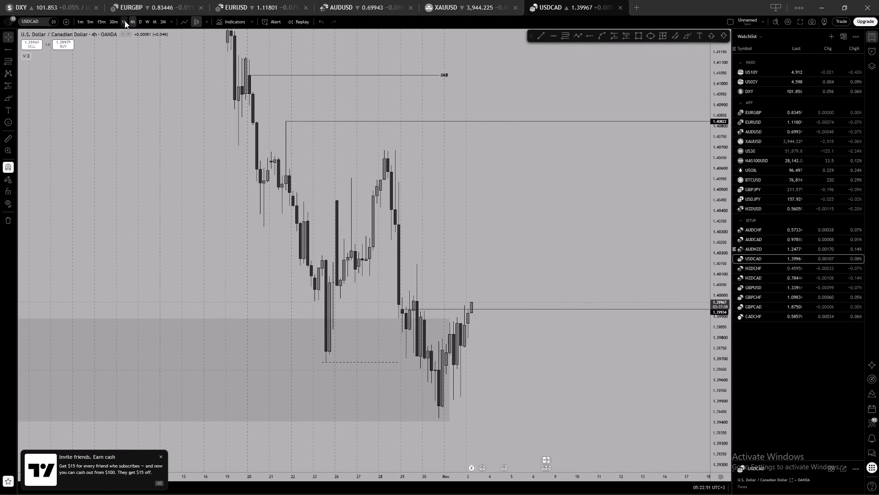
scroll(435, 212, "down", 3)
left_click_drag(537, 282, 522, 256)
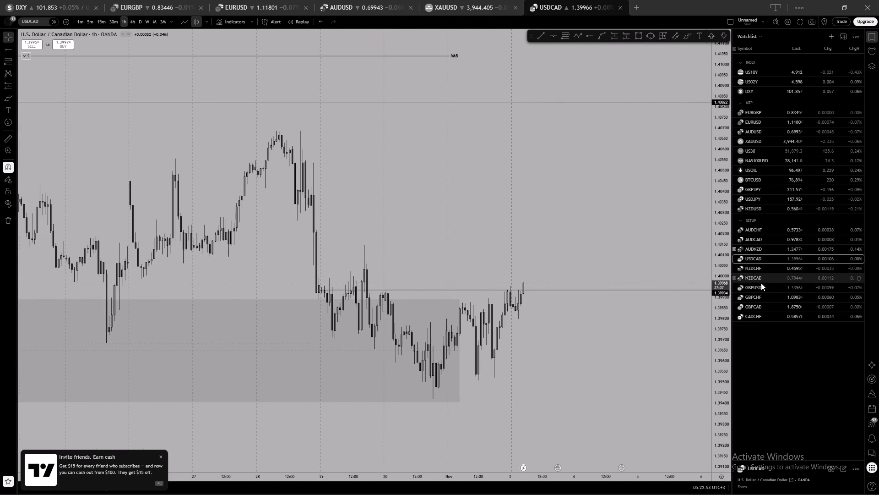
left_click(760, 268)
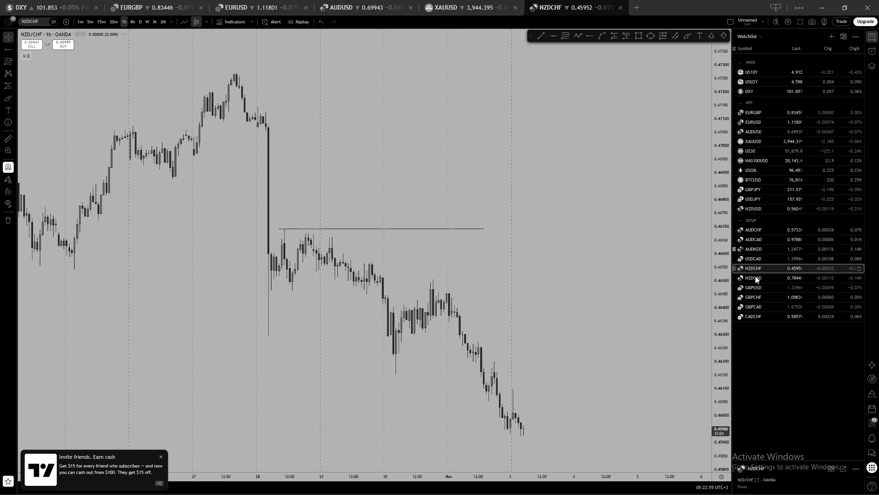
left_click(752, 256)
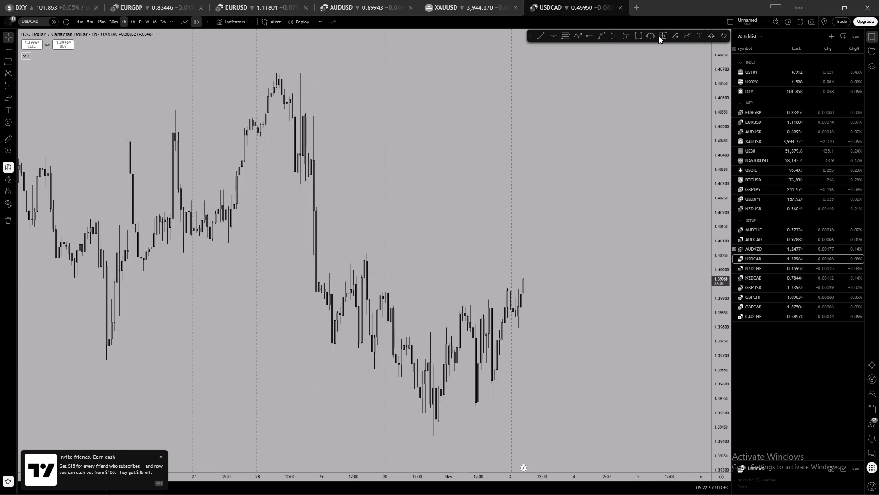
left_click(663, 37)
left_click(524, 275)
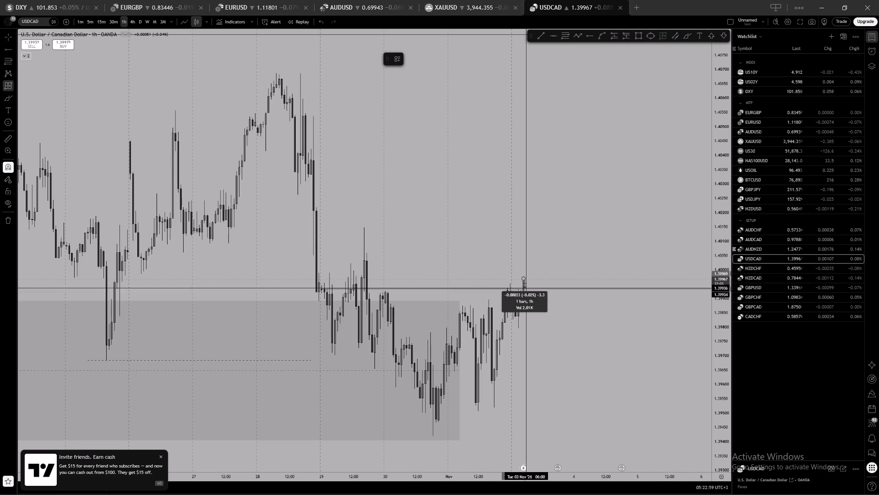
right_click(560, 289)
Examine recent USDCAD price action on the 30-minute timeframe around the 1.39934 ray and the shaded zone.
left_click_drag(578, 256, 429, 246)
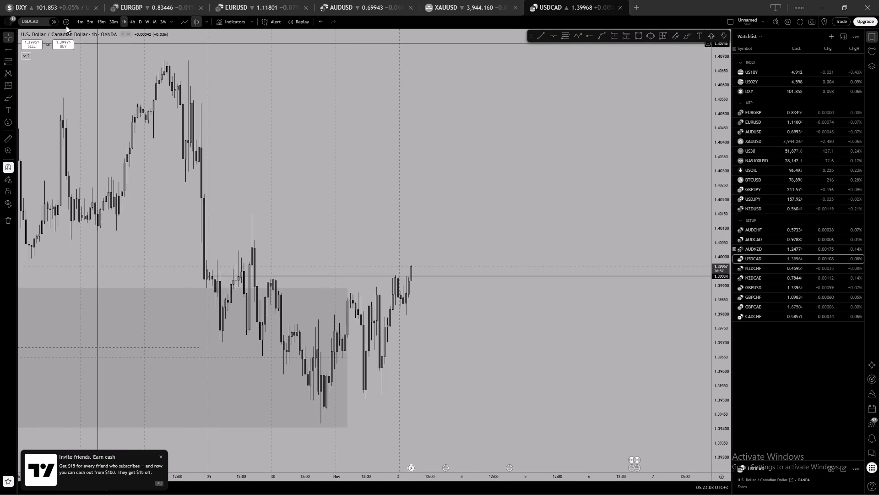
left_click(110, 23)
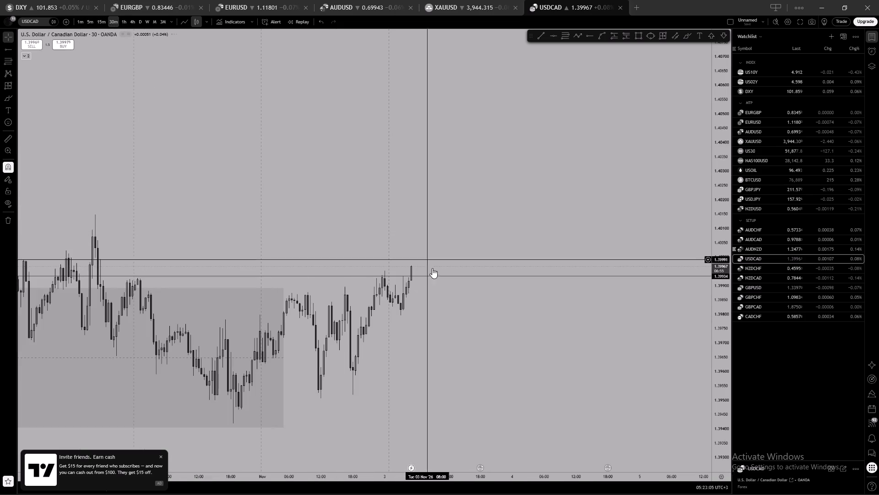
scroll(446, 236, "down", 3)
left_click(507, 245)
scroll(510, 245, "up", 1)
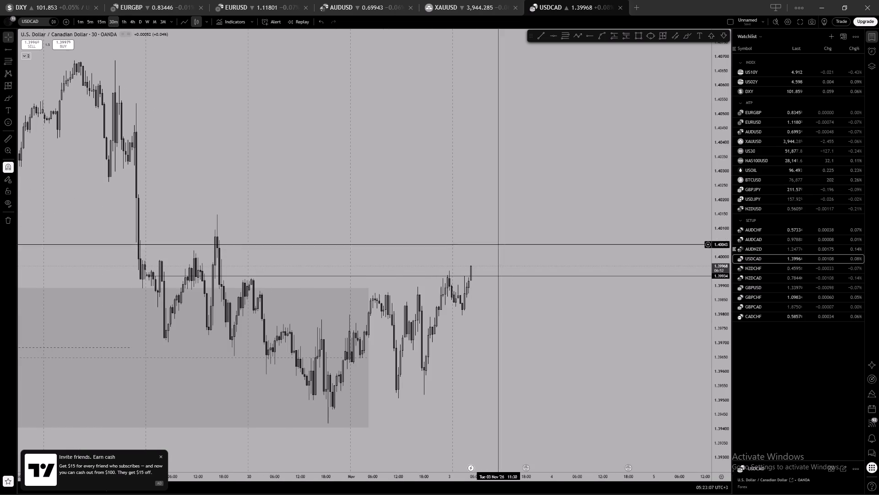
scroll(564, 128, "down", 3)
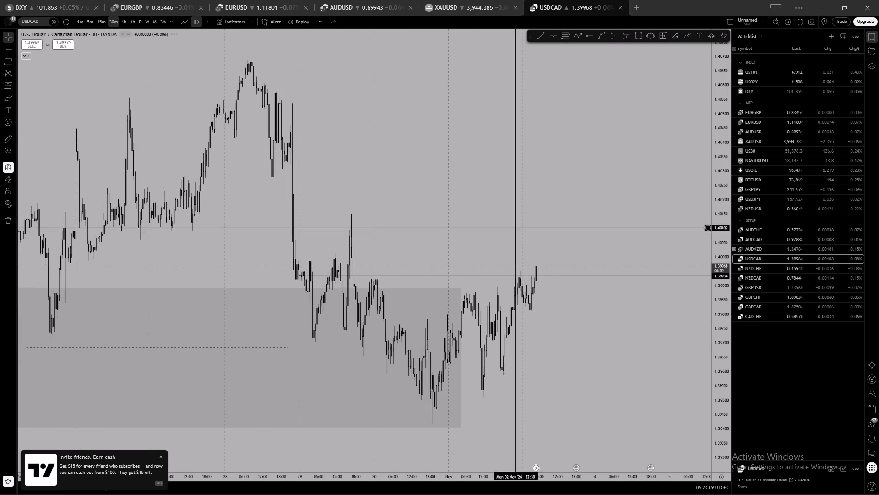
left_click_drag(565, 181, 565, 200)
left_click_drag(565, 200, 523, 173)
scroll(523, 174, "up", 2)
left_click_drag(512, 209, 539, 196)
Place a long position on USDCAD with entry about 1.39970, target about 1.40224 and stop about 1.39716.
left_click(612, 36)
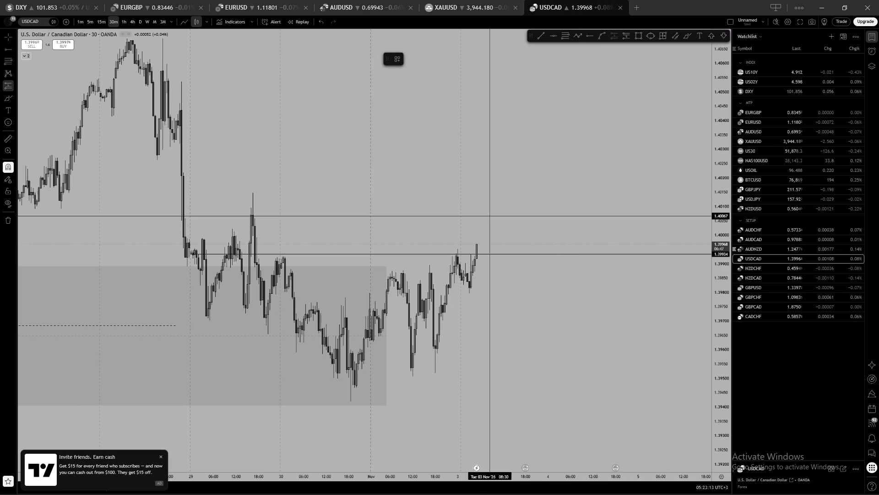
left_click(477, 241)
Examine the long position against USDCAD price action on the 15-minute and 5-minute timeframes.
left_click_drag(445, 200, 396, 209)
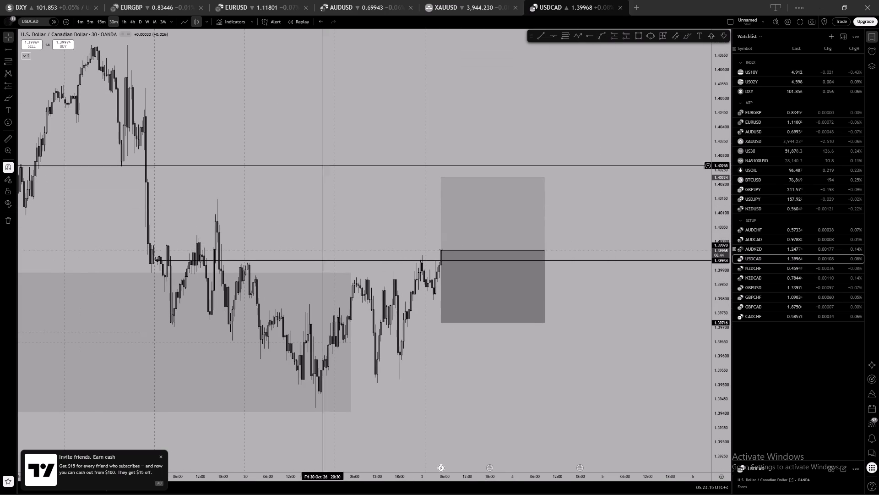
left_click(101, 26)
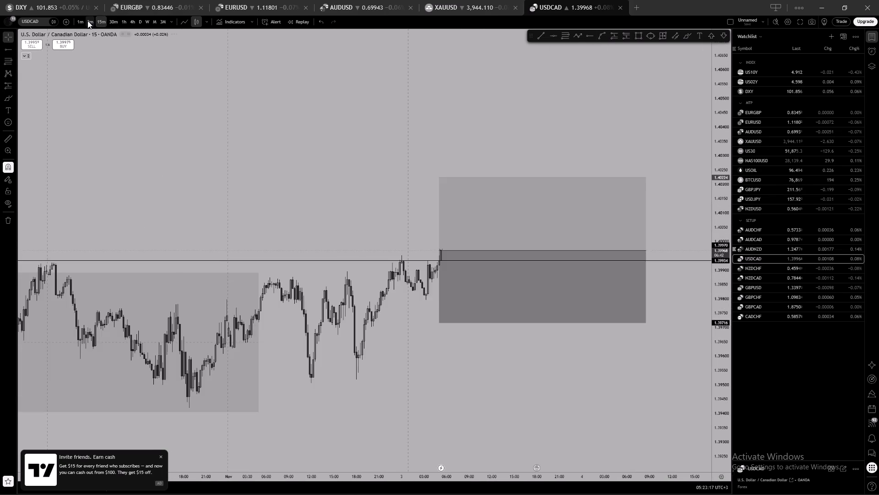
left_click(87, 21)
left_click_drag(369, 207, 223, 207)
scroll(236, 209, "down", 1)
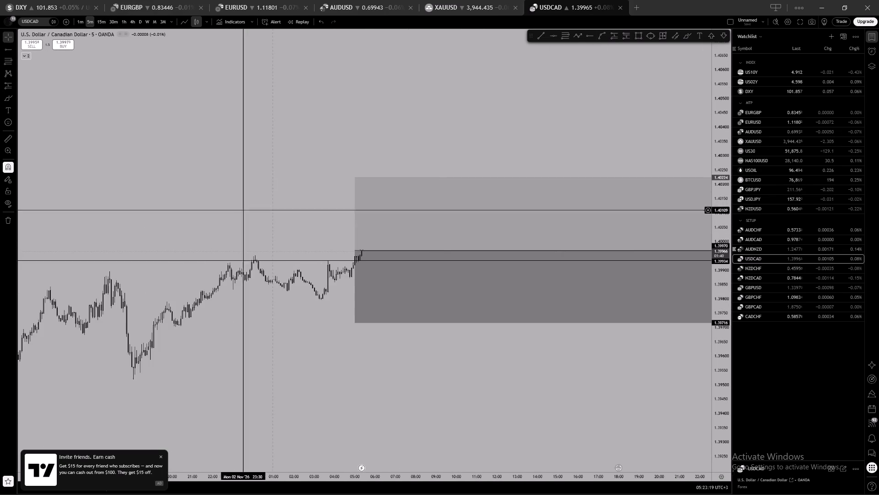
scroll(377, 306, "up", 1)
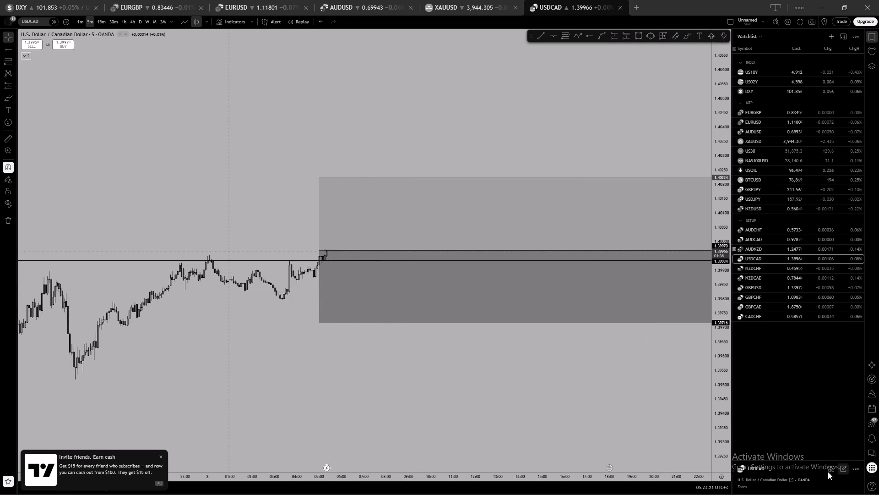
scroll(716, 433, "up", 16)
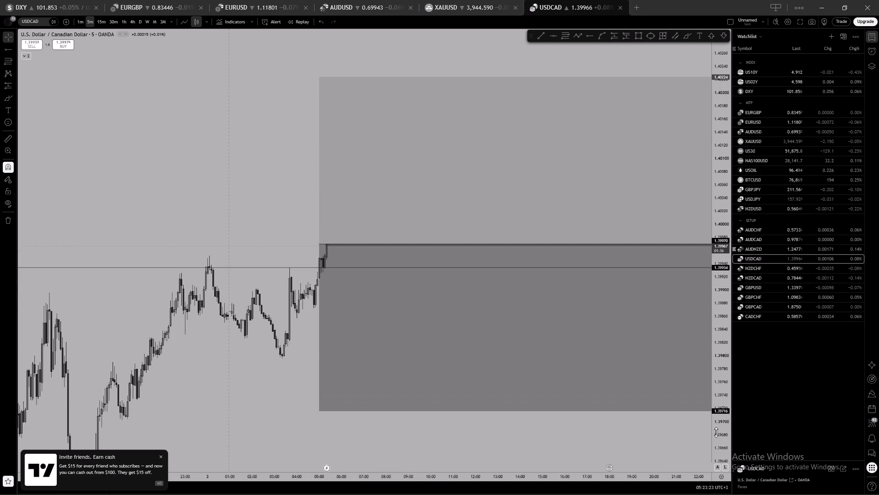
scroll(716, 432, "up", 2)
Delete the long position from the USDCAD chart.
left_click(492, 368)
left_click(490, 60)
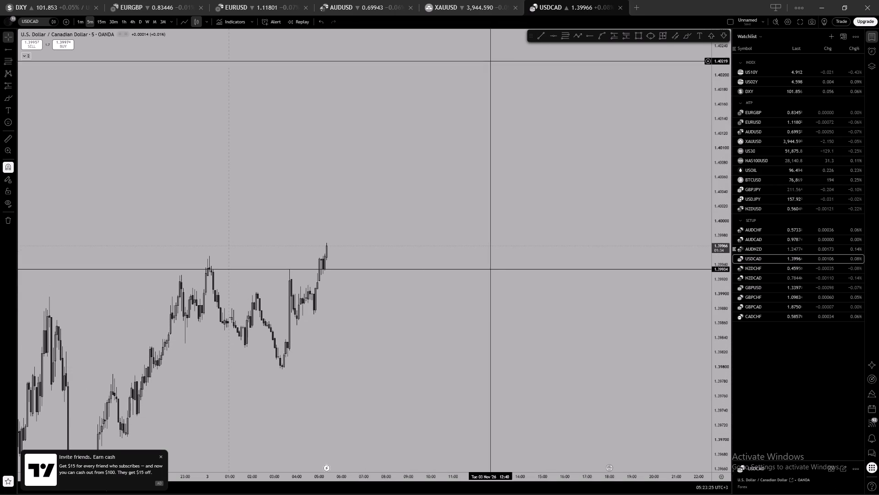
Examine USDCAD on the 5-minute, 15-minute, 30-minute and 1-hour timeframes around the 1.39934 ray.
scroll(381, 174, "down", 1)
left_click_drag(424, 198, 436, 176)
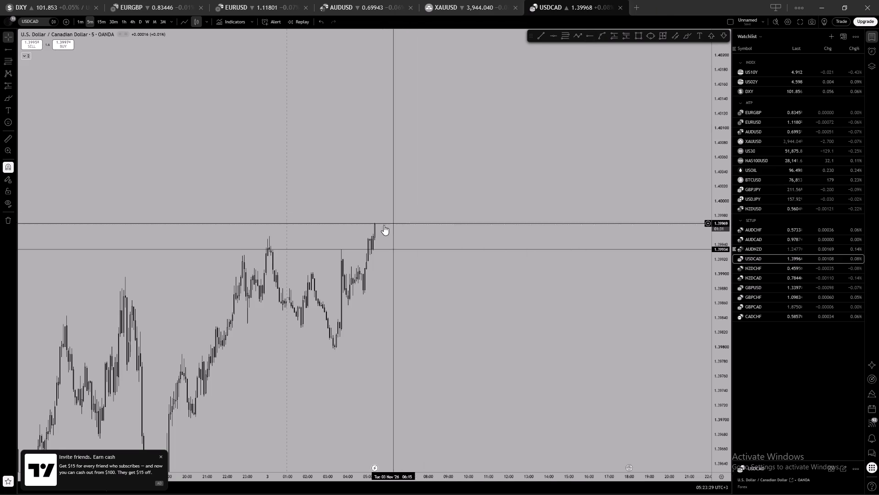
left_click_drag(409, 224, 467, 196)
scroll(468, 205, "up", 2)
left_click(407, 281)
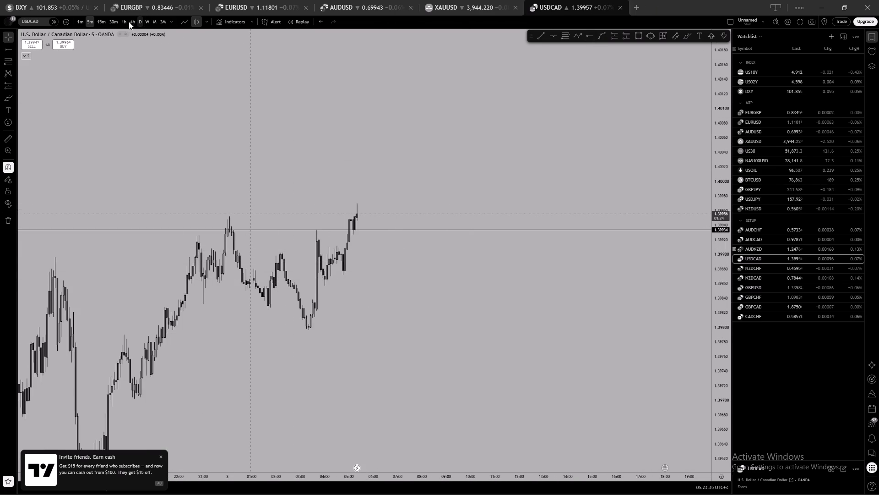
left_click(103, 22)
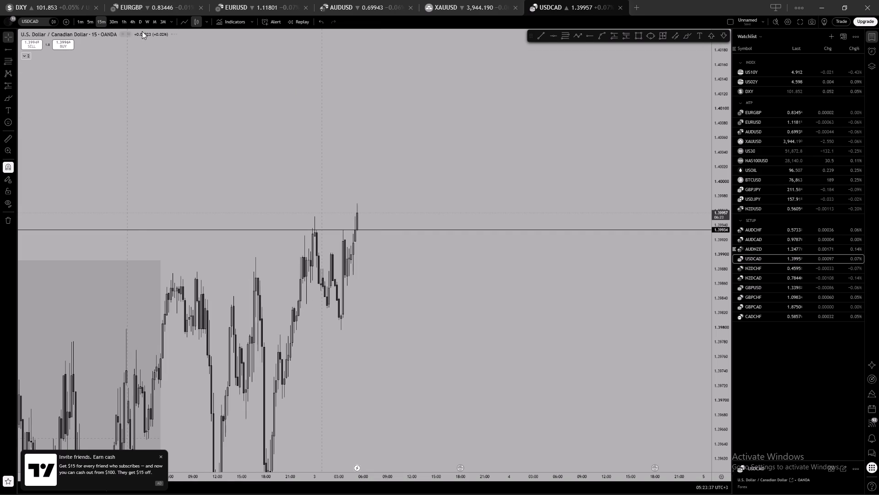
left_click(119, 22)
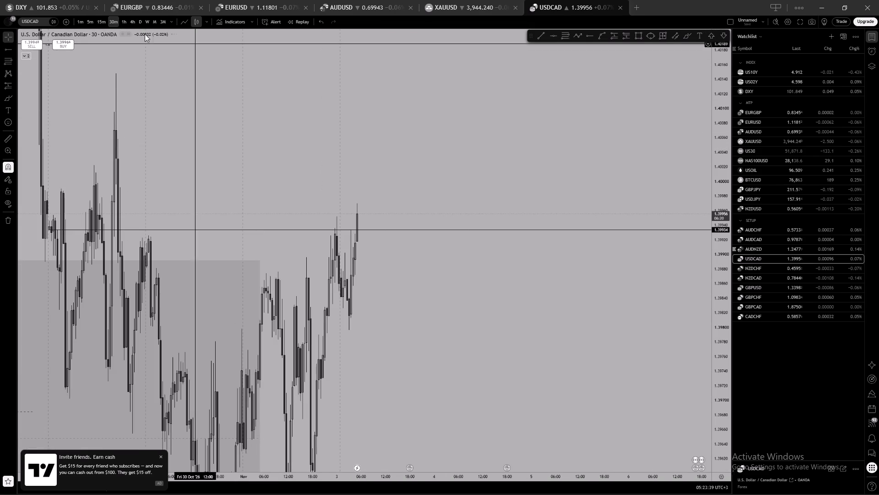
left_click(127, 23)
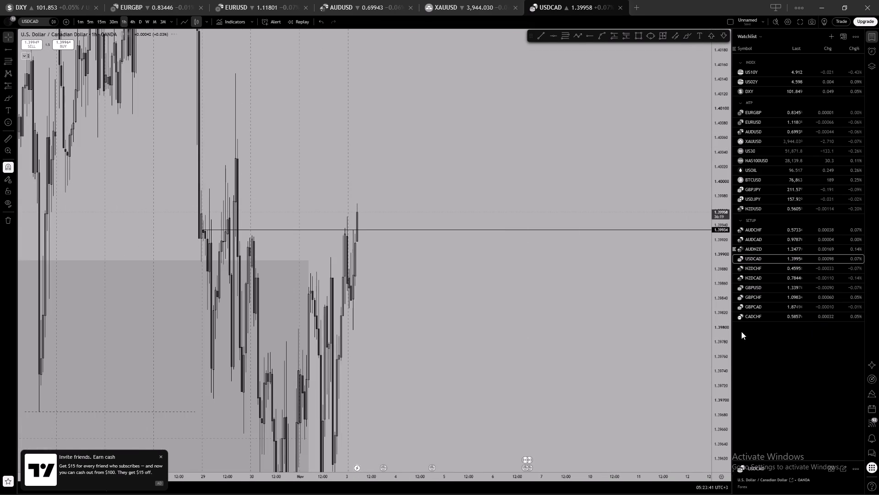
scroll(727, 320, "down", 20)
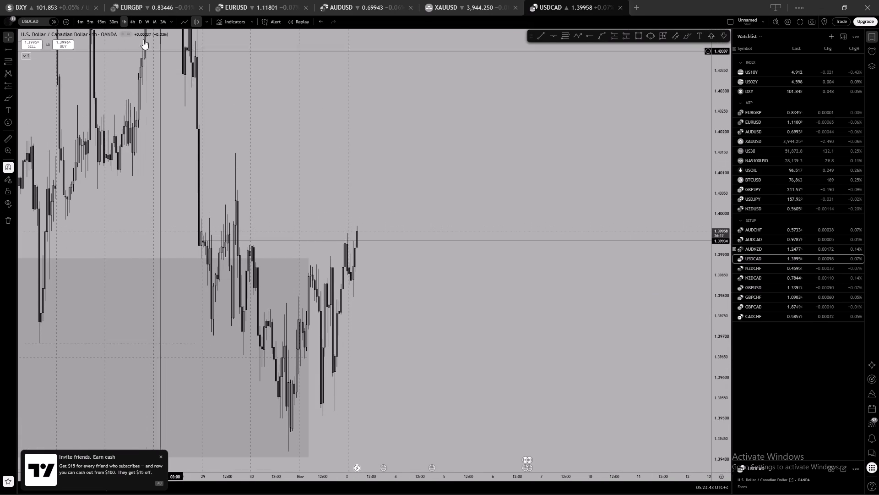
Examine USDCAD on the 4-hour and daily timeframes between the shaded zone and the 1.40822 ray.
left_click(130, 24)
scroll(461, 212, "up", 3)
left_click_drag(410, 240, 627, 242)
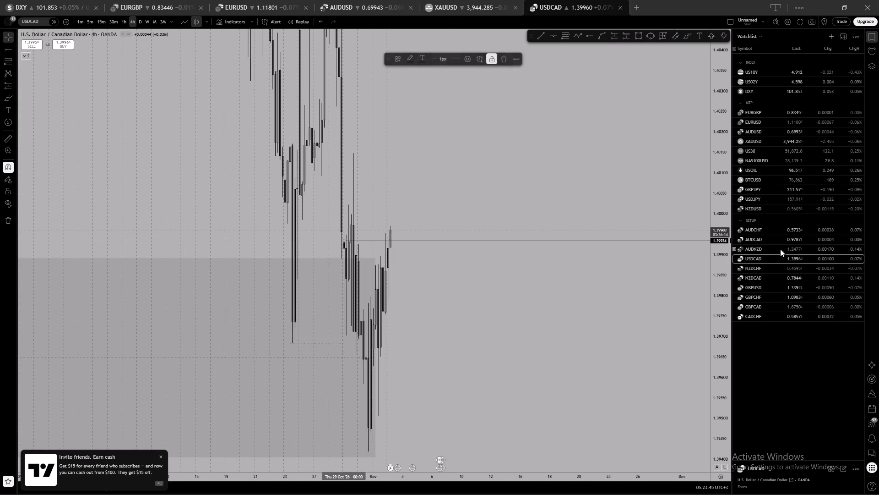
scroll(721, 308, "down", 20)
scroll(721, 308, "down", 5)
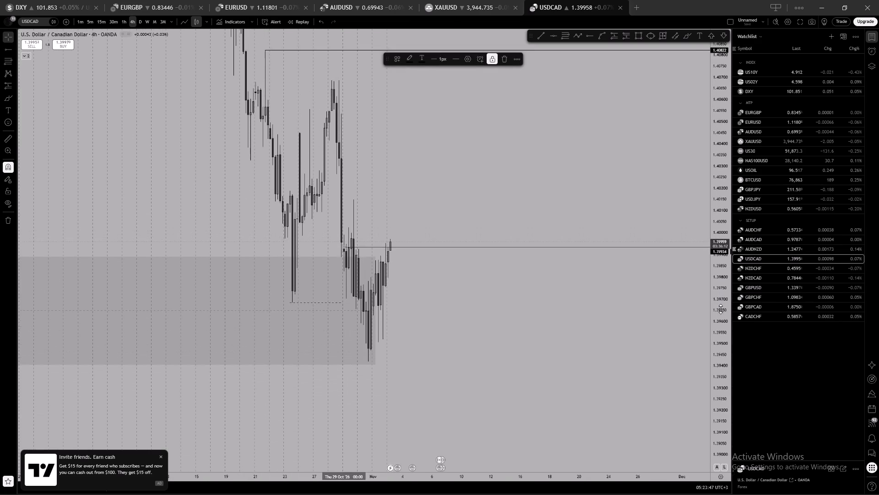
scroll(721, 309, "down", 2)
scroll(472, 159, "up", 4)
left_click(140, 24)
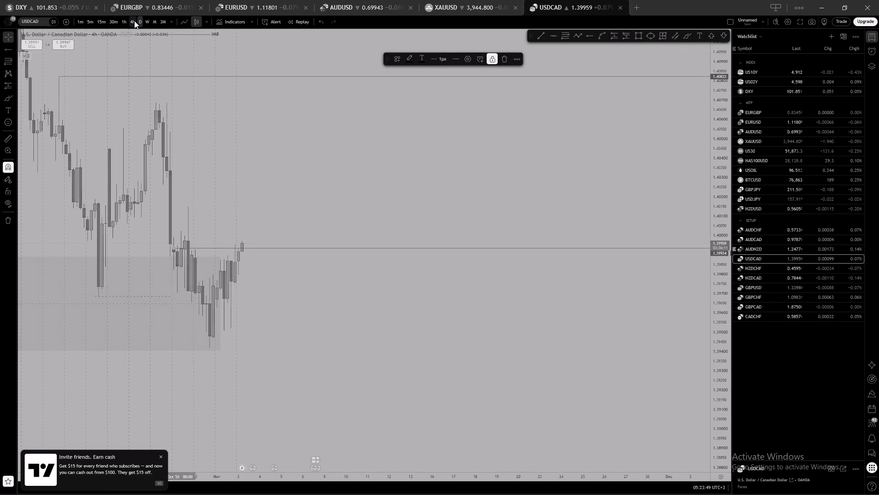
left_click(134, 21)
left_click(142, 20)
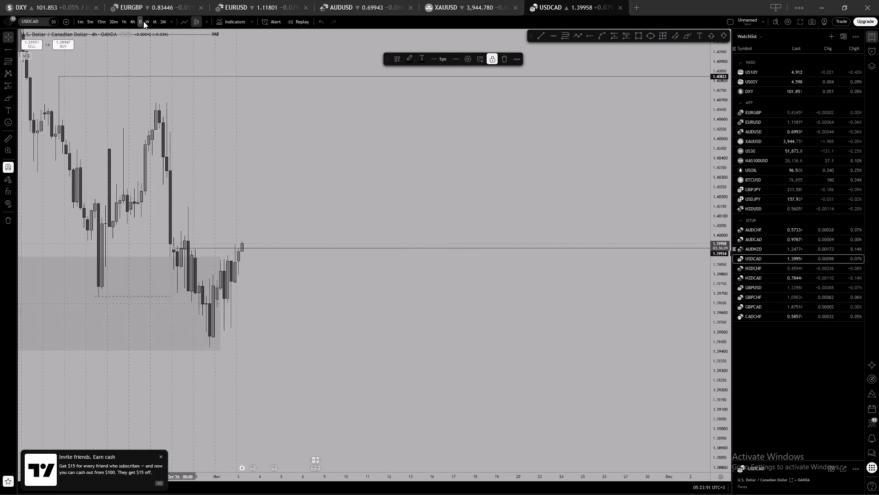
scroll(641, 201, "up", 4)
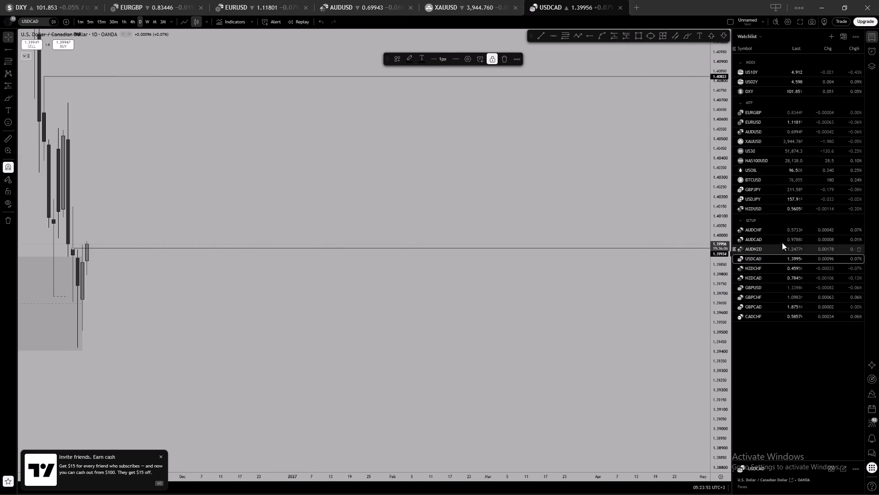
On the daily AUDCAD chart, draw a horizontal ray at about 0.97462 from the 19 May low.
left_click(781, 237)
scroll(517, 309, "up", 3)
left_click_drag(425, 337, 732, 307)
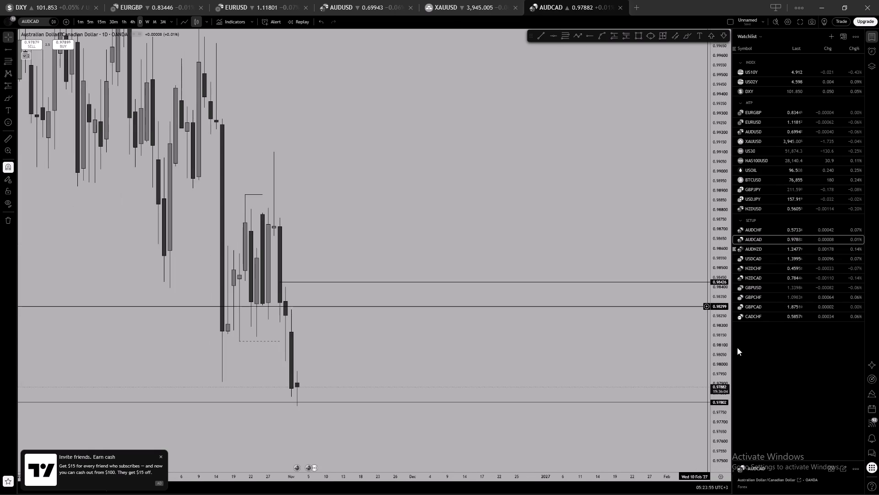
scroll(722, 350, "down", 5)
scroll(722, 351, "down", 16)
left_click_drag(614, 252, 614, 142)
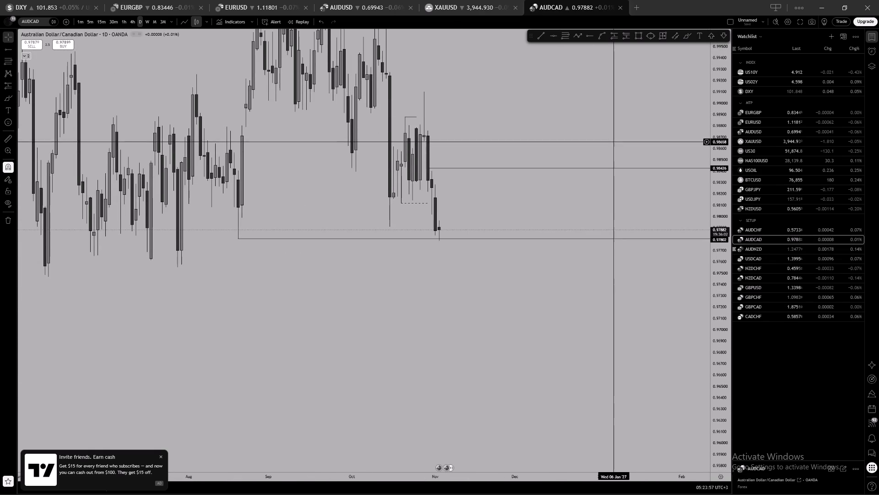
scroll(520, 155, "down", 1)
left_click(571, 117)
left_click(591, 38)
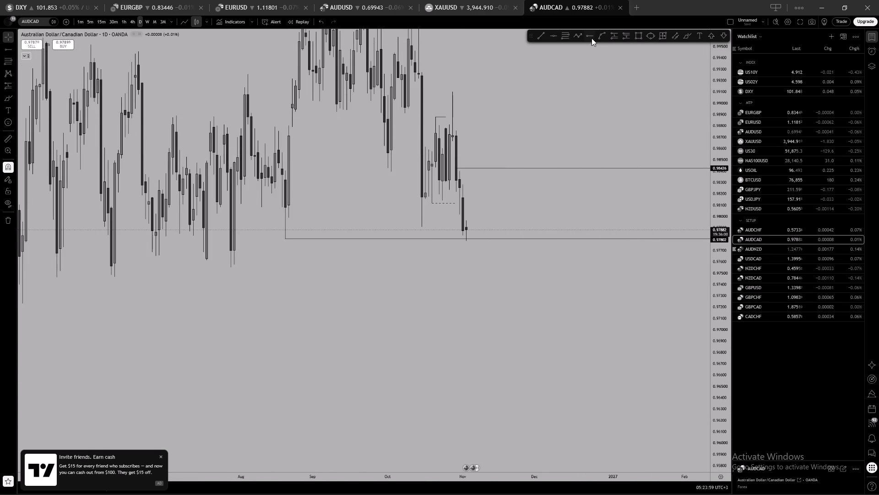
scroll(580, 124, "down", 6)
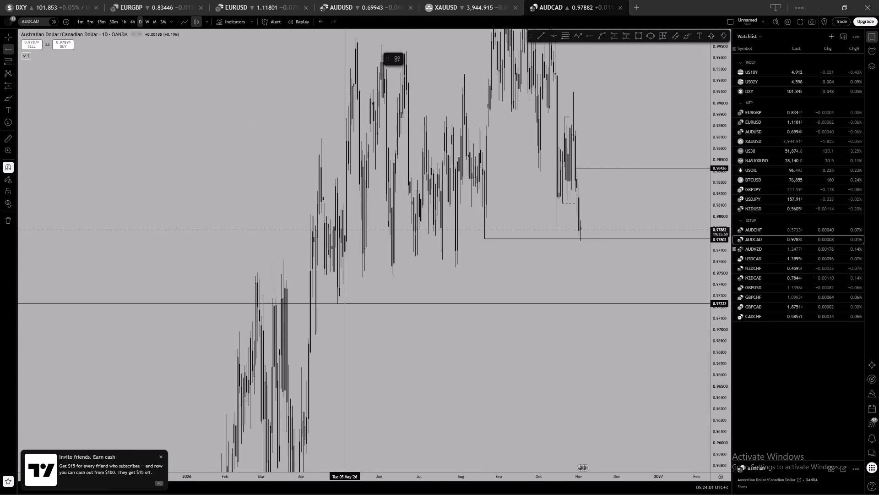
left_click(364, 282)
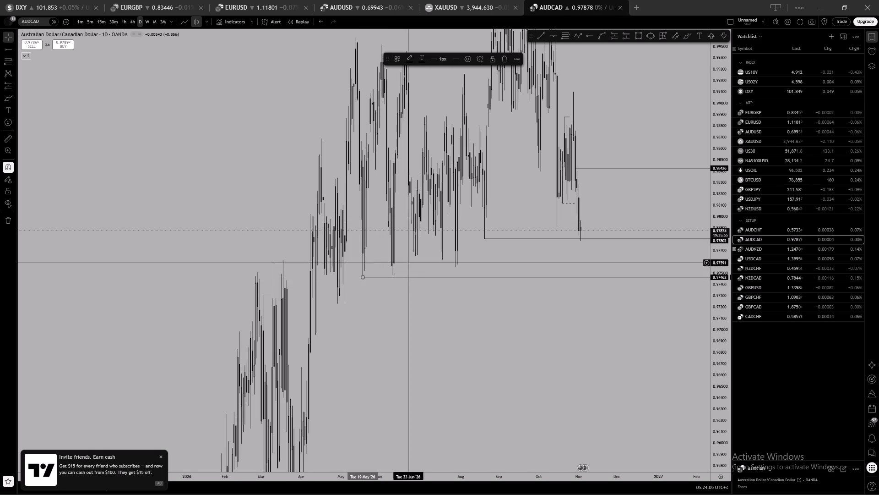
Lock the horizontal ray at 0.97462 on the daily AUDCAD chart.
left_click(492, 59)
Examine AUDCAD on the daily and 1-hour timeframes around the 0.97802 and 0.97462 rays.
scroll(577, 142, "up", 7)
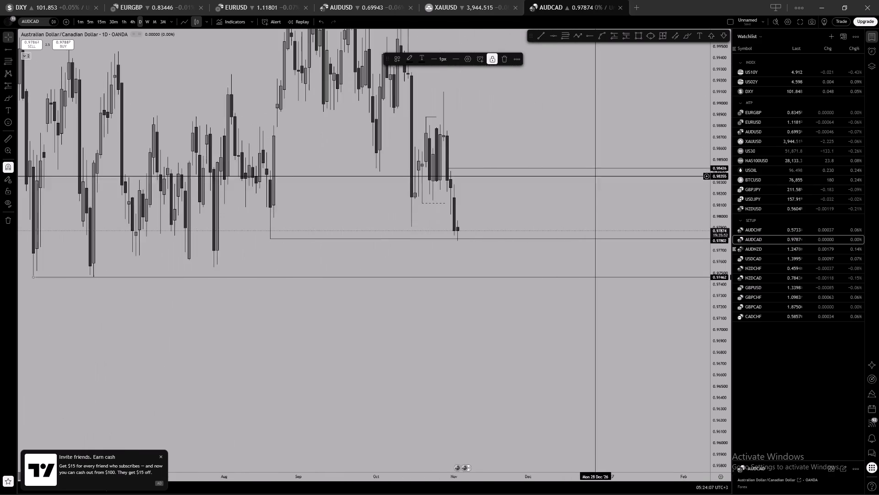
left_click_drag(590, 203, 526, 231)
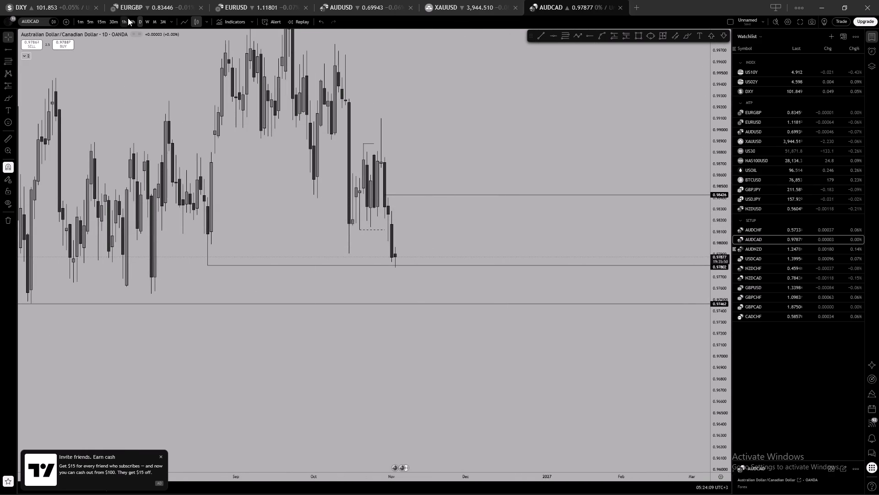
left_click(130, 18)
left_click(123, 19)
scroll(452, 207, "down", 3)
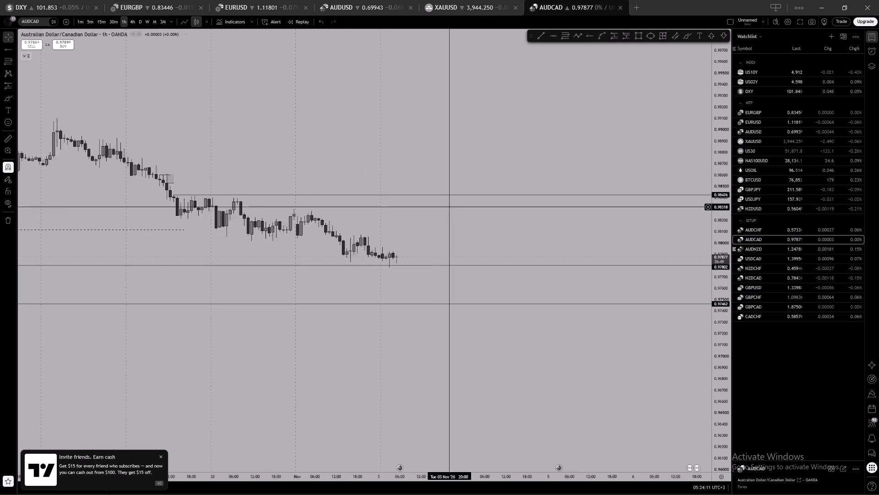
scroll(456, 211, "down", 3)
Open AUDNZD and examine it from the 1-hour down to the 15-minute timeframe between the 1.25598 and 1.24360 rays.
left_click(768, 246)
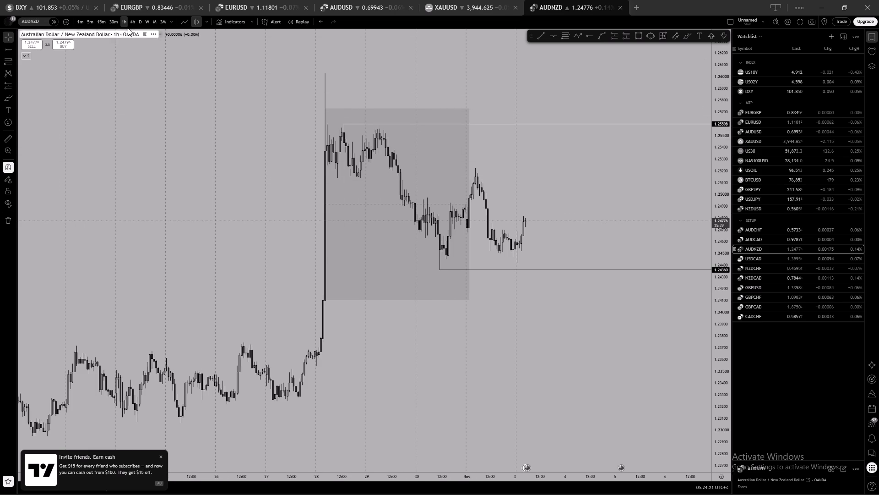
left_click(114, 18)
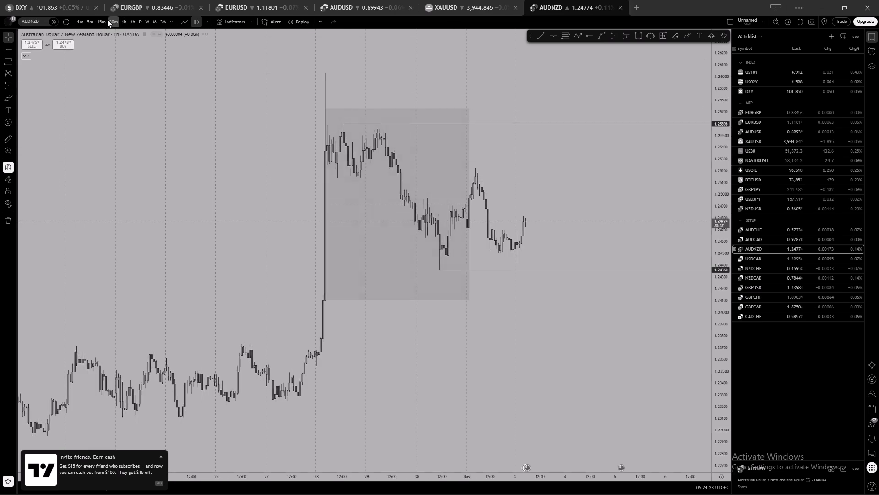
left_click(98, 22)
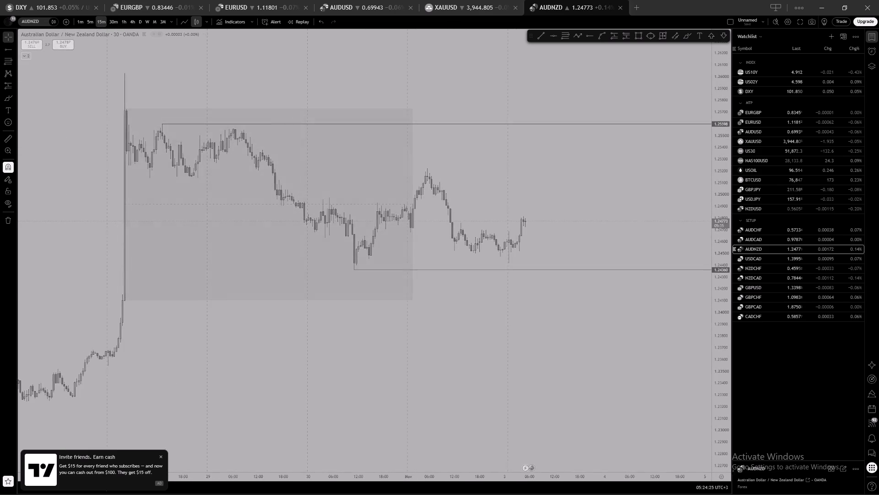
scroll(547, 250, "down", 6)
scroll(730, 391, "up", 12)
scroll(725, 388, "up", 9)
scroll(526, 196, "up", 5)
scroll(502, 122, "up", 3)
left_click_drag(502, 122, 502, 185)
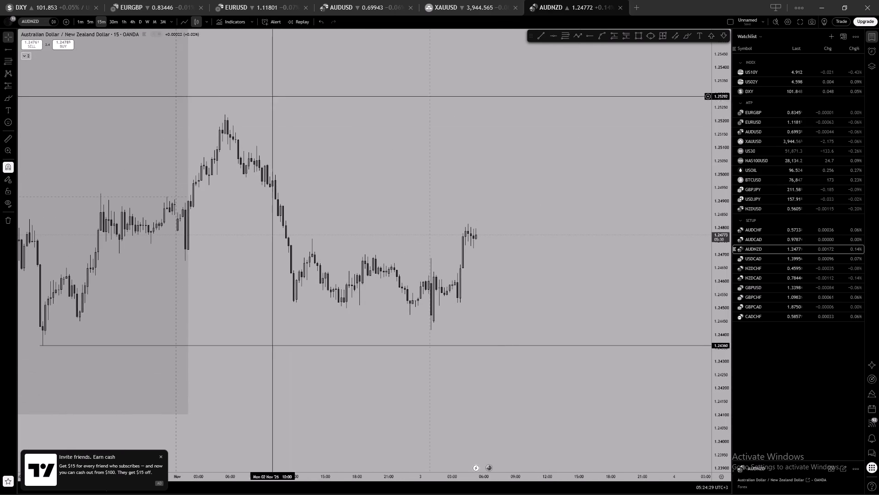
Examine AUDNZD price action on the 5-minute timeframe above the 1.24360 ray.
left_click(91, 17)
scroll(492, 210, "down", 2)
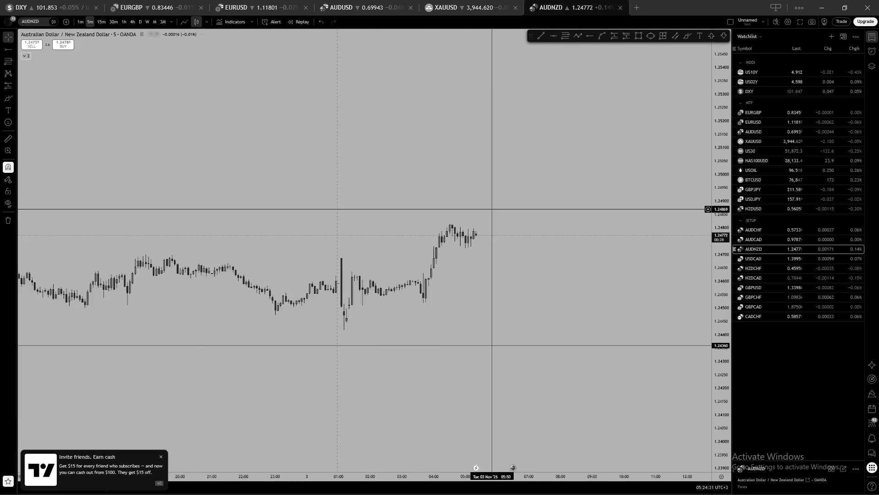
scroll(493, 211, "down", 9)
scroll(501, 217, "up", 3)
left_click_drag(445, 196, 478, 267)
scroll(436, 250, "up", 1)
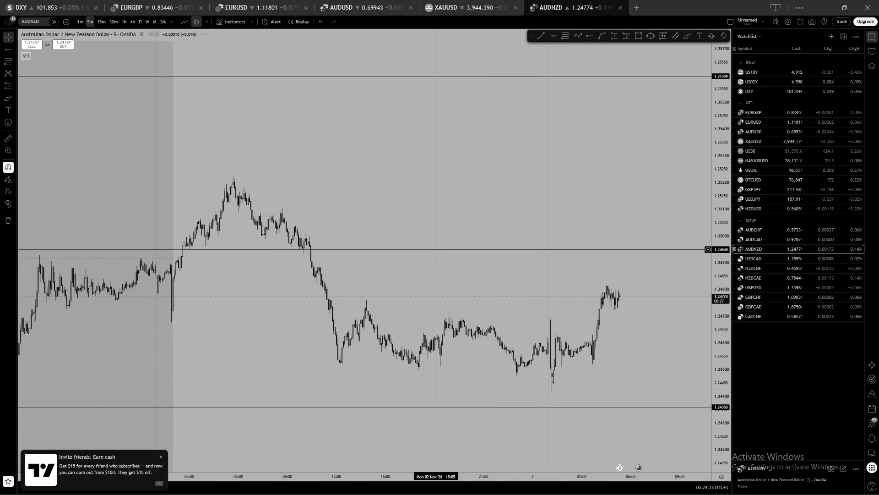
scroll(355, 264, "up", 3)
left_click(335, 279)
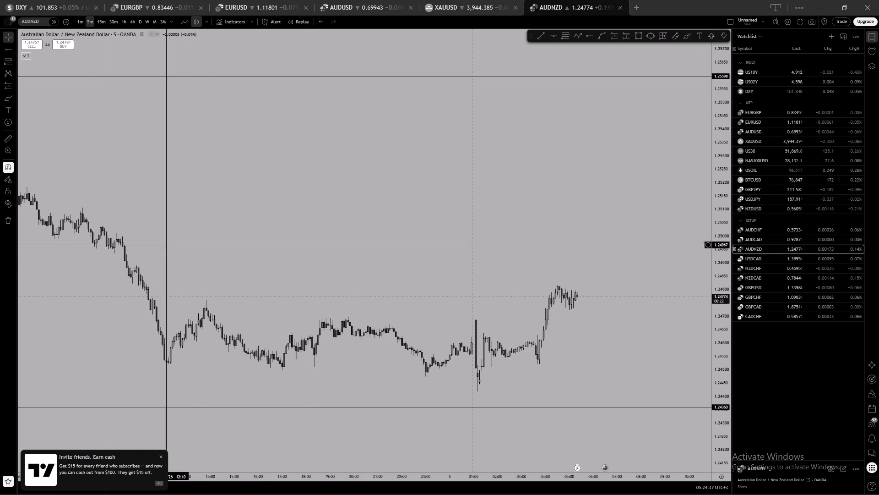
left_click_drag(181, 268, 189, 273)
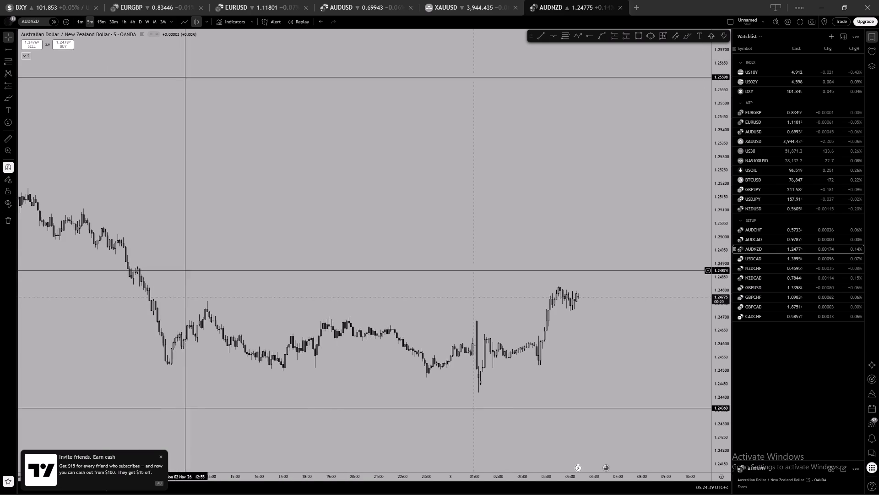
Examine AUDNZD on the daily timeframe around the shaded zone and its two horizontal rays.
left_click(140, 19)
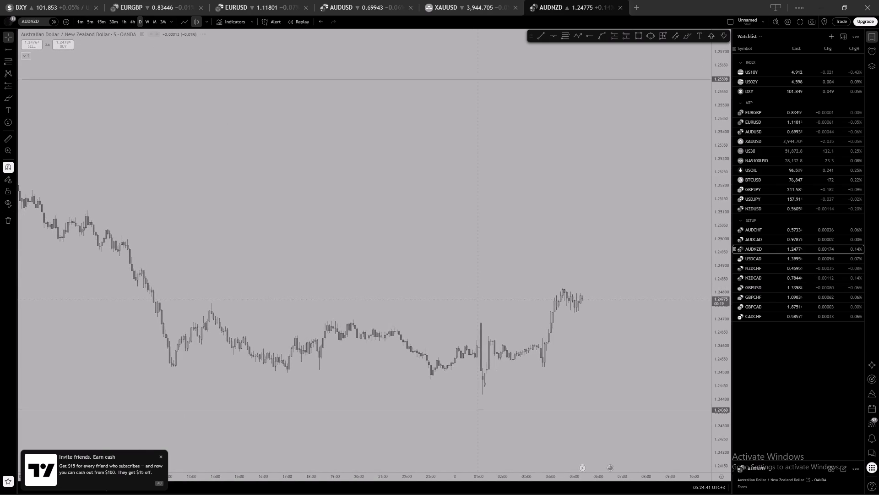
scroll(601, 288, "up", 13)
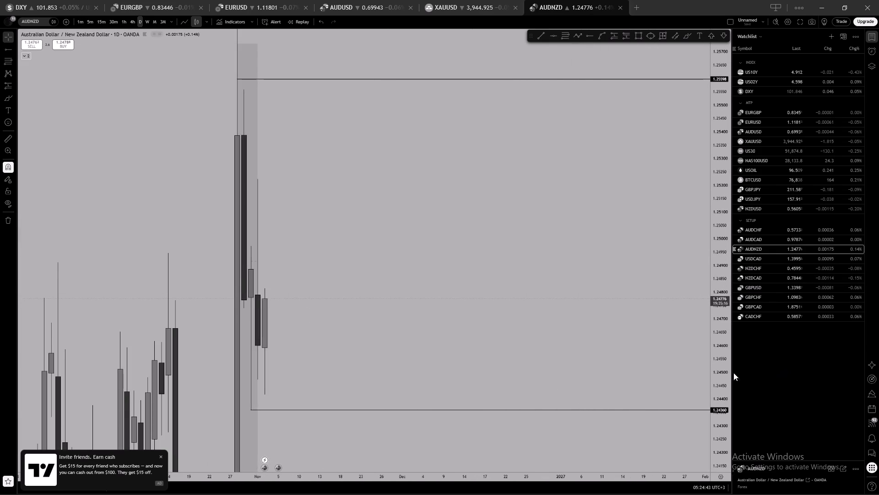
scroll(721, 362, "down", 18)
scroll(718, 355, "down", 6)
scroll(395, 248, "up", 3)
left_click_drag(346, 272, 777, 202)
Open NZDCHF and examine the daily and 4-hour timeframes around the shaded zone below the large X marking.
left_click(776, 268)
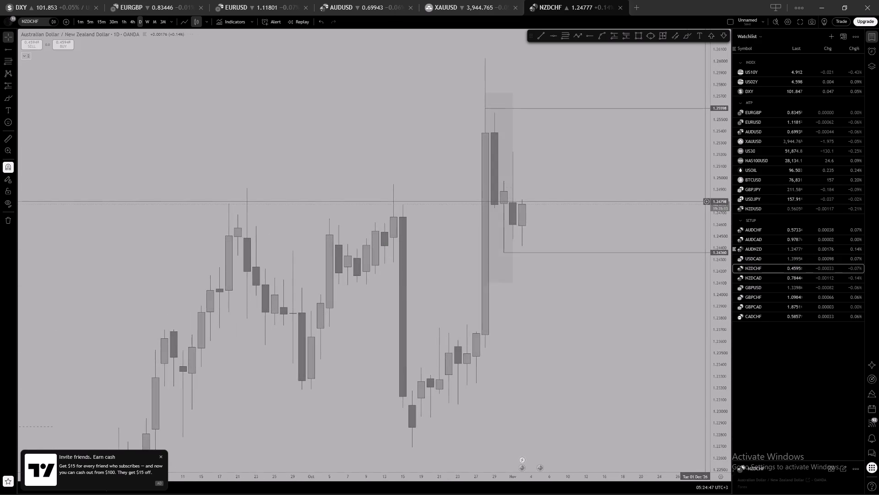
scroll(472, 203, "down", 3)
left_click_drag(567, 246, 390, 70)
scroll(483, 154, "down", 8)
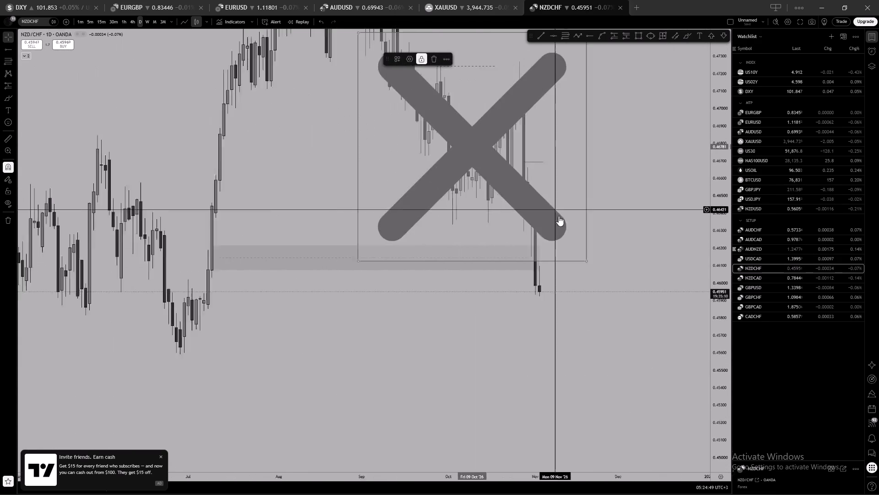
scroll(559, 216, "down", 1)
left_click_drag(660, 247, 630, 250)
left_click(132, 23)
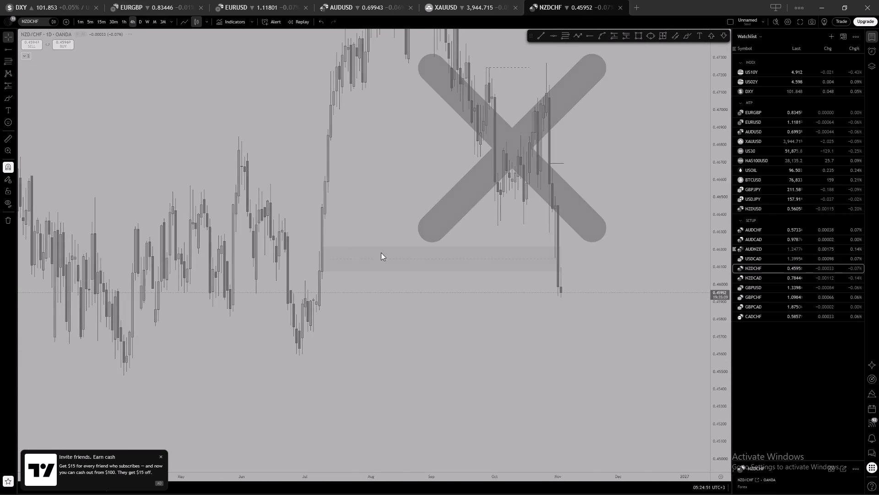
scroll(555, 255, "down", 5)
left_click_drag(605, 337, 482, 335)
scroll(477, 333, "up", 4)
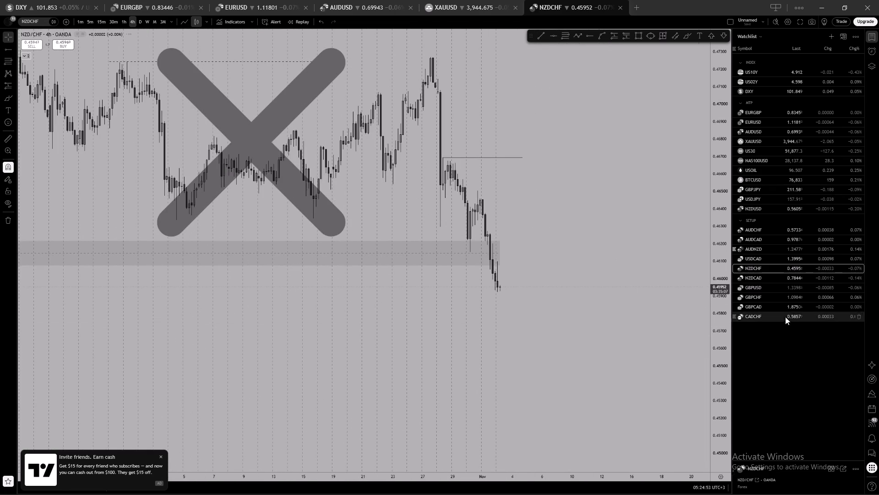
Open NZDCAD and examine the 4-hour and 1-hour timeframes around the 0.78392 ray and the drawn downward path.
left_click(799, 276)
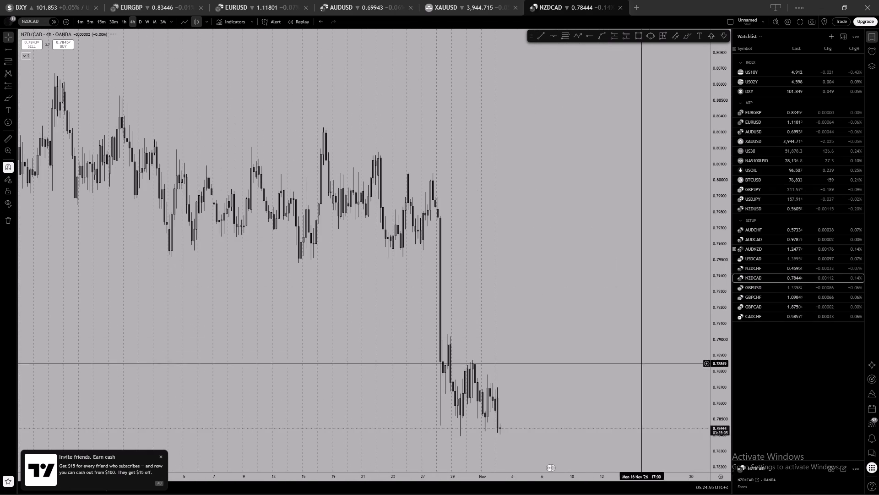
left_click_drag(609, 403, 655, 251)
scroll(656, 250, "down", 3)
scroll(653, 338, "up", 4)
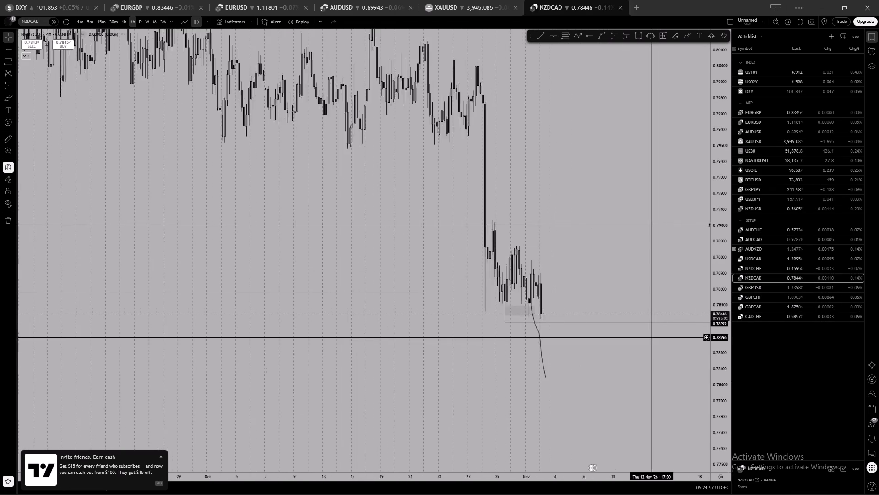
scroll(649, 335, "up", 2)
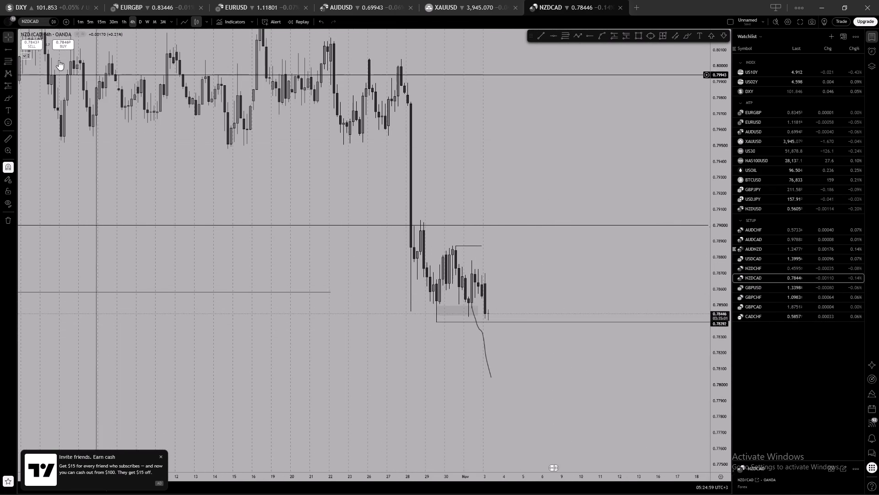
left_click(126, 18)
scroll(629, 244, "down", 3)
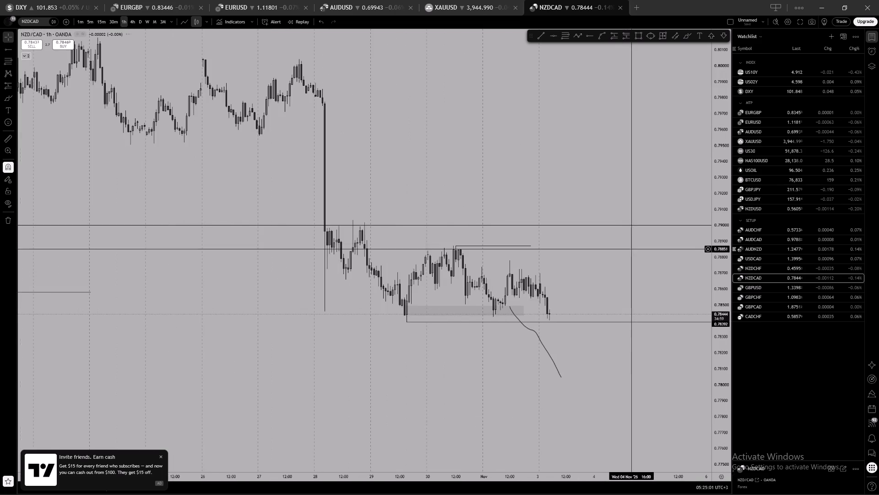
left_click_drag(634, 258, 619, 266)
Review the 1-hour charts of GBPUSD, GBPCHF and GBPCAD around their marked levels.
left_click(782, 284)
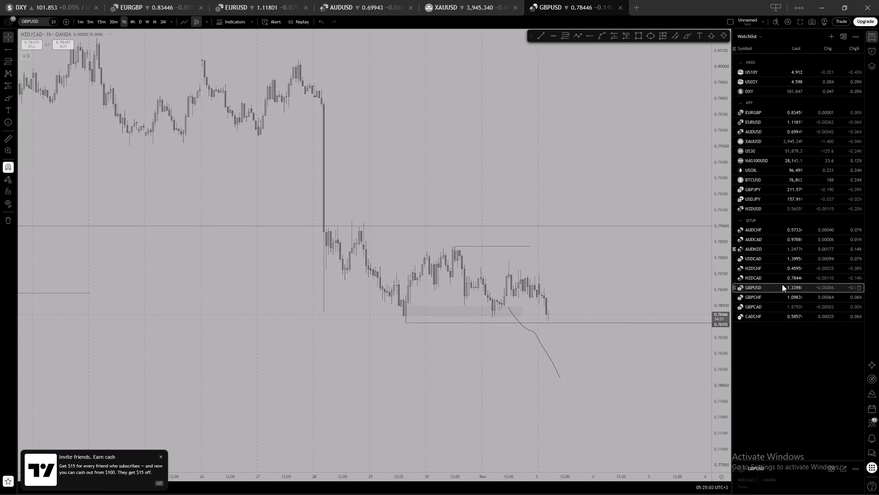
scroll(591, 192, "up", 1)
left_click(753, 298)
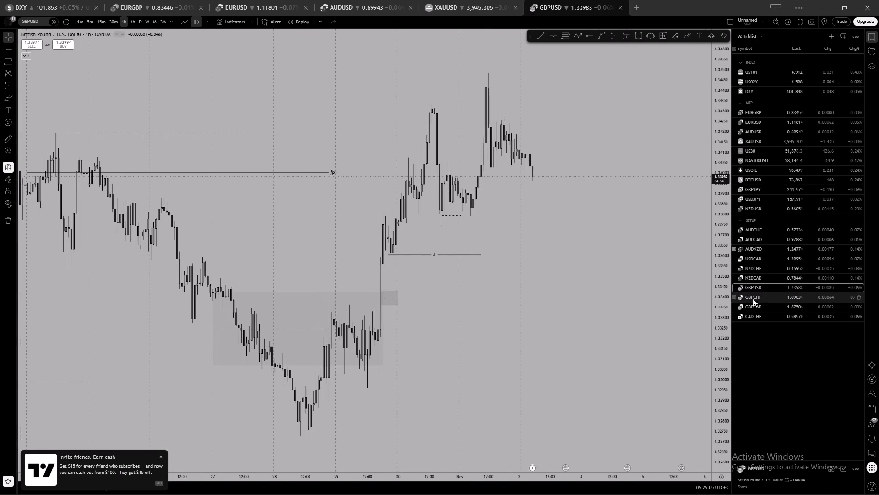
scroll(555, 334, "down", 2)
left_click_drag(579, 354, 618, 238)
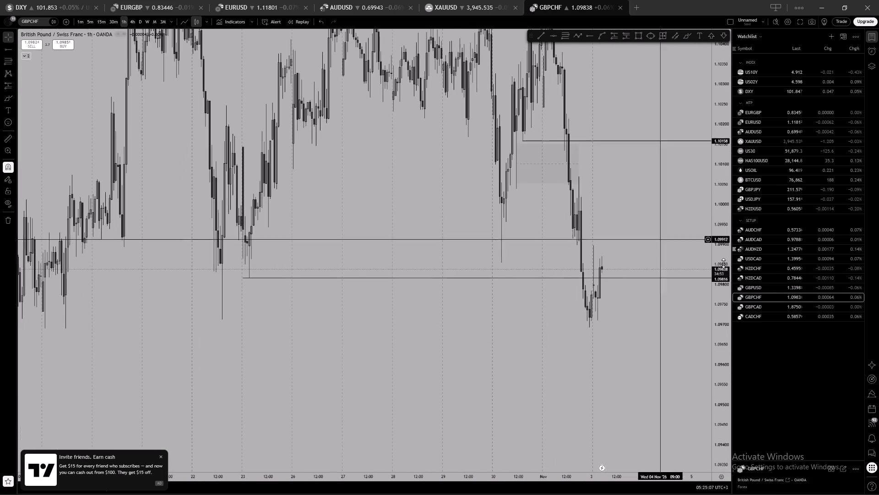
scroll(725, 334, "down", 11)
left_click(771, 303)
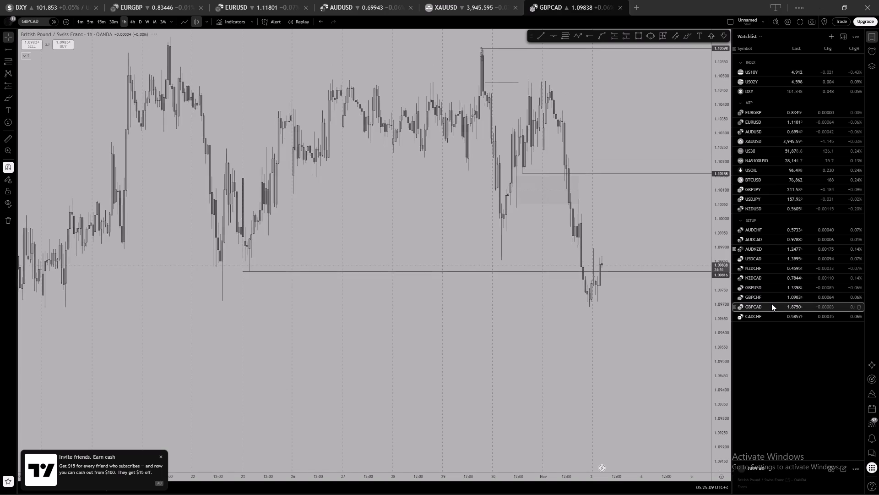
scroll(630, 309, "up", 2)
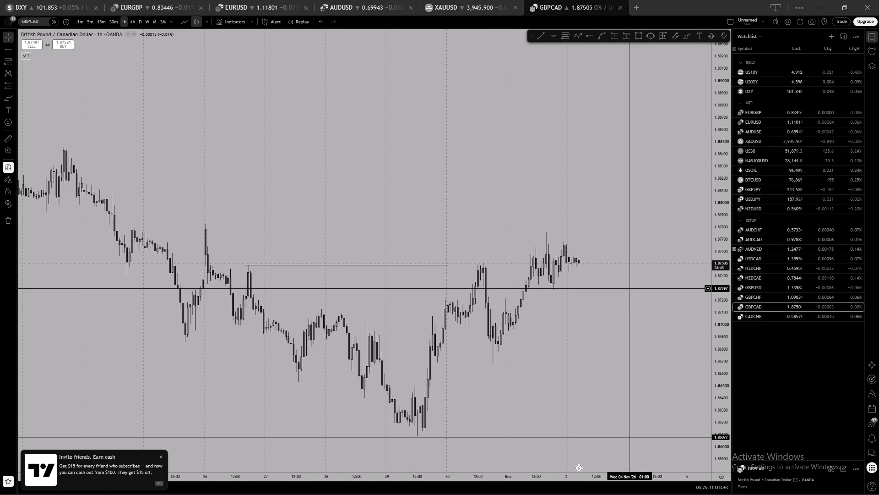
scroll(658, 282, "down", 3)
scroll(658, 282, "up", 2)
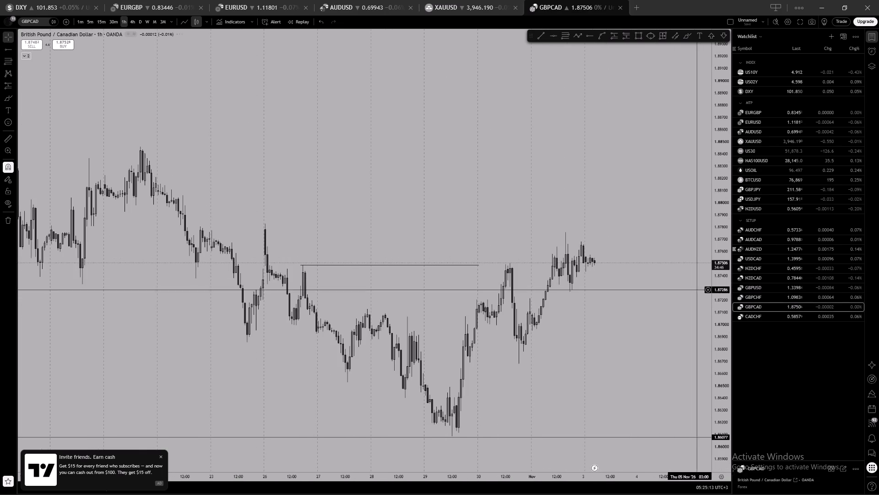
Open CADCHF and examine the 1-hour chart around the 0.58442 ray and the shaded zone beneath it.
left_click(763, 314)
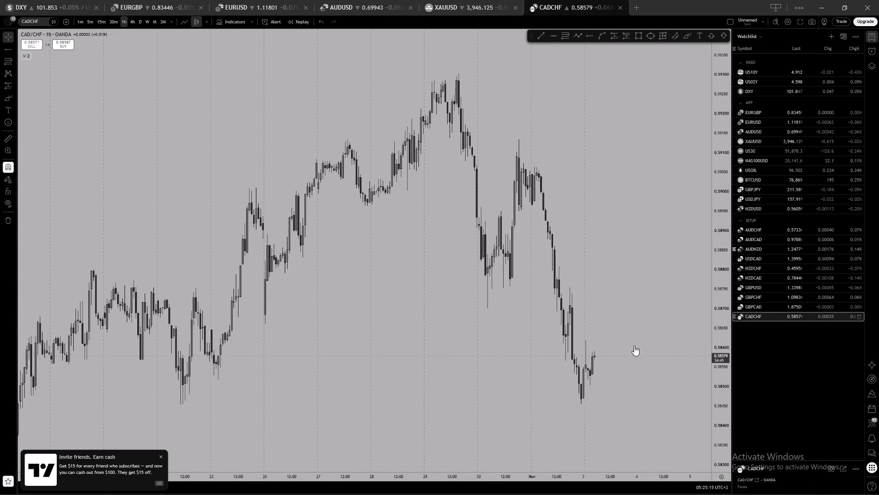
scroll(629, 346, "up", 2)
scroll(631, 345, "down", 5)
scroll(667, 330, "up", 4)
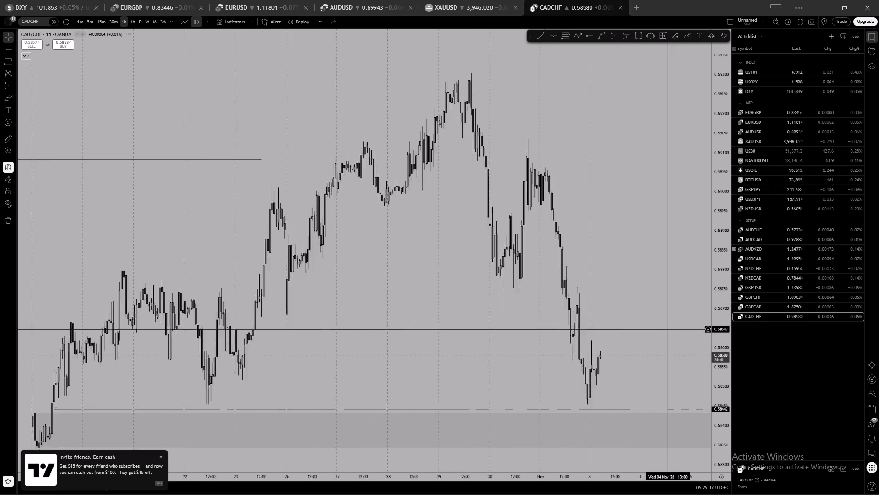
left_click_drag(640, 353, 627, 289)
scroll(627, 289, "down", 4)
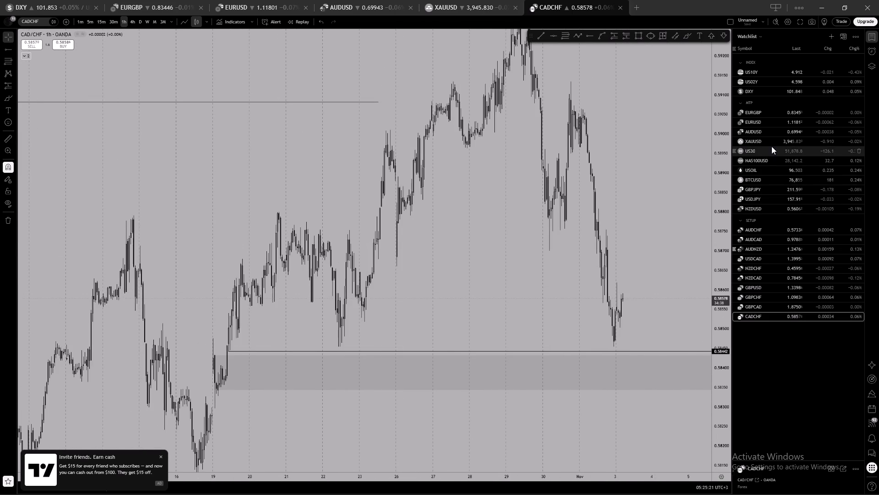
Close the CADCHF chart tab, saving the changes to its layout.
left_click(619, 8)
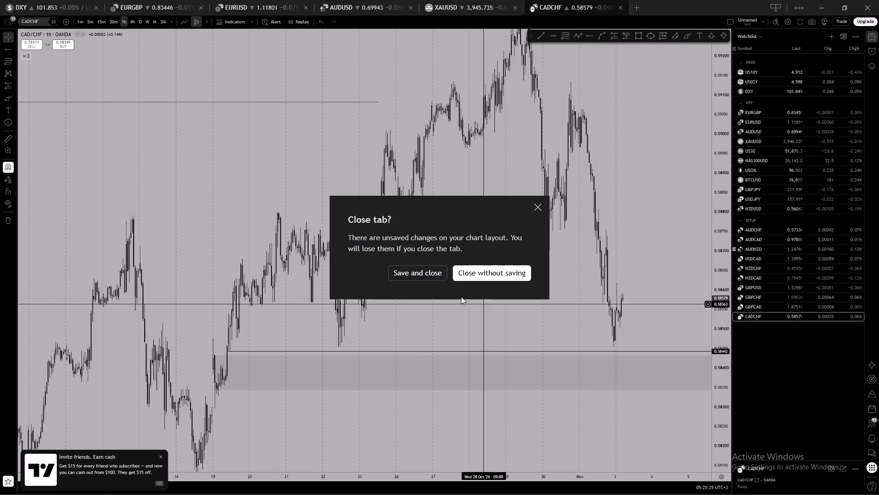
left_click(408, 275)
Examine XAUUSD on the 1-minute and 5-minute timeframes around the short position and the 3,948.145 ray.
scroll(687, 228, "up", 1)
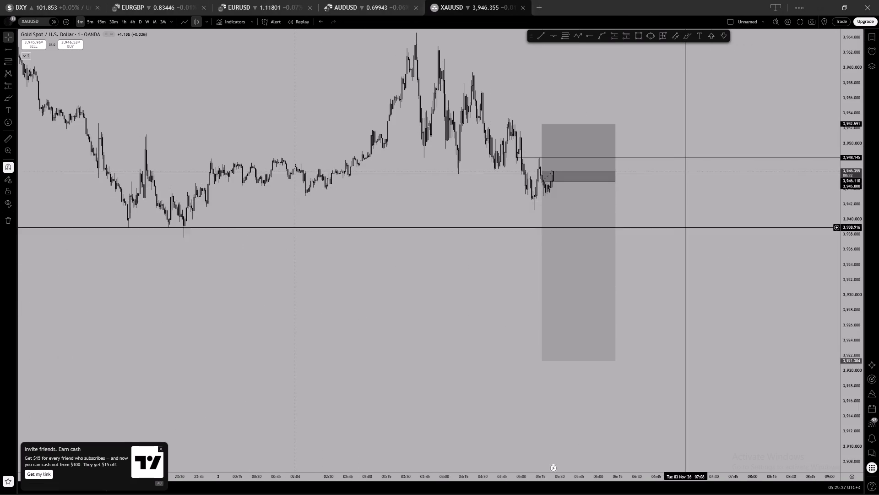
scroll(687, 228, "up", 1)
left_click_drag(686, 244, 712, 253)
scroll(692, 249, "up", 1)
left_click_drag(642, 236, 697, 270)
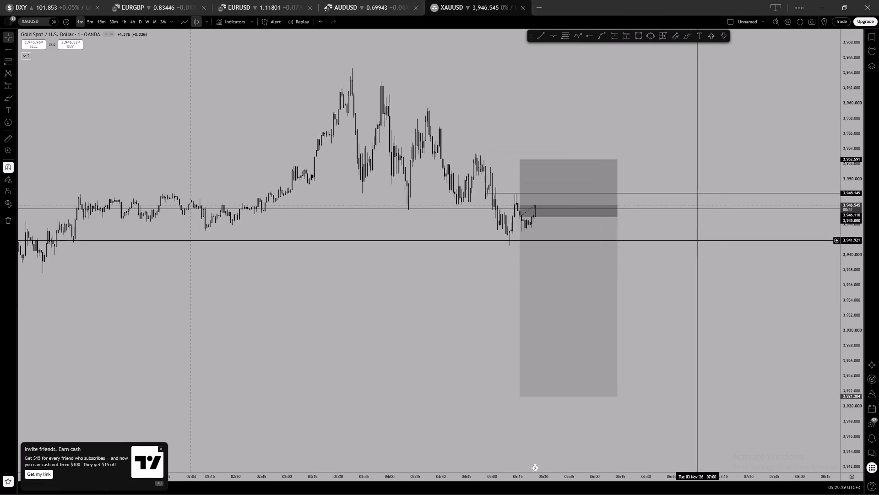
left_click_drag(696, 233, 724, 271)
scroll(695, 271, "up", 3)
left_click(669, 283)
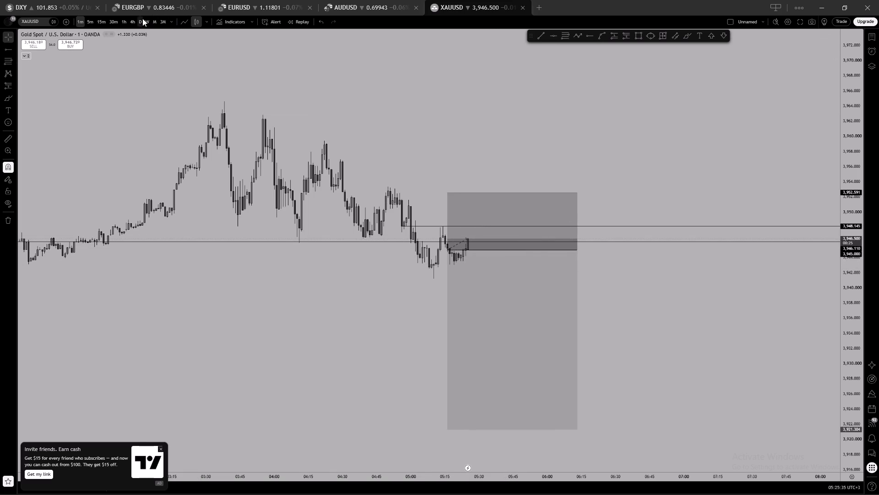
left_click(93, 21)
scroll(555, 154, "down", 3)
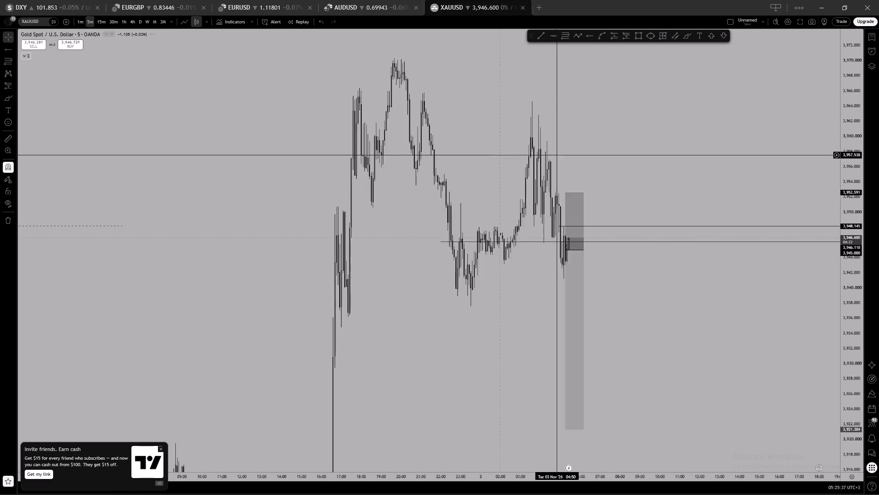
Examine the 5-minute XAUUSD chart around the short position and the 3,948.145 ray.
scroll(558, 157, "up", 7)
left_click_drag(530, 173, 629, 148)
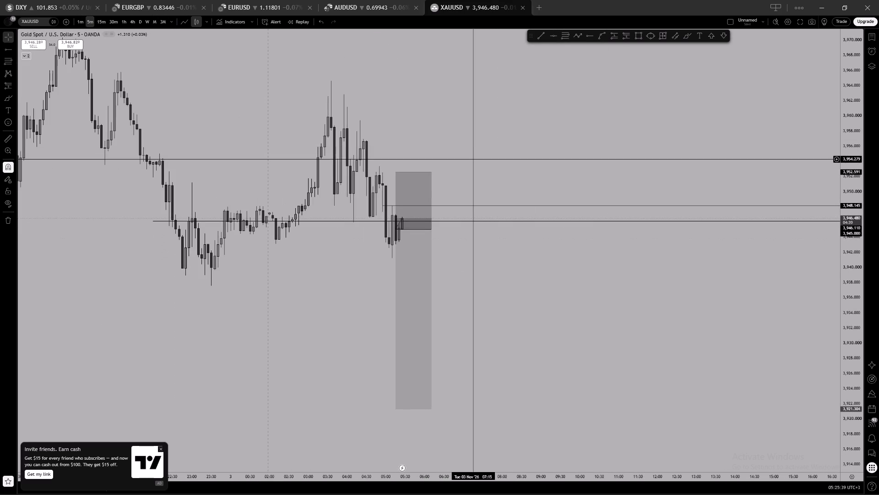
left_click_drag(478, 160, 567, 139)
scroll(590, 132, "down", 2)
left_click_drag(681, 118, 612, 123)
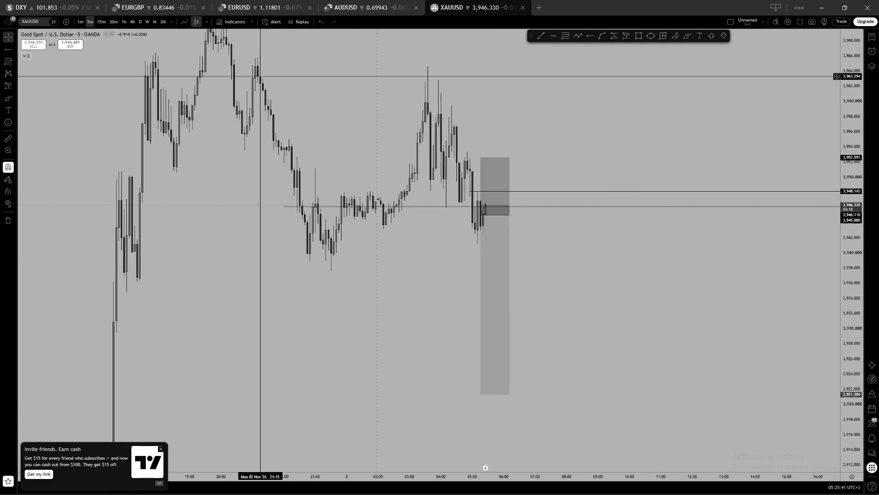
Switch XAUUSD to the 1-minute timeframe and examine recent price action against the short position and the 3,948.145 ray.
left_click(78, 22)
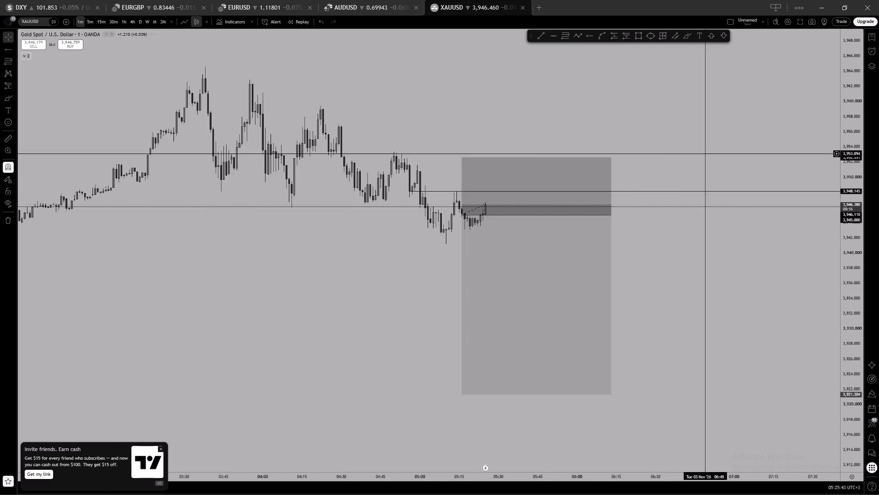
scroll(677, 148, "down", 5)
left_click_drag(747, 143, 645, 143)
scroll(715, 128, "down", 2)
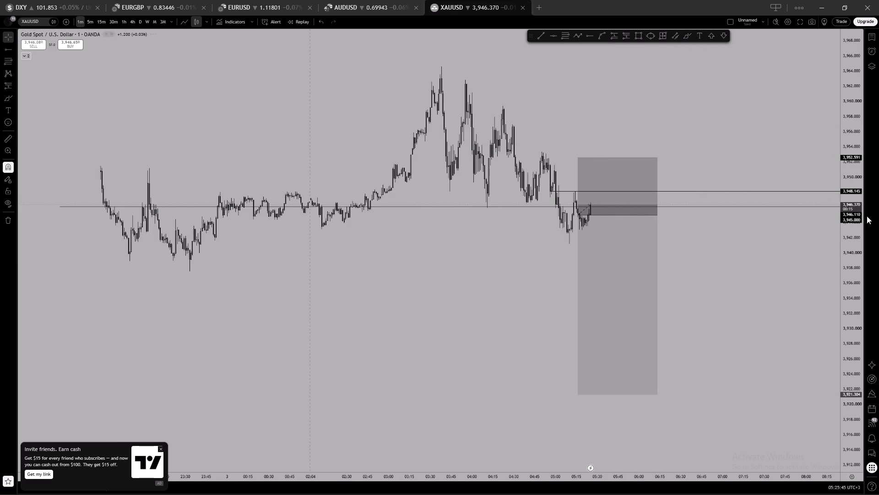
scroll(857, 219, "down", 3)
scroll(770, 159, "down", 2)
left_click_drag(780, 158, 769, 159)
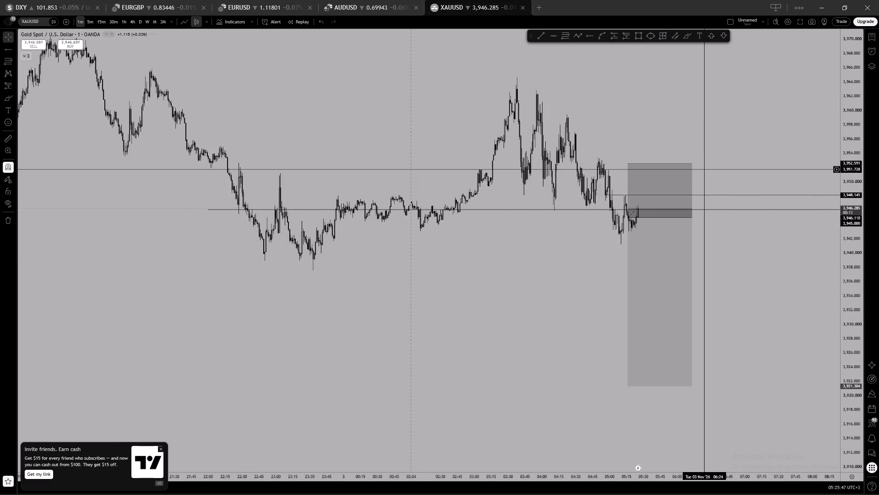
left_click(713, 170)
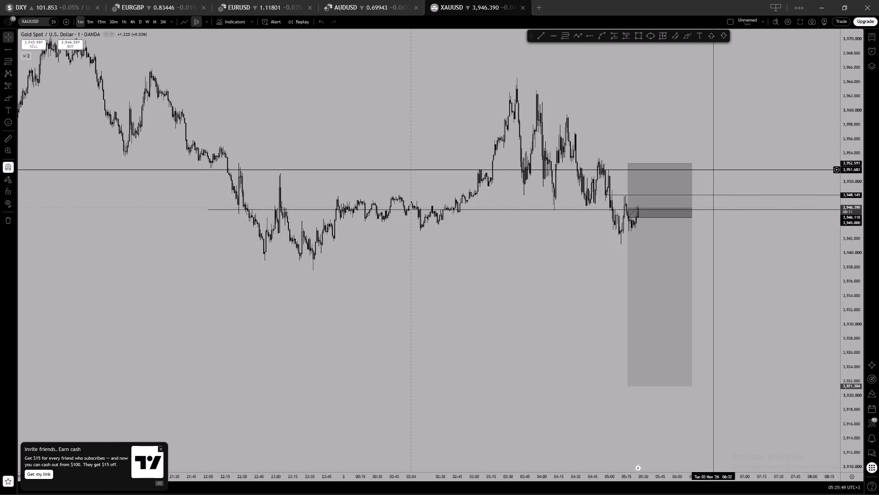
scroll(729, 170, "up", 2)
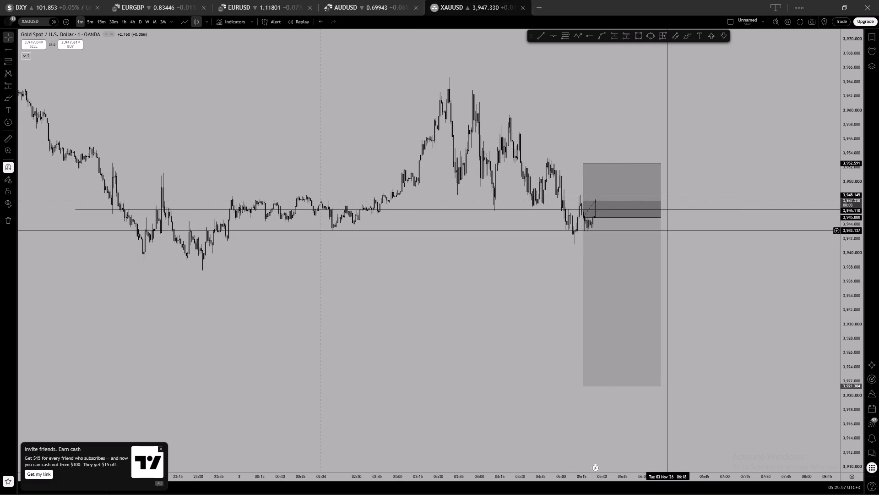
scroll(703, 231, "down", 1)
left_click_drag(743, 242, 706, 252)
scroll(648, 229, "up", 2)
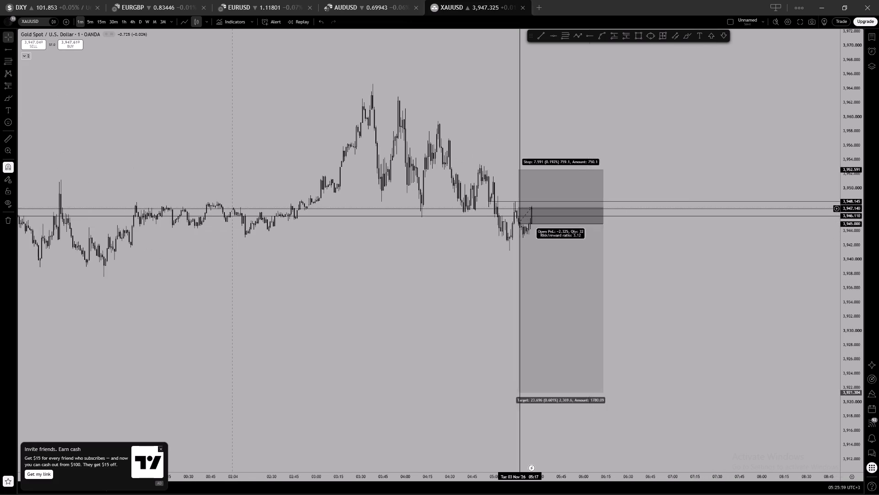
scroll(637, 209, "up", 3)
left_click_drag(635, 157, 670, 165)
scroll(711, 171, "down", 4)
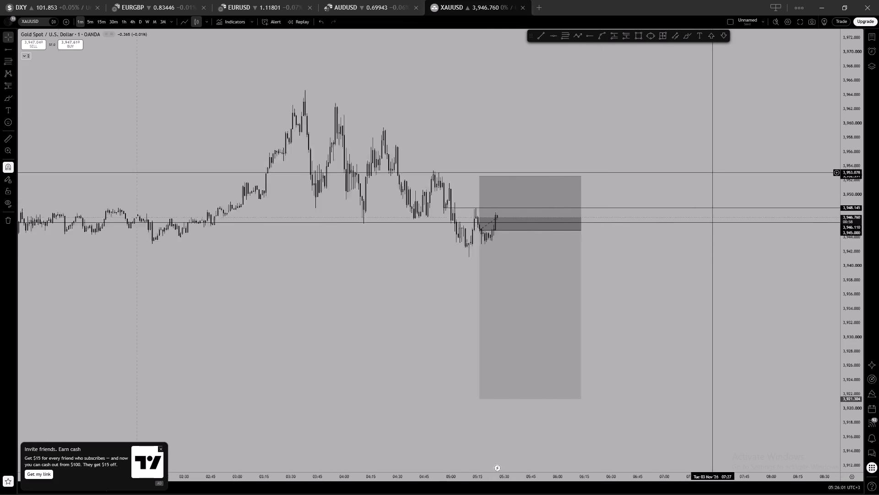
scroll(740, 261, "down", 4)
left_click_drag(749, 268, 658, 264)
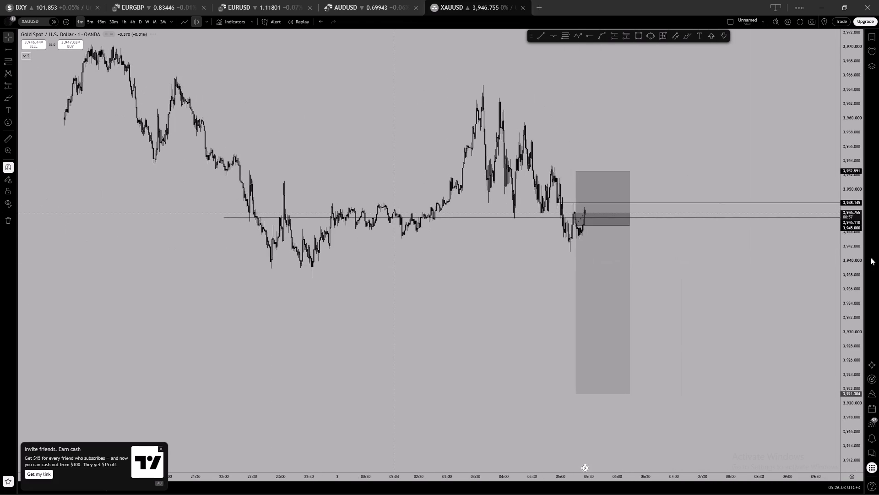
scroll(852, 258, "down", 3)
scroll(740, 151, "down", 2)
left_click_drag(758, 150, 743, 162)
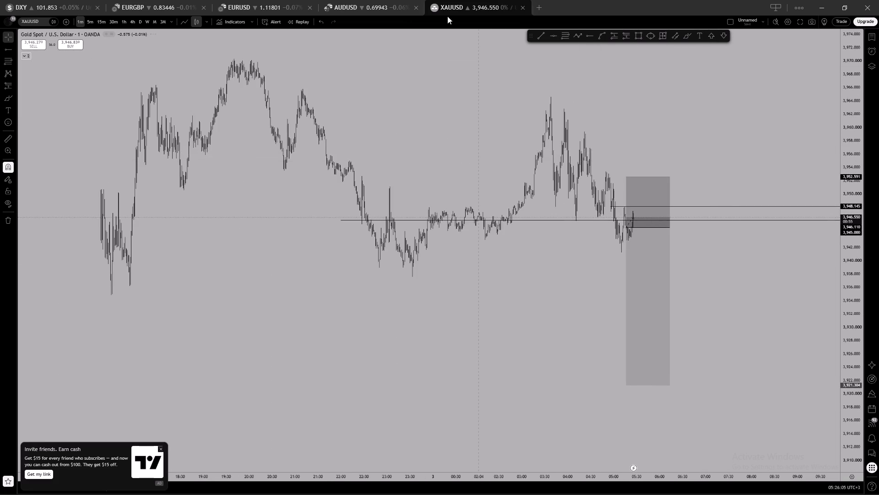
scroll(633, 135, "up", 2)
scroll(681, 122, "up", 1)
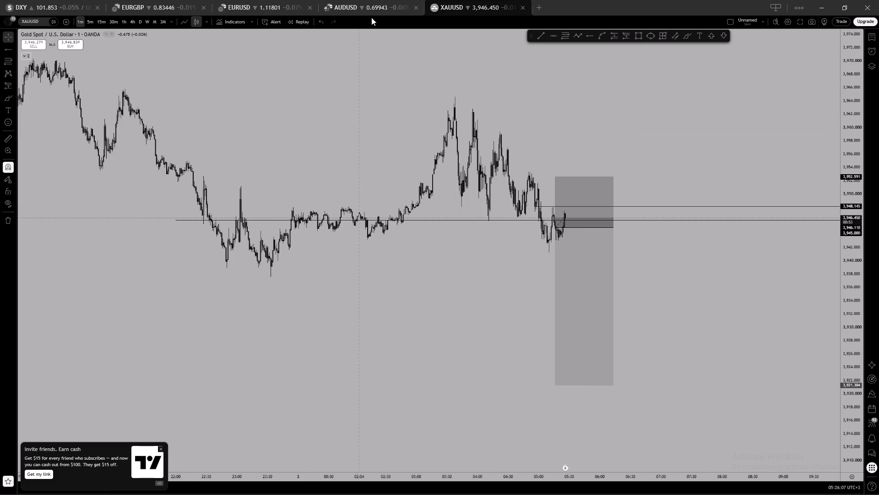
Review the AUDUSD, EURUSD, EURGBP and DXY charts in turn, restoring the data connection where it has been closed.
left_click(372, 17)
left_click(382, 5)
left_click(412, 342)
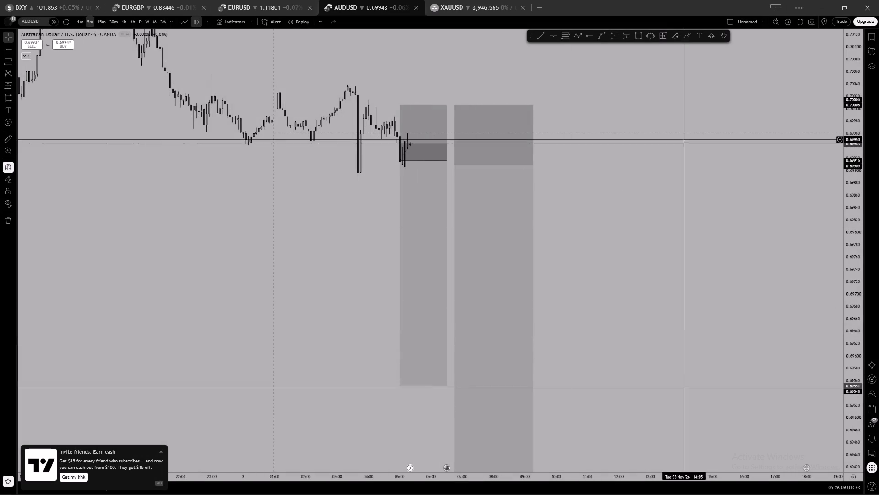
left_click(617, 213)
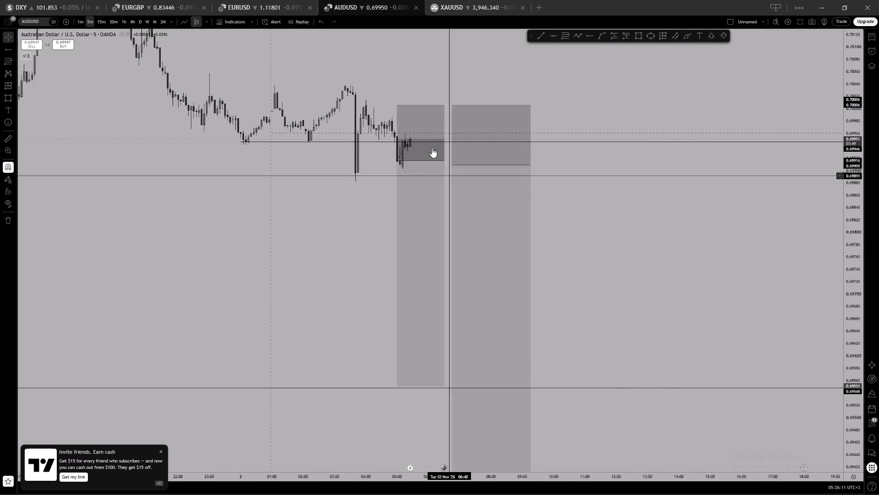
left_click(261, 0)
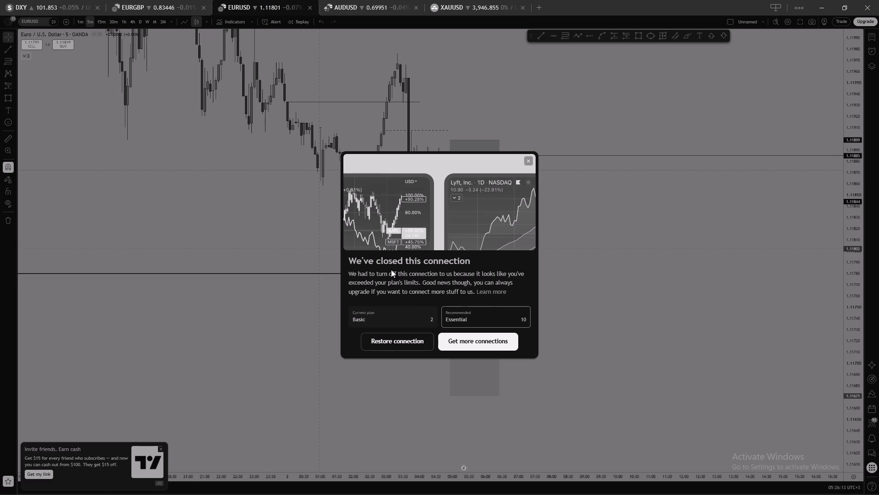
left_click(389, 339)
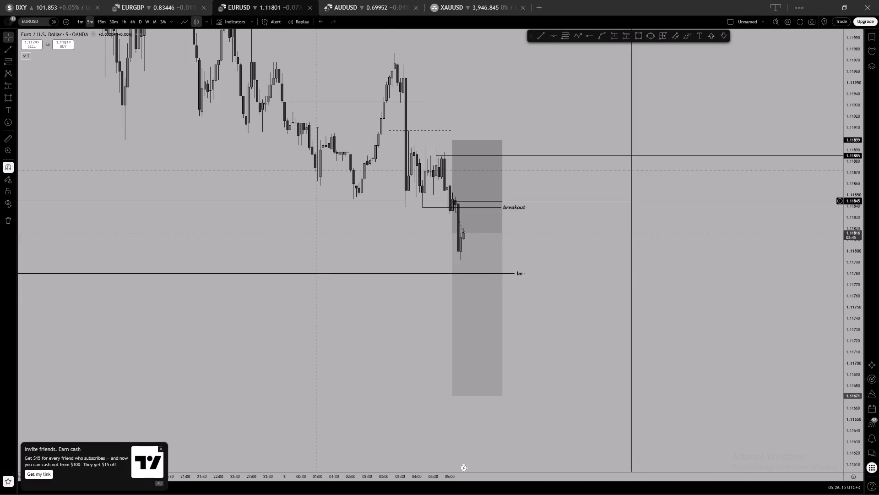
left_click(639, 199)
left_click(175, 5)
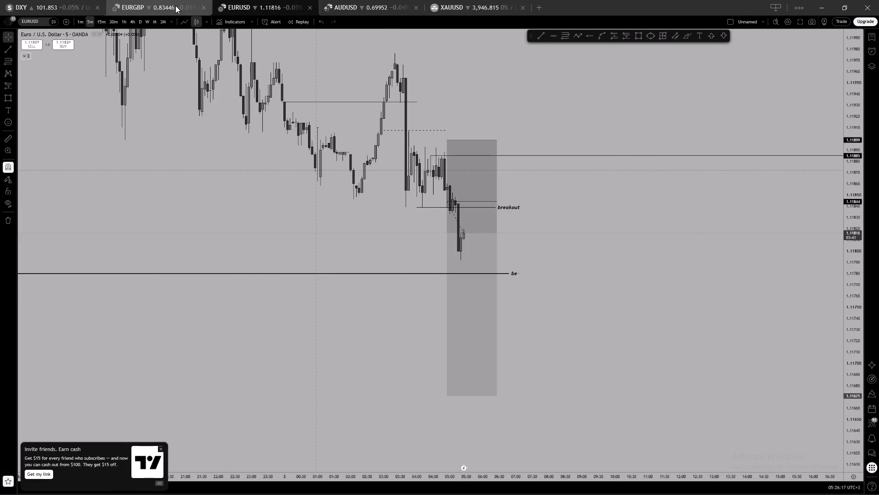
left_click(411, 341)
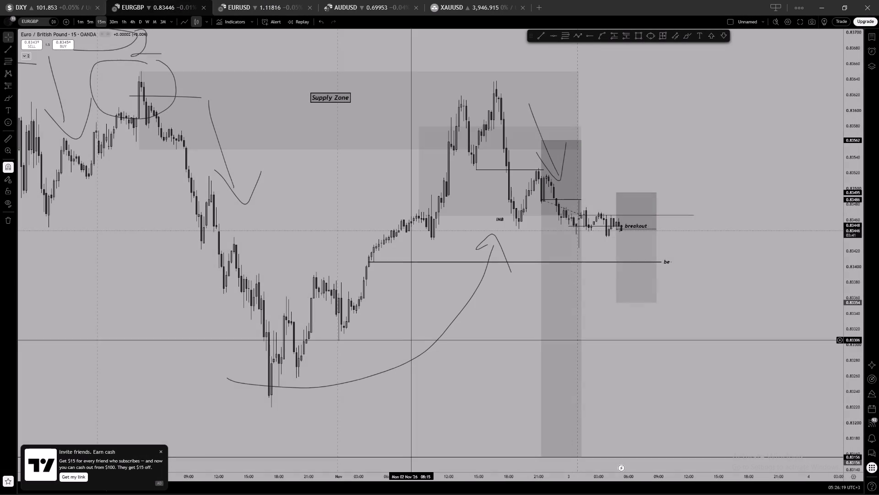
left_click(726, 265)
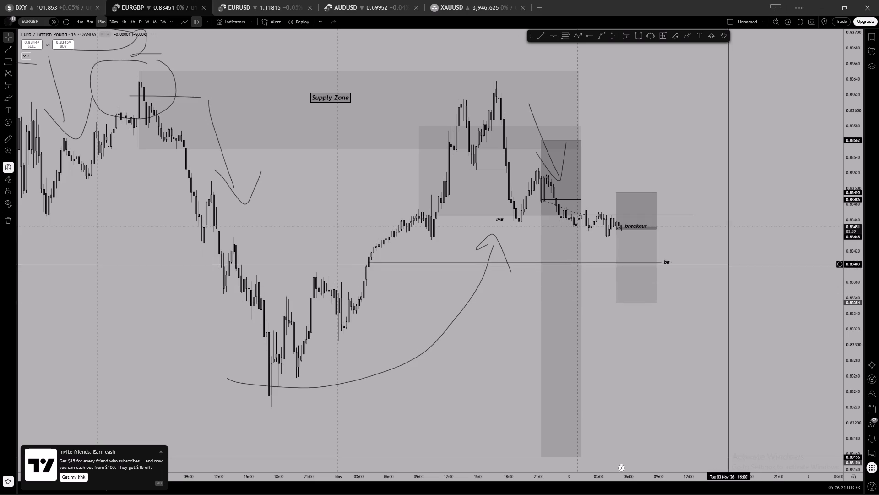
left_click_drag(755, 289, 759, 280)
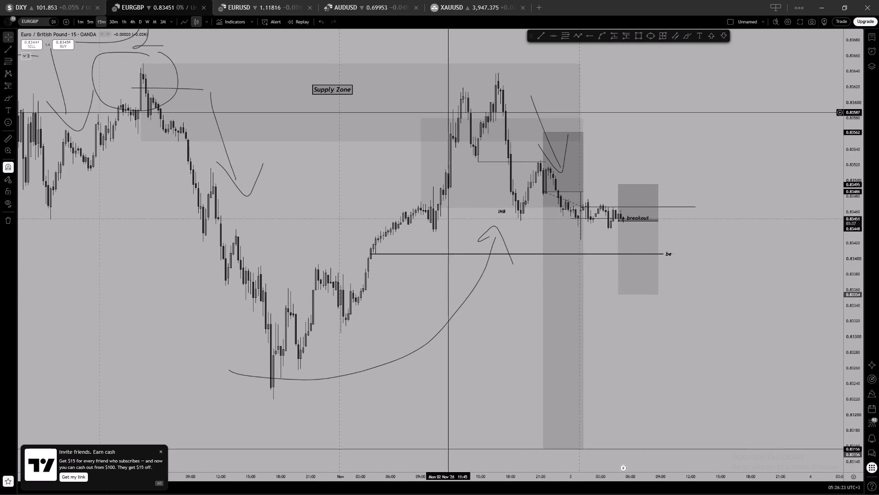
left_click(61, 0)
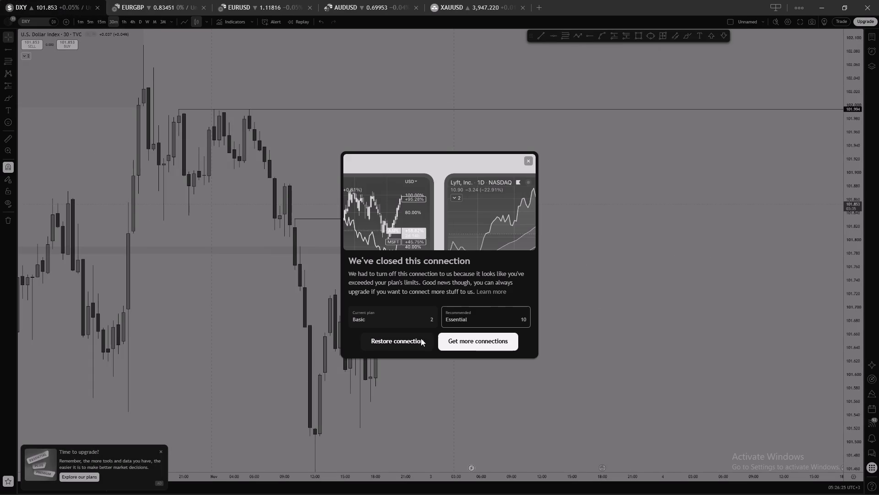
left_click(421, 338)
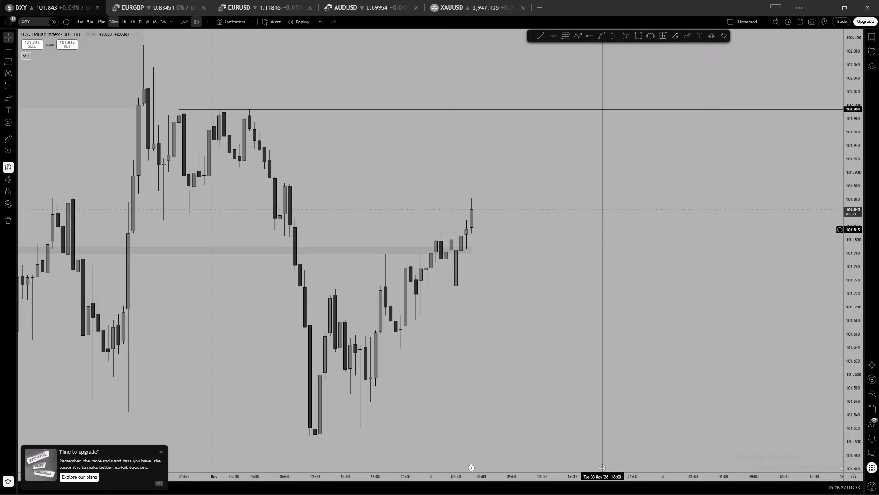
left_click(600, 230)
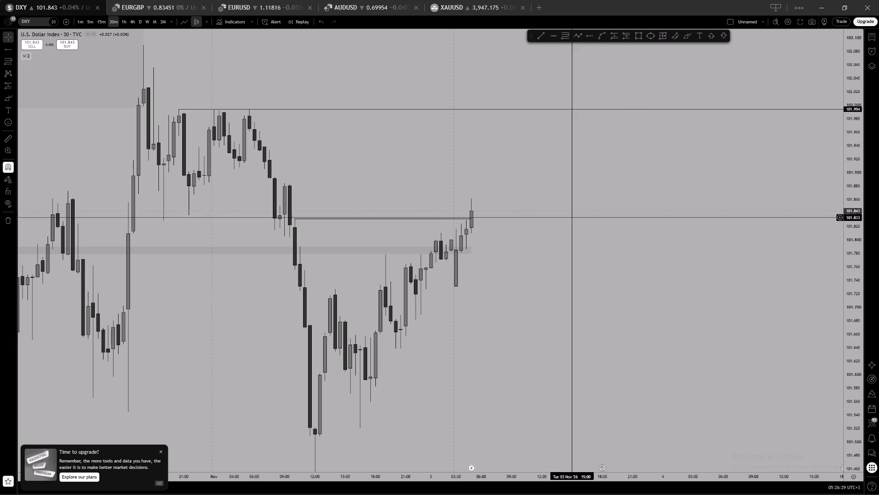
Recheck the EURGBP, EURUSD and AUDUSD charts around their open short positions.
left_click(163, 11)
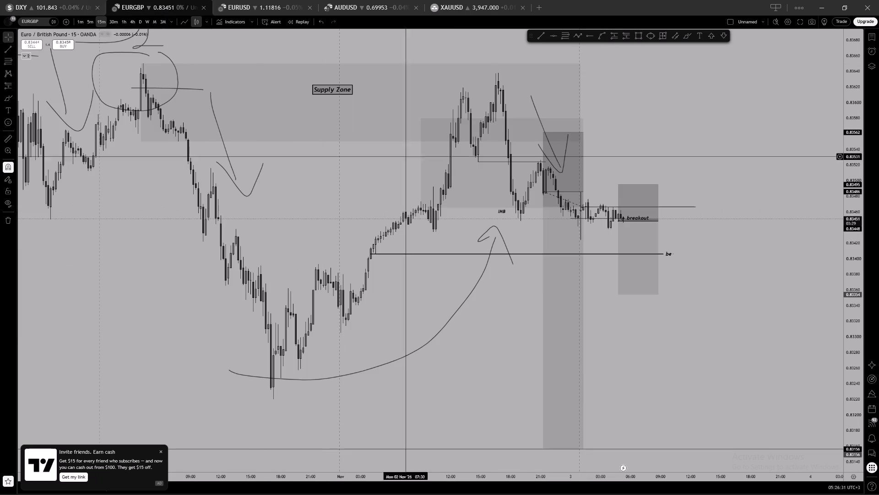
left_click(274, 1)
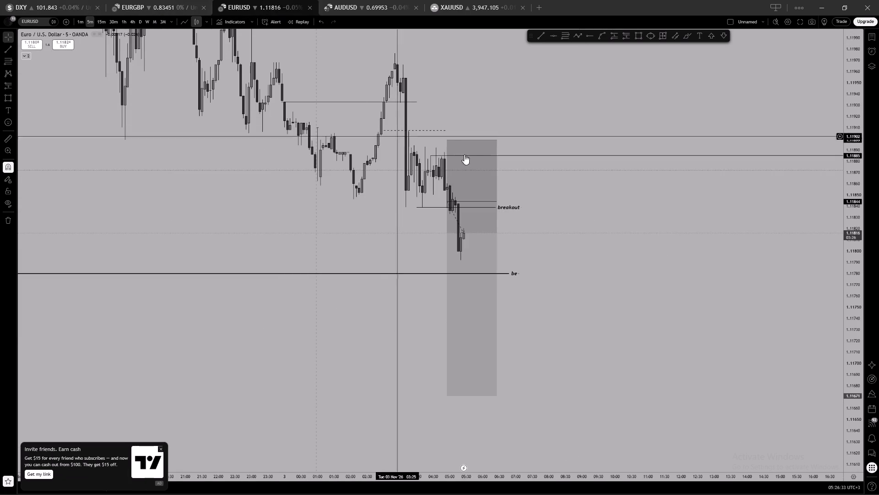
left_click(575, 213)
left_click(364, 4)
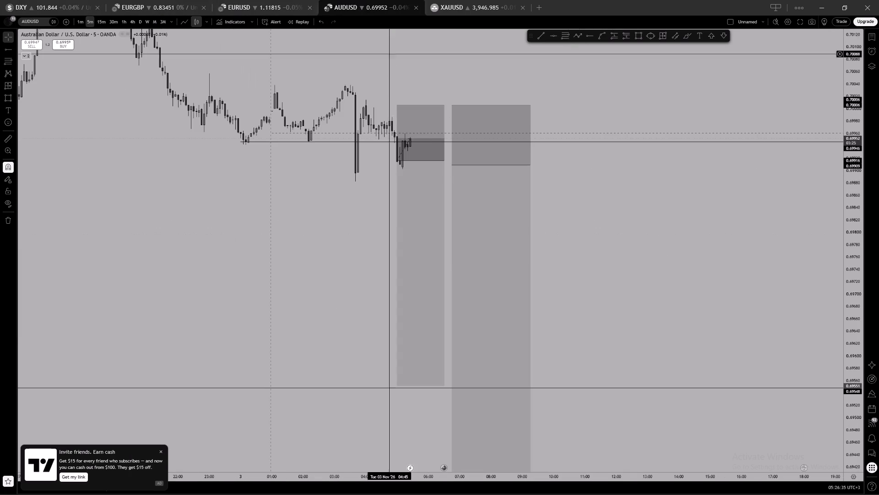
left_click(601, 175)
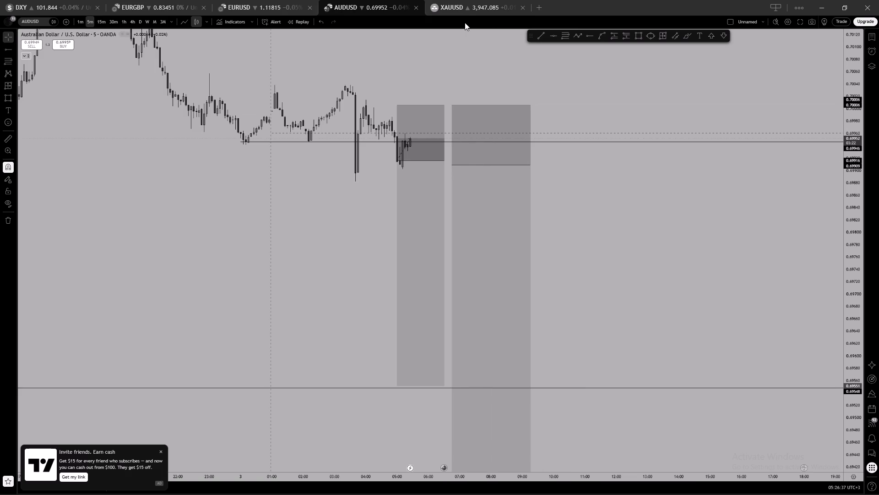
Return to XAUUSD and examine the 1-minute price action around the short position's entry and the 3,948.145 ray.
left_click(472, 6)
left_click(597, 126)
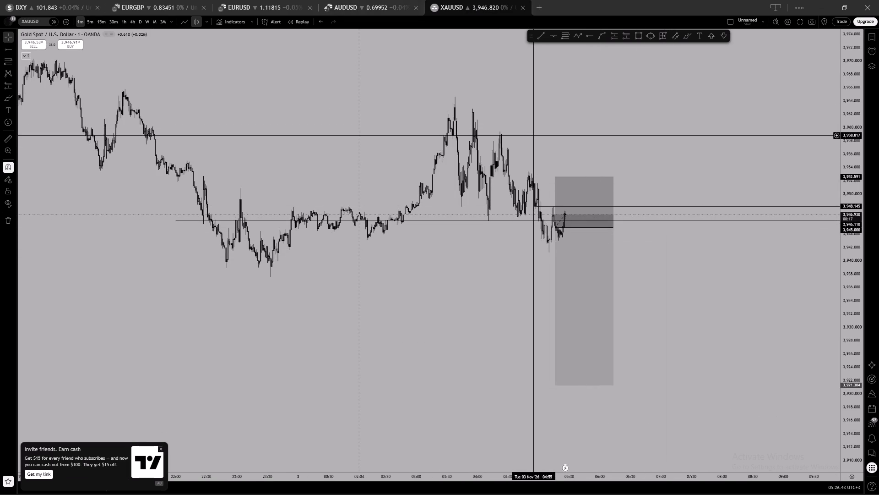
scroll(600, 186, "up", 7)
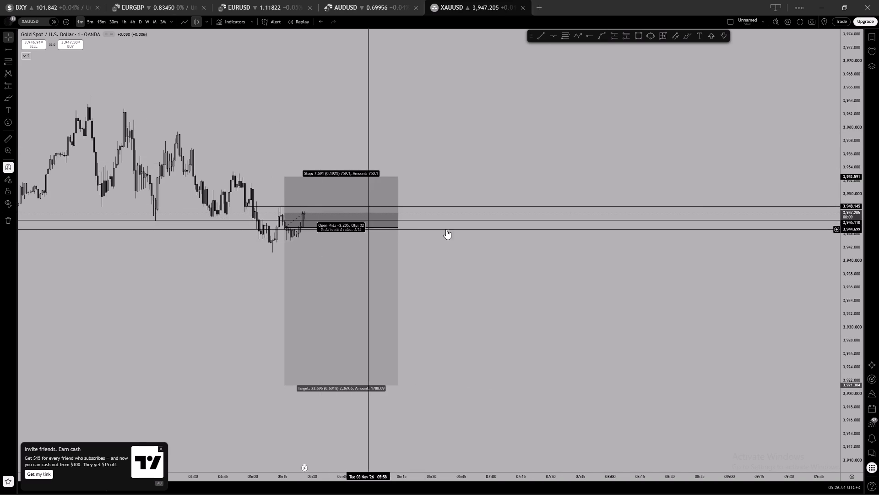
scroll(468, 224, "down", 2)
scroll(321, 112, "up", 2)
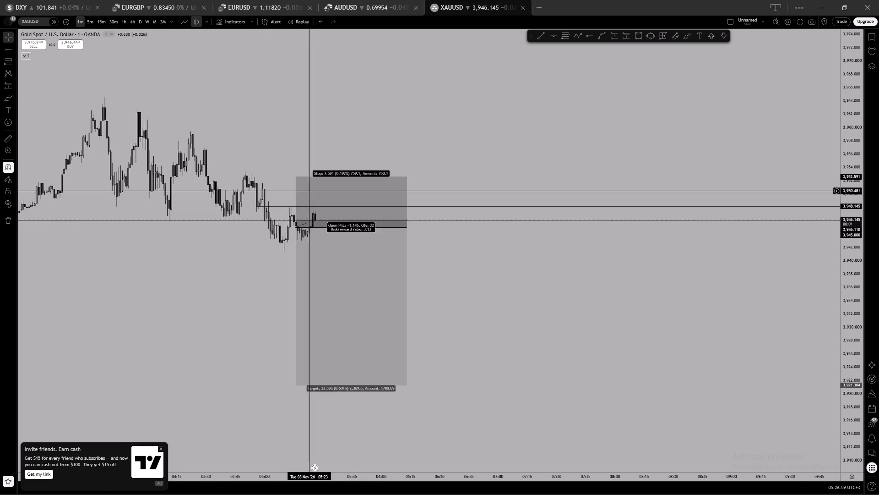
scroll(354, 122, "down", 3)
left_click(408, 149)
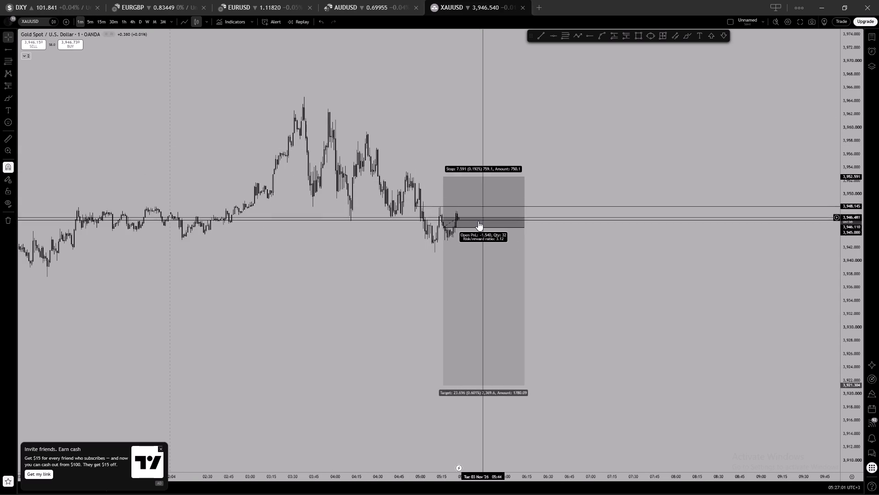
scroll(547, 145, "down", 4)
scroll(689, 172, "up", 2)
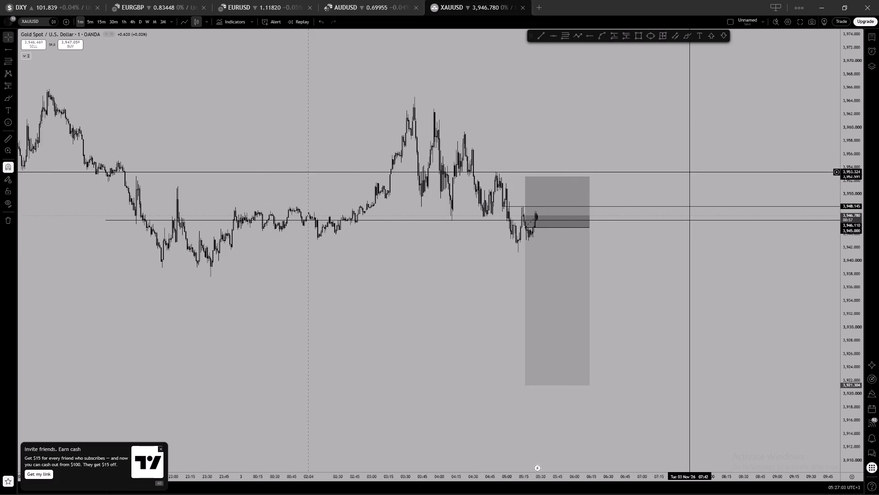
left_click(690, 172)
scroll(684, 161, "up", 1)
left_click_drag(671, 170, 741, 165)
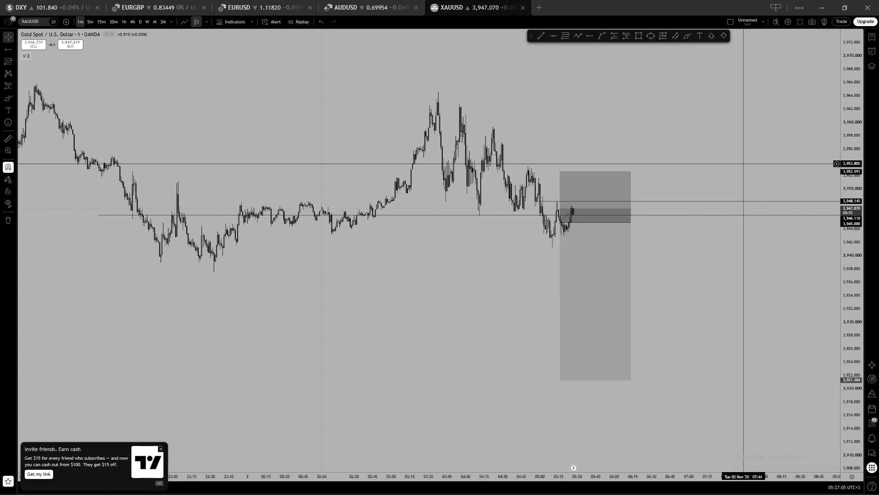
left_click(605, 181)
left_click(697, 161)
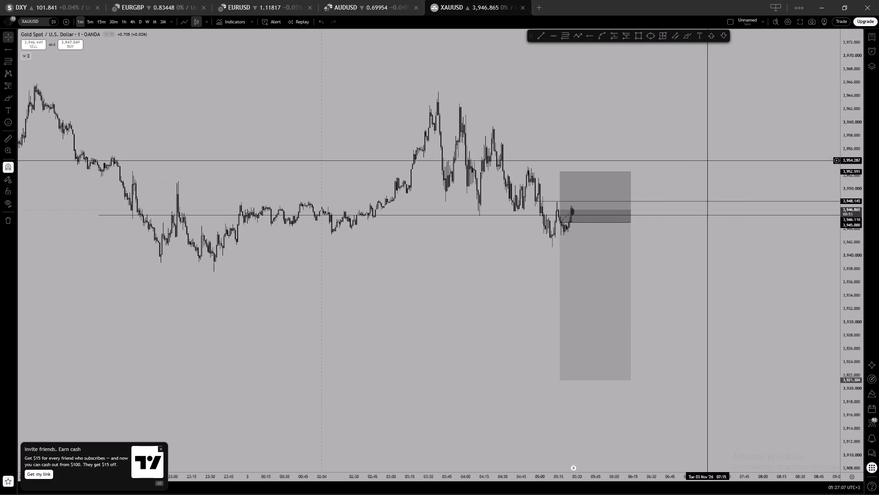
scroll(708, 161, "up", 3)
left_click_drag(634, 172, 685, 171)
scroll(697, 171, "down", 2)
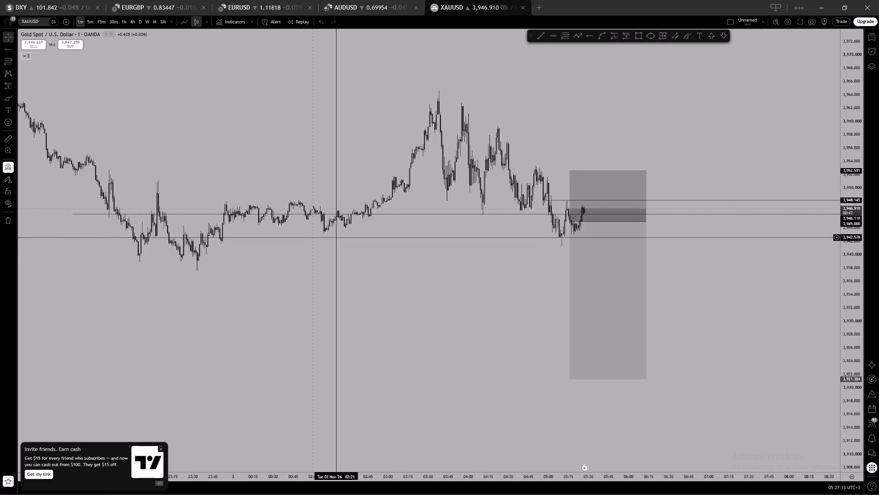
Examine XAUUSD around the short position on the 1-minute chart, and again on the 5-minute timeframe.
scroll(336, 238, "up", 5)
scroll(859, 284, "up", 5)
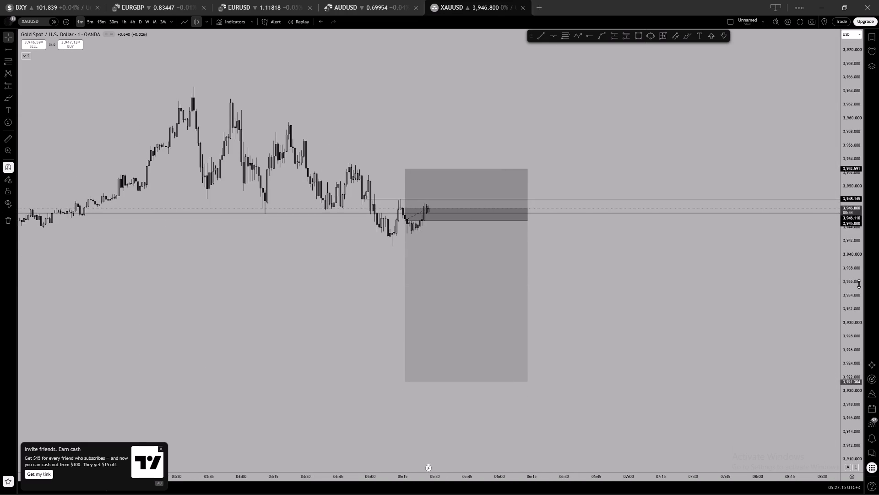
scroll(858, 283, "up", 4)
left_click(91, 21)
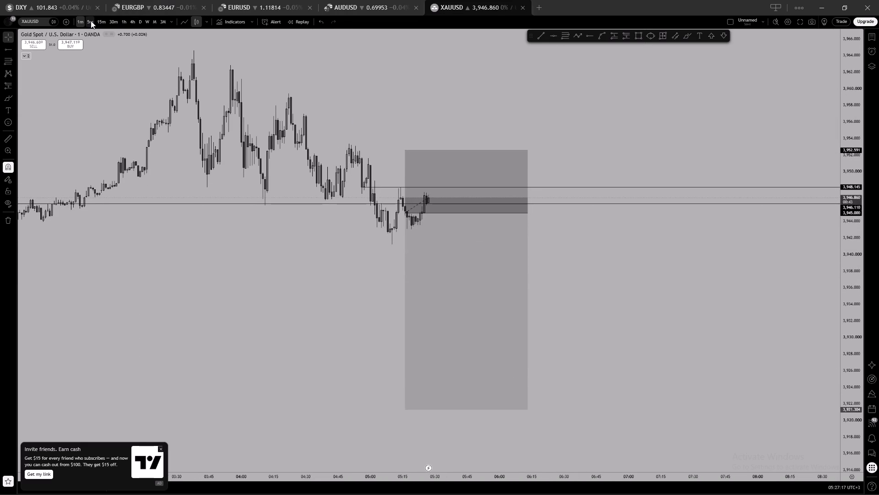
scroll(434, 133, "up", 2)
left_click_drag(432, 136, 582, 137)
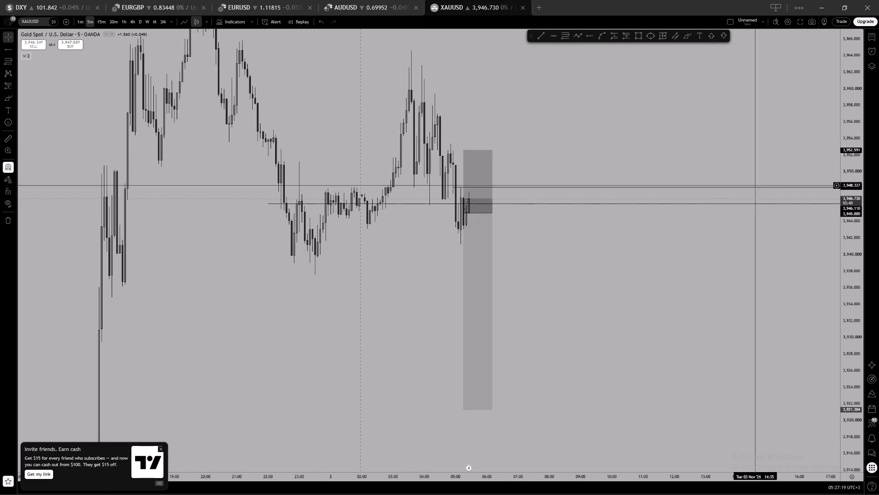
scroll(857, 225, "down", 10)
scroll(574, 162, "up", 2)
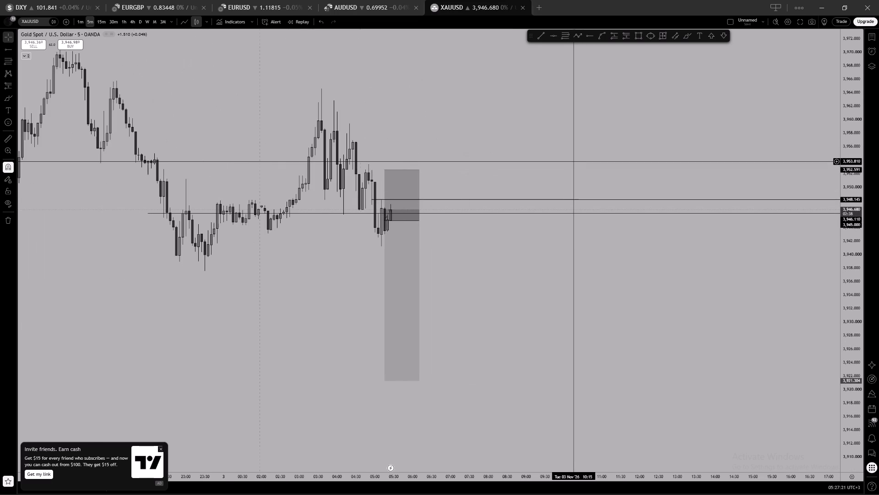
scroll(574, 162, "down", 3)
left_click(583, 164)
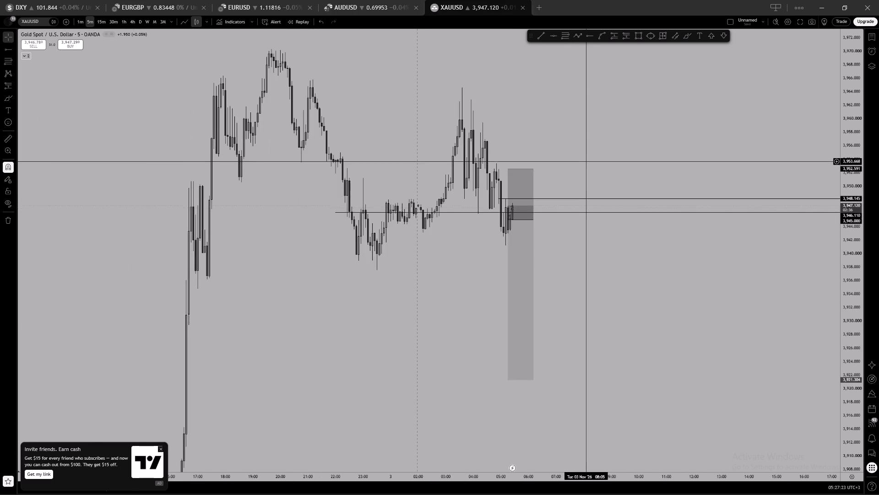
scroll(586, 162, "up", 1)
scroll(856, 225, "down", 4)
left_click_drag(597, 148, 610, 148)
left_click_drag(607, 161, 609, 156)
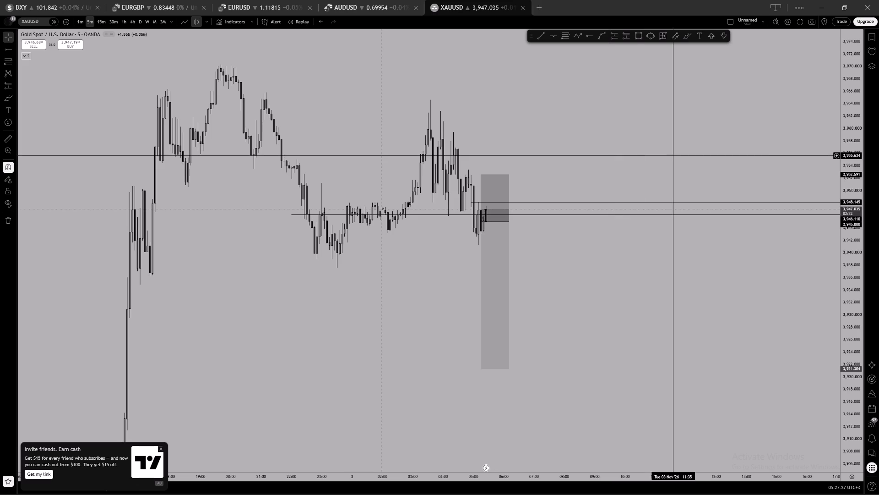
scroll(851, 186, "down", 3)
Open the AUDUSD chart and check the two short positions on the 15-minute timeframe.
left_click(367, 5)
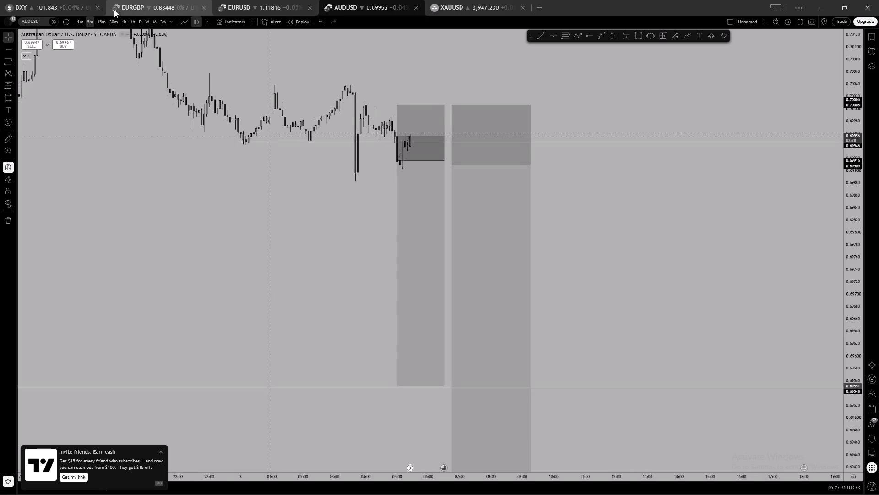
left_click(105, 20)
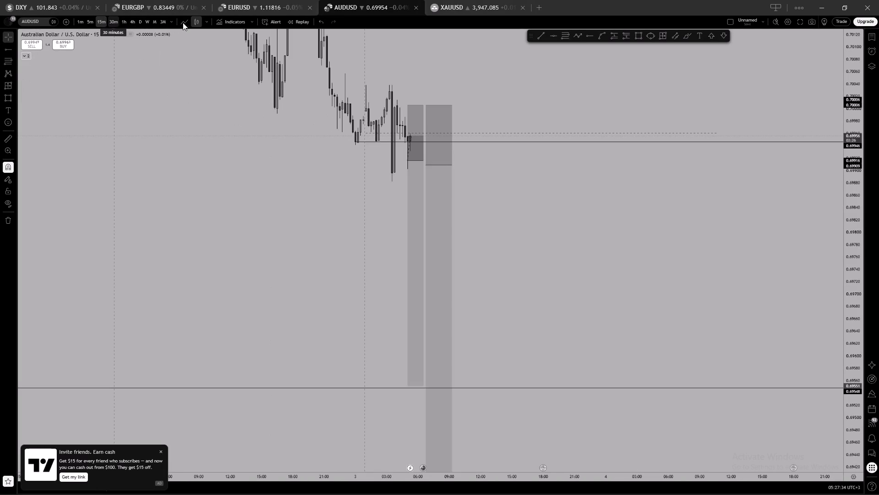
scroll(397, 72, "up", 2)
left_click_drag(398, 73, 423, 94)
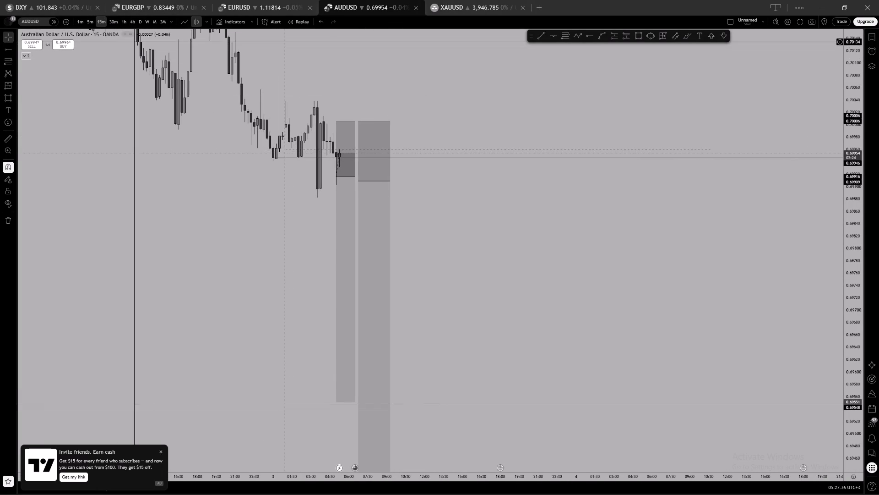
Switch AUDUSD to the 1-minute timeframe and examine recent price action against the short positions and the 0.69946 ray.
left_click(80, 22)
scroll(442, 53, "down", 2)
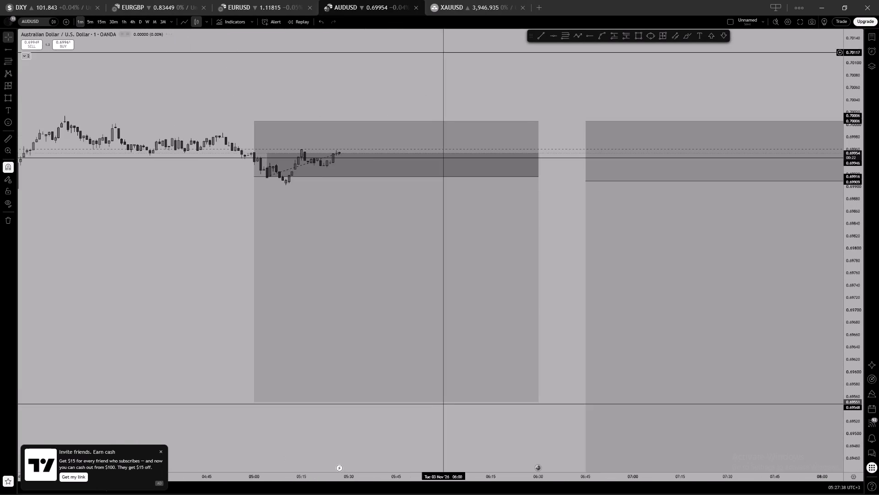
scroll(436, 62, "down", 15)
left_click_drag(693, 84, 237, 185)
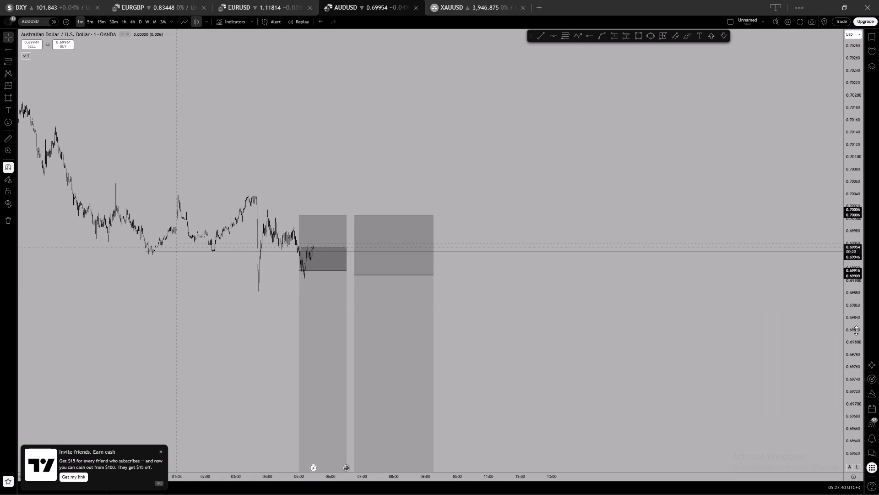
scroll(865, 346, "up", 6)
scroll(849, 352, "up", 18)
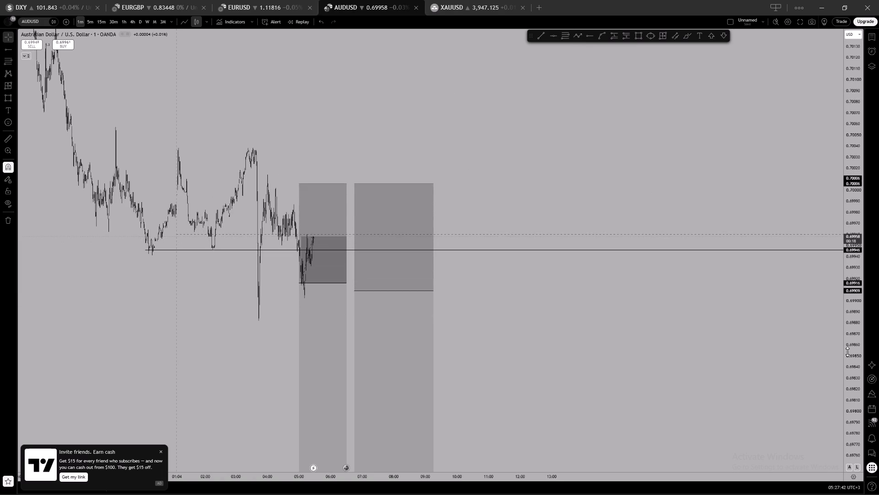
scroll(847, 352, "up", 5)
scroll(384, 165, "up", 5)
left_click_drag(187, 121, 847, 134)
scroll(519, 134, "up", 6)
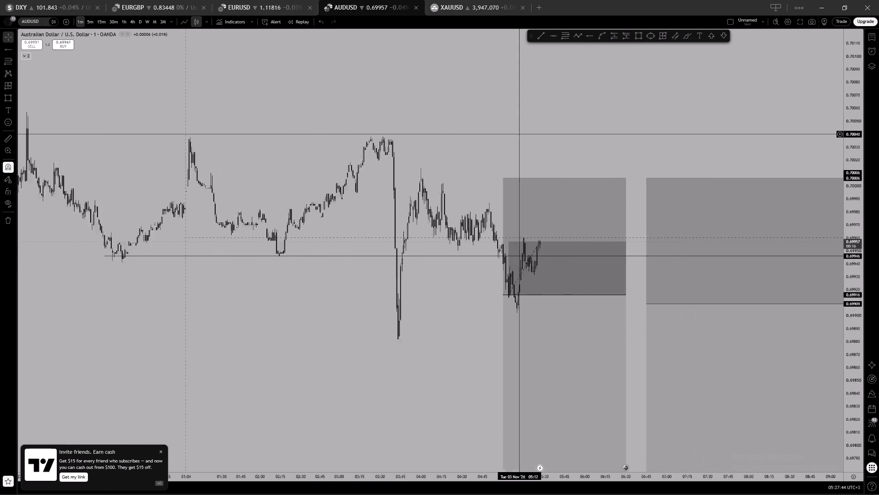
scroll(517, 133, "up", 4)
left_click_drag(405, 133, 644, 128)
scroll(558, 127, "up", 1)
left_click_drag(517, 125, 536, 125)
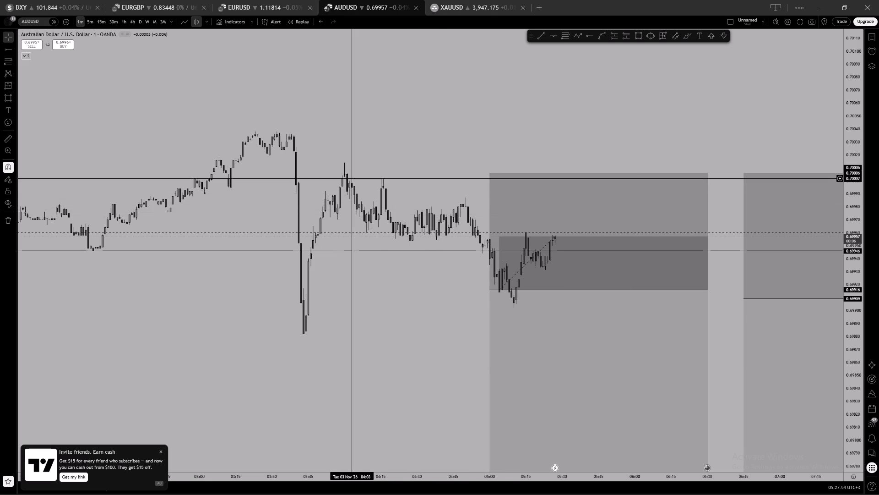
scroll(449, 158, "down", 3)
left_click_drag(526, 158, 499, 158)
scroll(499, 158, "up", 3)
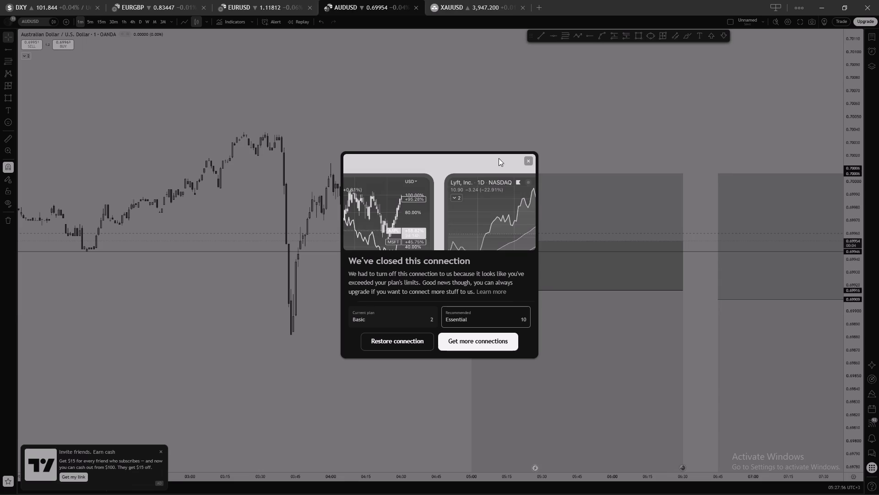
Restore the closed data connection for the AUDUSD chart.
left_click(411, 344)
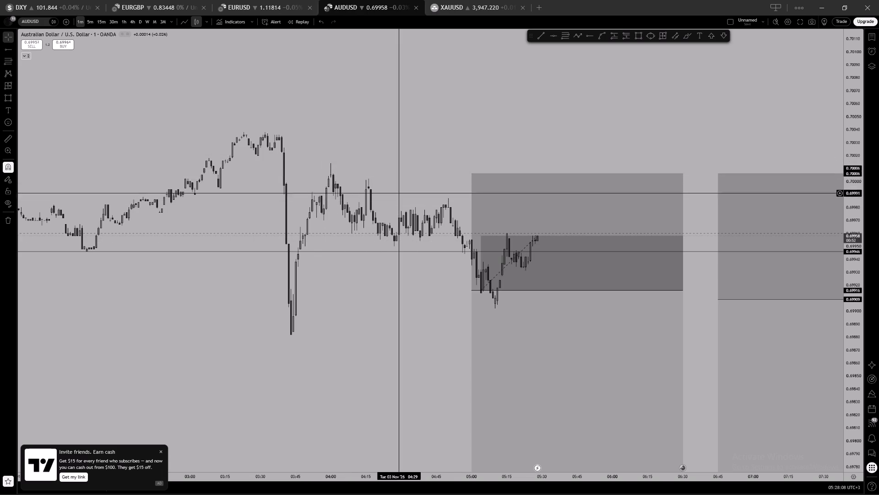
Draw a horizontal ray at 0.70014 from the AUDUSD swing high near 04:00 and lock it.
scroll(568, 143, "down", 10)
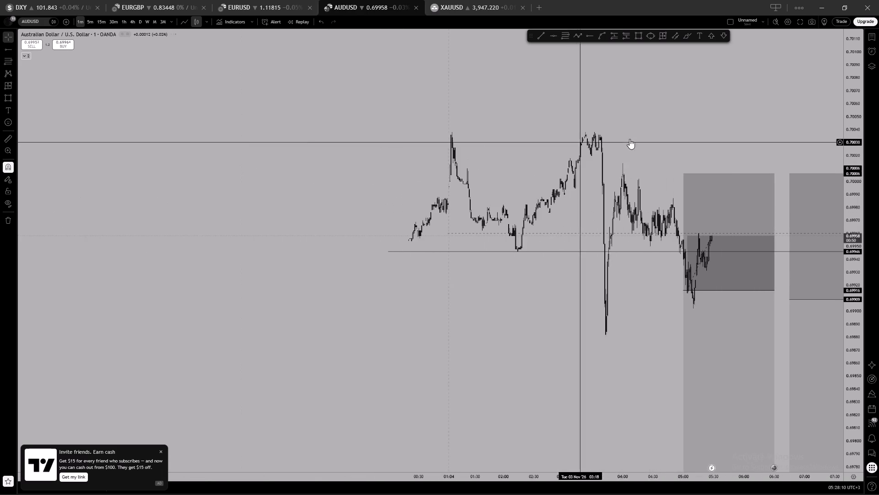
left_click_drag(655, 132, 495, 175)
left_click(589, 33)
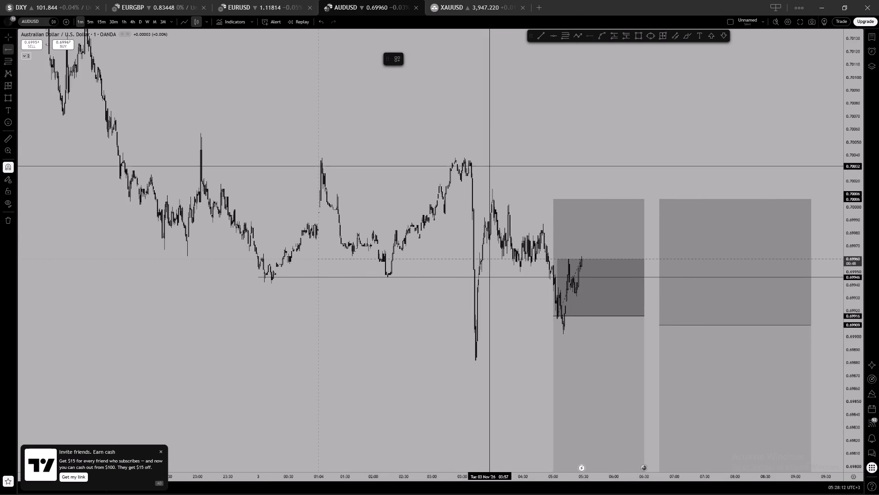
left_click(493, 189)
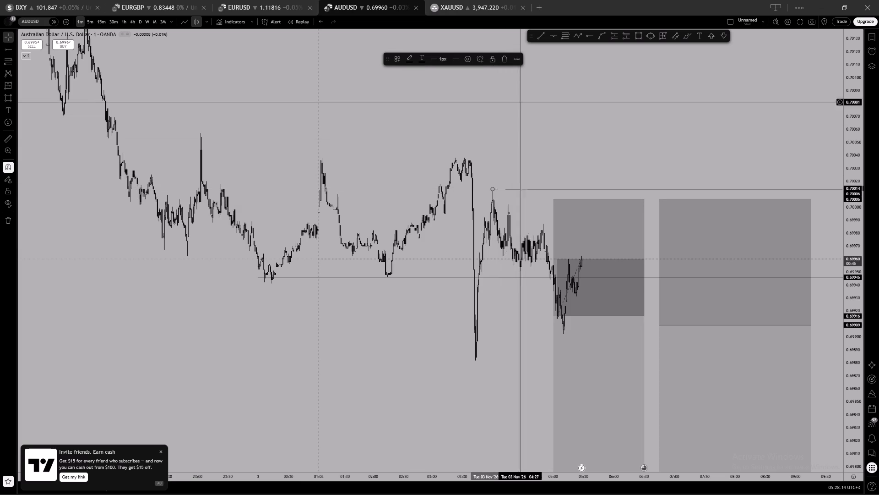
left_click(494, 59)
left_click(521, 106)
Switch AUDUSD to the 5-minute timeframe and examine the earlier highs above the short positions.
scroll(545, 114, "up", 3)
left_click_drag(546, 137, 555, 119)
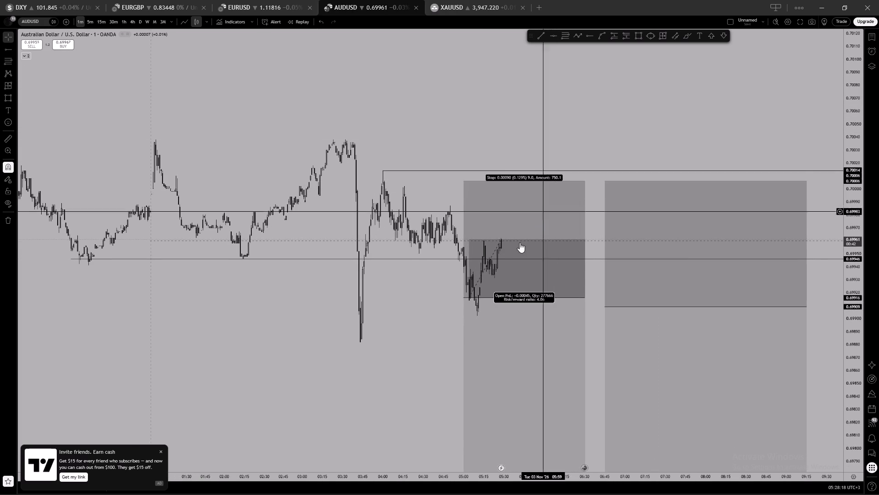
scroll(396, 320, "up", 2)
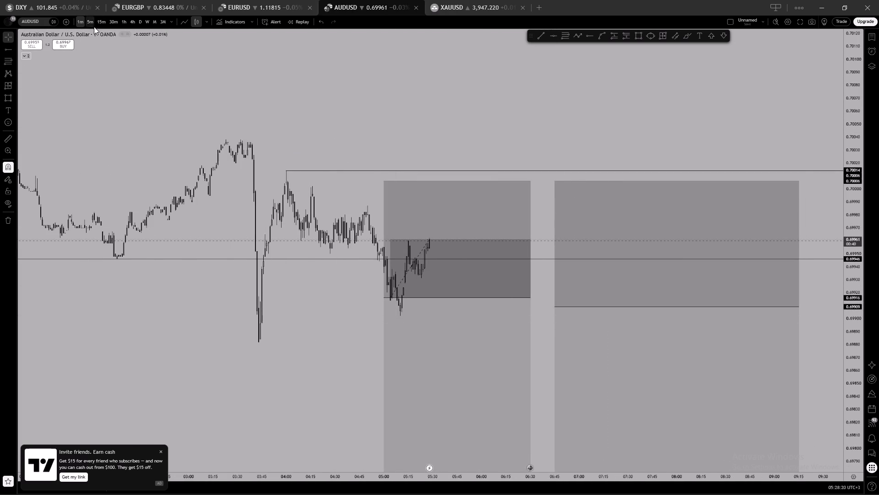
left_click(93, 19)
scroll(483, 144, "up", 4)
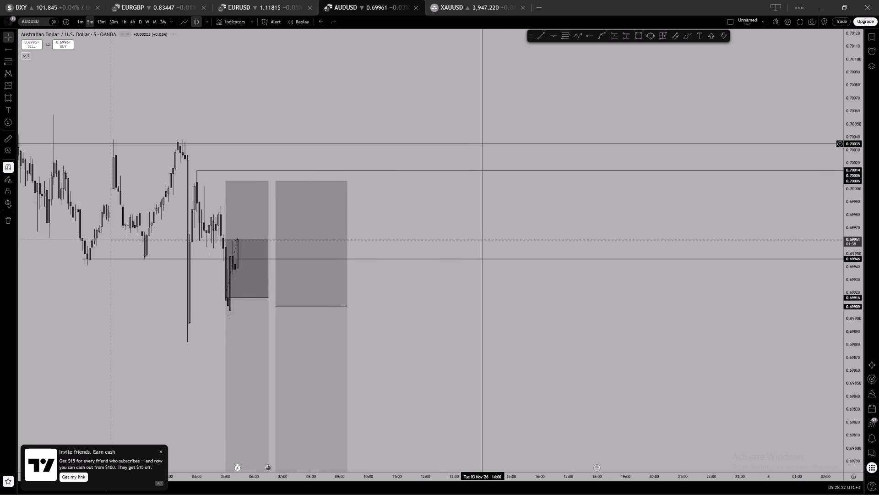
left_click_drag(467, 134, 503, 117)
scroll(855, 267, "down", 13)
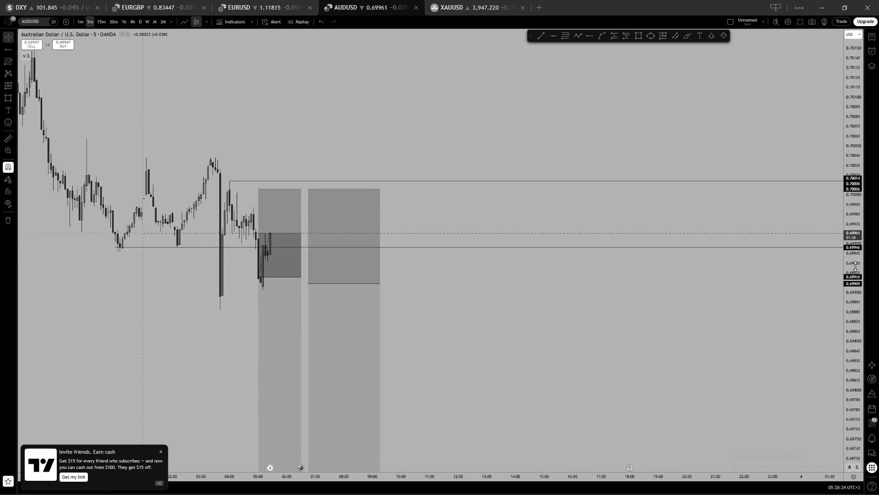
scroll(855, 266, "down", 8)
scroll(570, 281, "down", 3)
scroll(472, 243, "up", 2)
scroll(461, 108, "down", 3)
left_click_drag(532, 139, 536, 132)
scroll(536, 132, "up", 1)
scroll(417, 158, "up", 2)
left_click(417, 158)
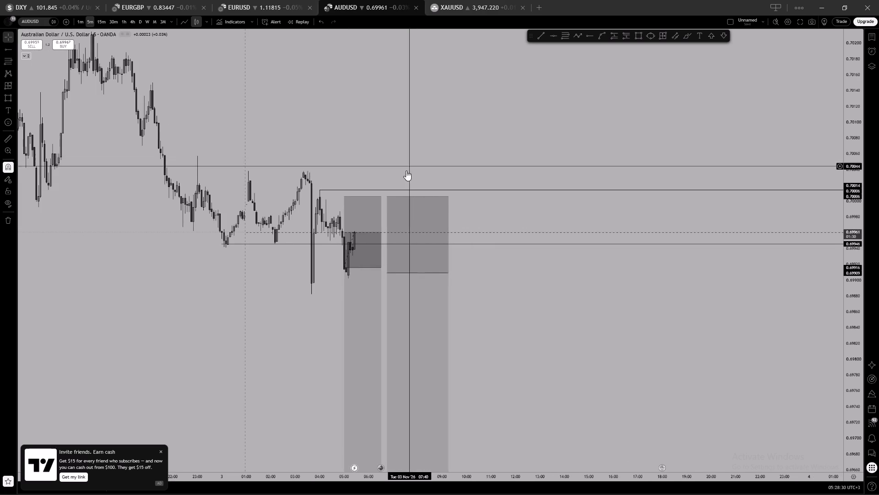
left_click(408, 171)
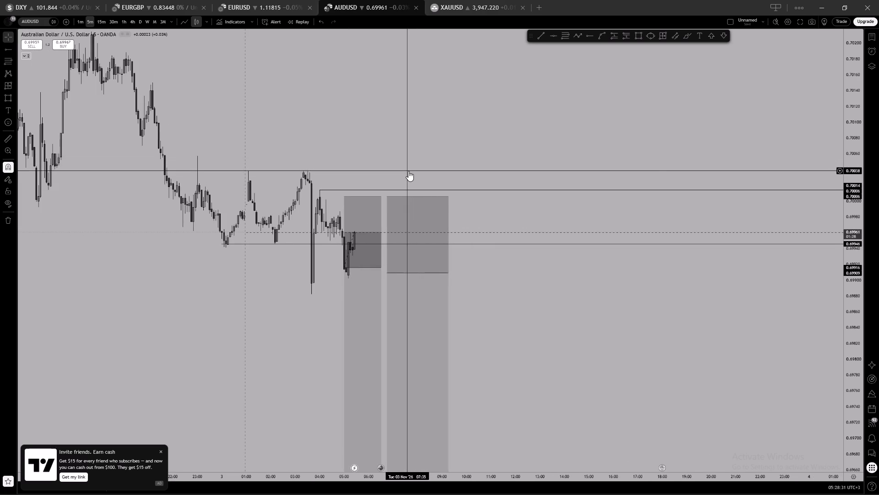
Draw a horizontal ray at 0.70038 from the AUDUSD high near 01:05 and lock it.
left_click(590, 40)
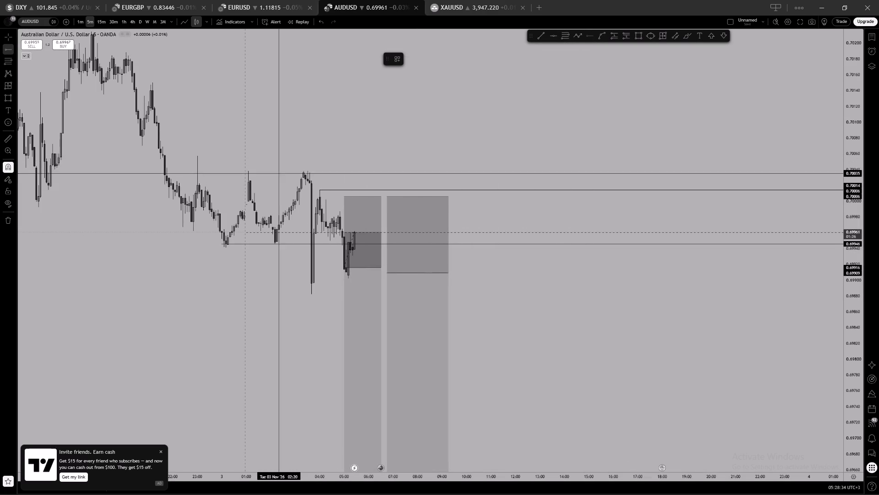
left_click(248, 169)
left_click(349, 143)
scroll(380, 123, "down", 5)
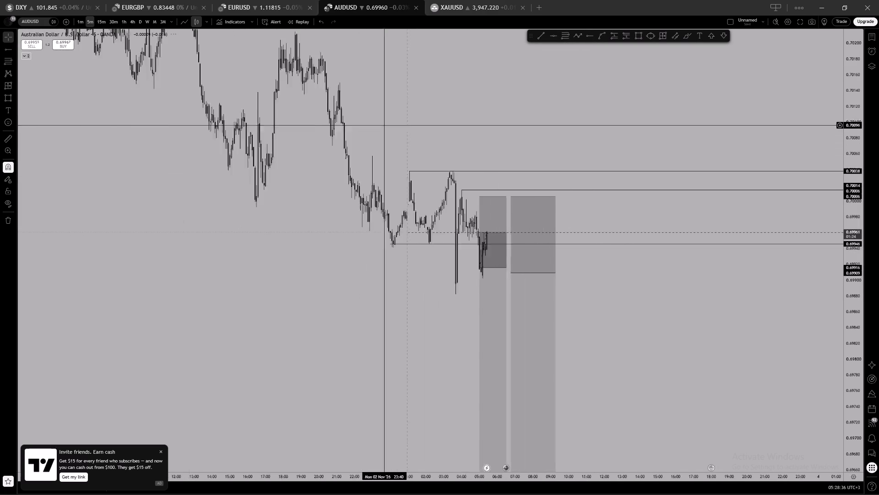
scroll(401, 161, "up", 4)
left_click_drag(406, 144, 555, 144)
scroll(555, 144, "up", 2)
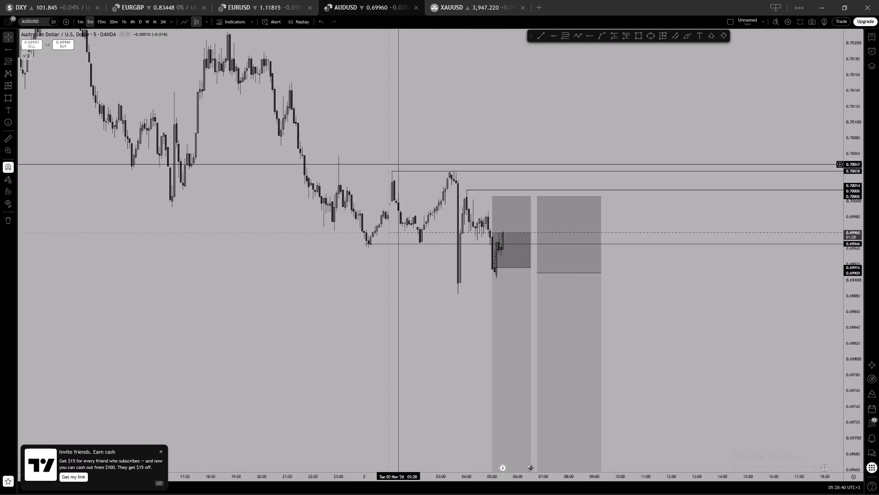
left_click(541, 171)
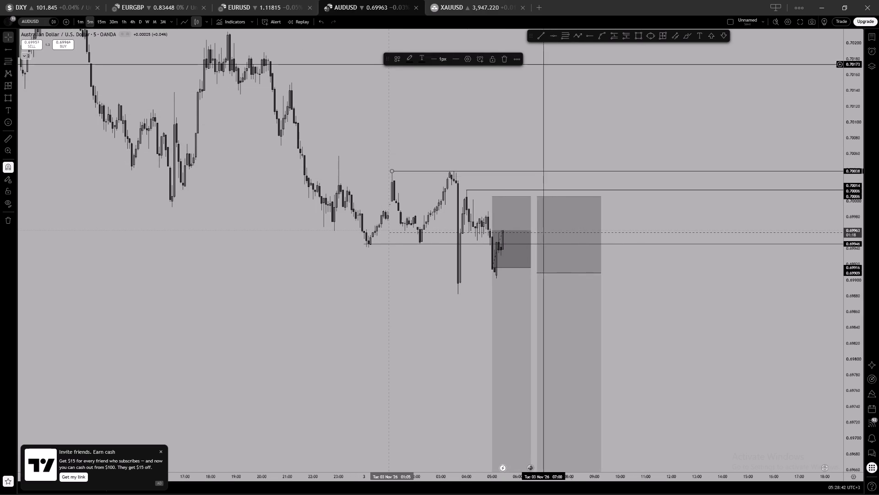
left_click(487, 60)
left_click(515, 84)
Delete both locked short positions from the AUDUSD chart, with entries at 0.69909 and 0.69916.
scroll(544, 106, "down", 4)
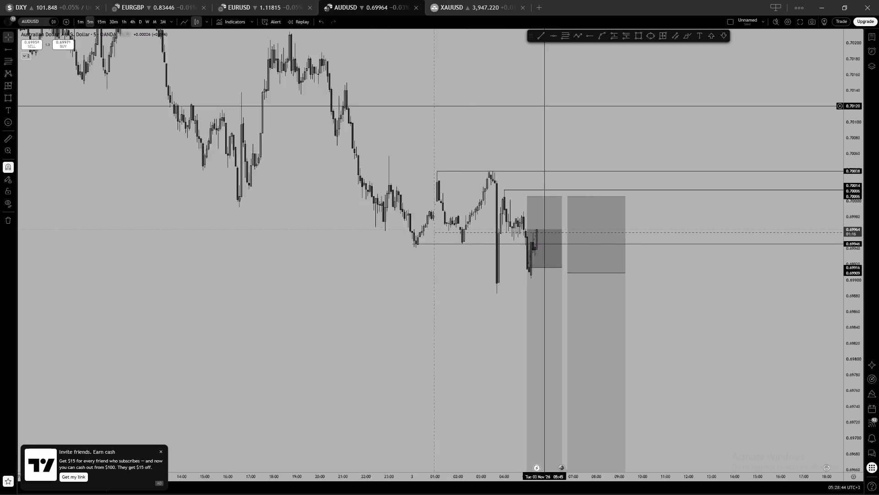
left_click_drag(607, 132, 543, 133)
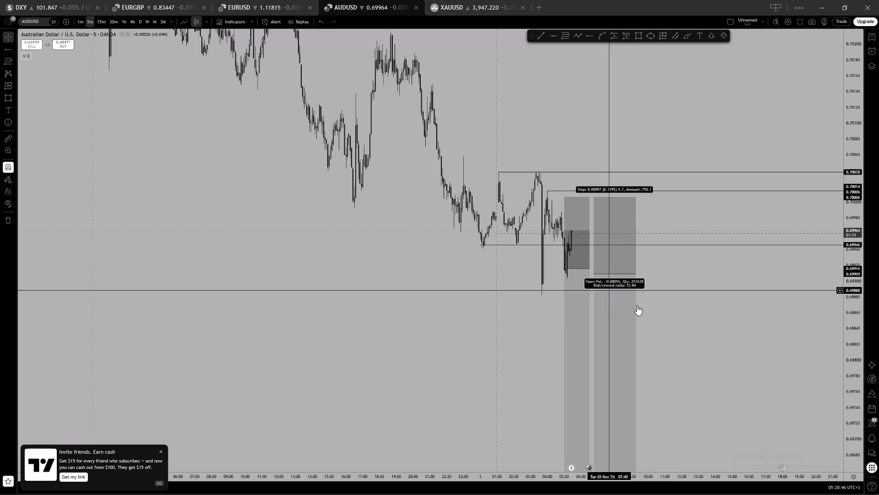
left_click_drag(653, 319, 547, 272)
key("BackSpace")
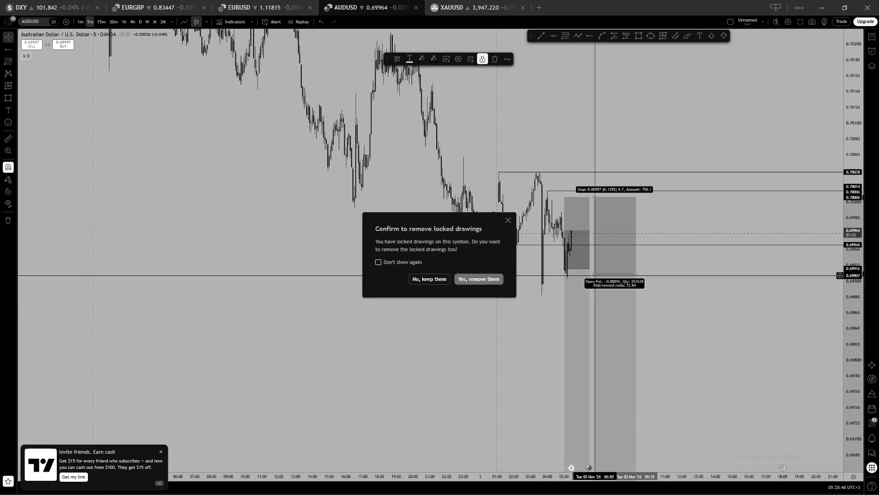
left_click(485, 280)
left_click(583, 279)
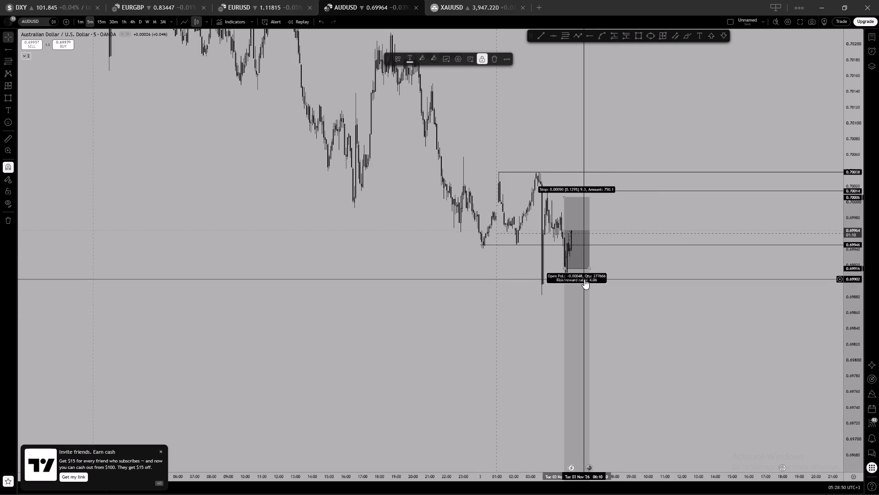
key("BackSpace")
left_click(477, 278)
Examine AUDUSD price action around the marked levels on the 5-minute, 1-hour, 4-hour and daily timeframes.
scroll(614, 210, "up", 5)
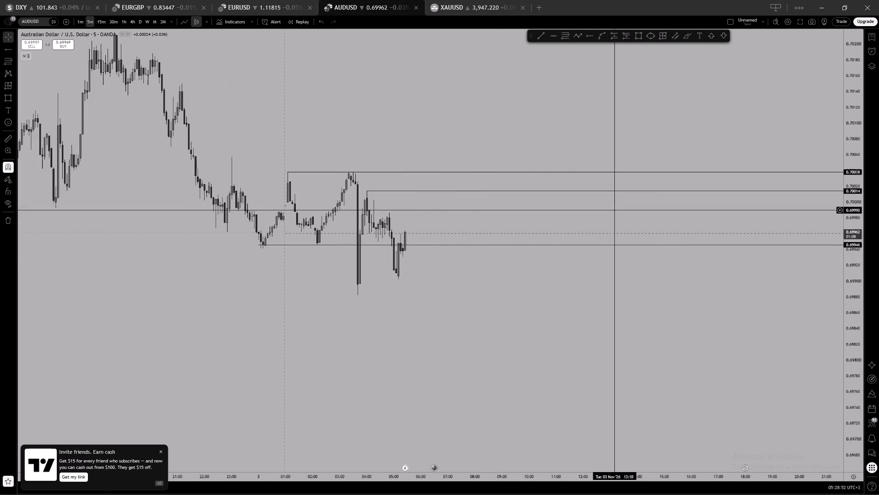
scroll(483, 142, "down", 3)
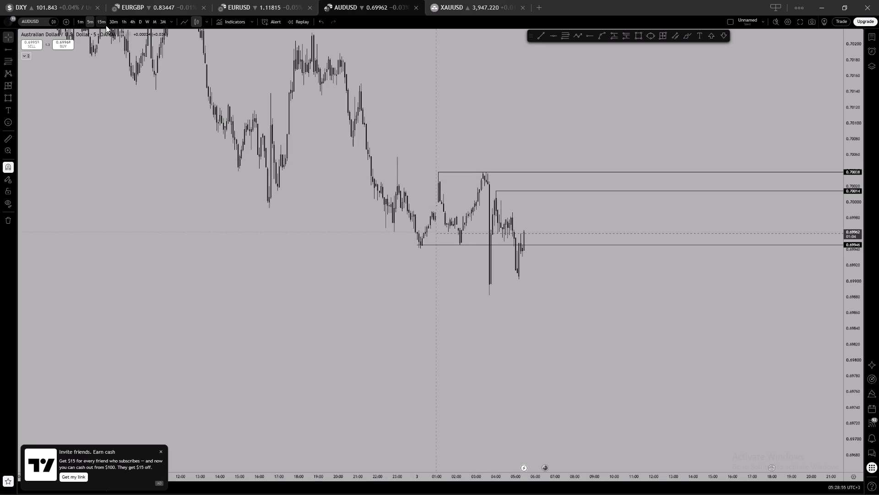
left_click(123, 25)
scroll(499, 299, "up", 3)
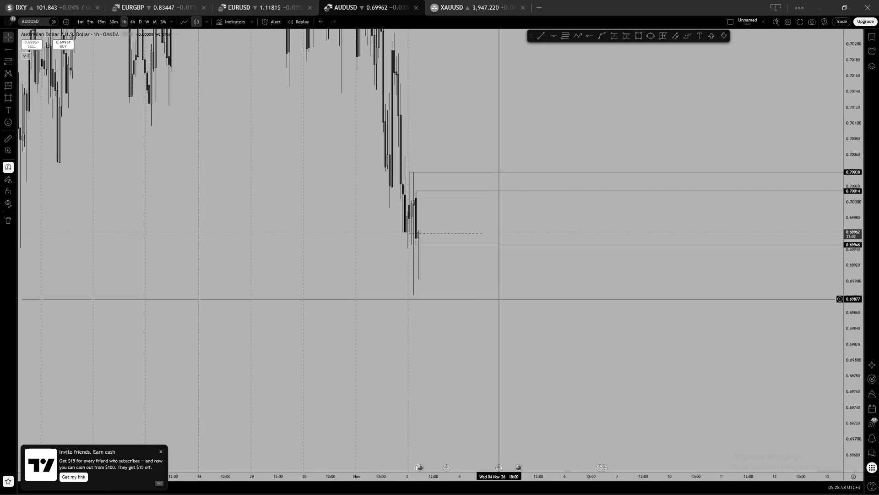
scroll(499, 299, "up", 6)
scroll(208, 299, "down", 5)
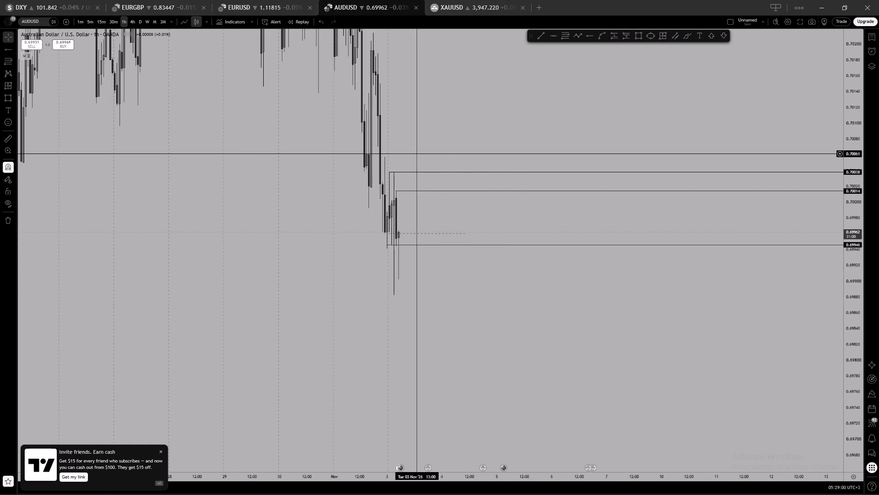
scroll(423, 142, "up", 3)
left_click(135, 21)
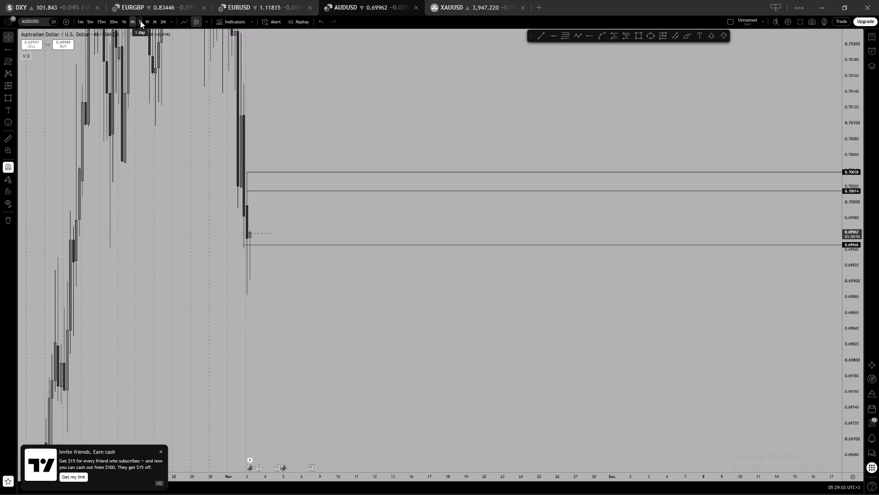
left_click(140, 21)
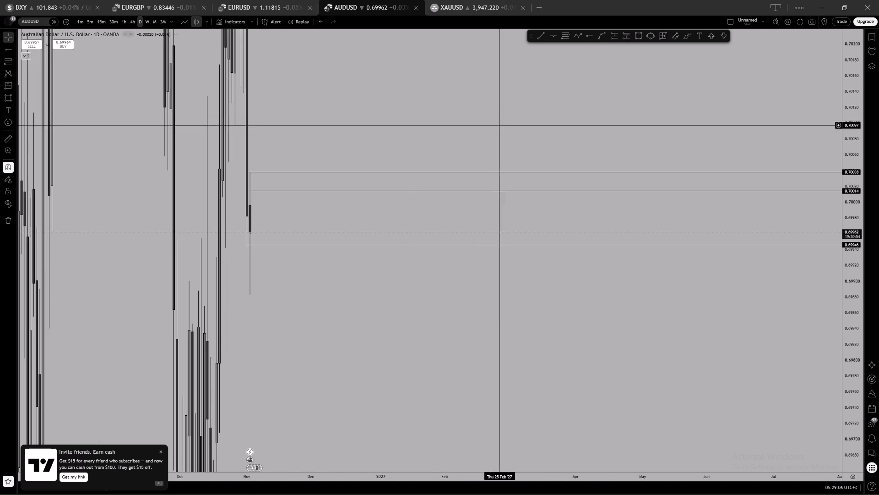
scroll(391, 148, "up", 7)
left_click_drag(244, 143, 637, 146)
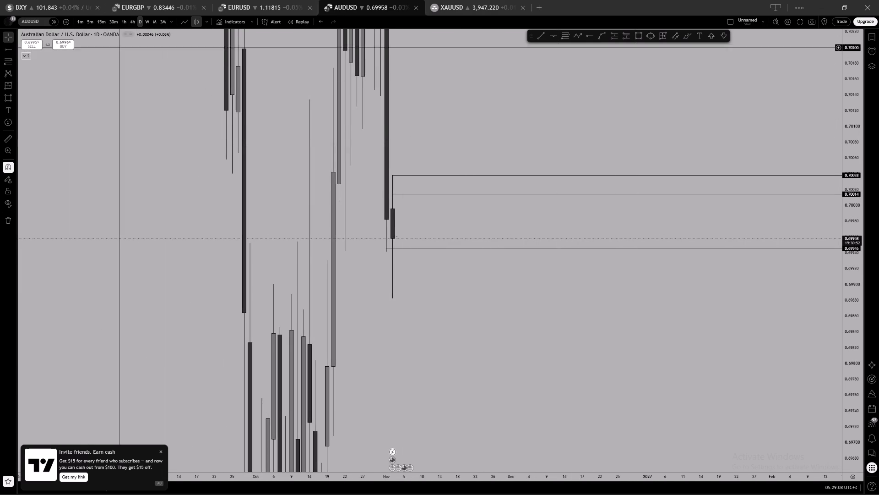
Step AUDUSD back down through the 4-hour, 1-hour, 30-minute and 15-minute timeframes to the 5-minute, examining recent candles.
left_click(132, 19)
left_click(125, 19)
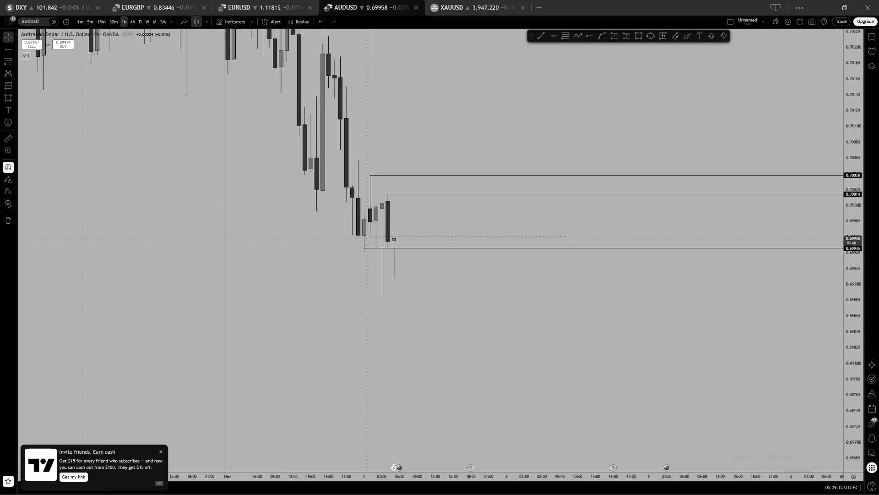
scroll(449, 76, "down", 3)
left_click_drag(552, 117, 417, 128)
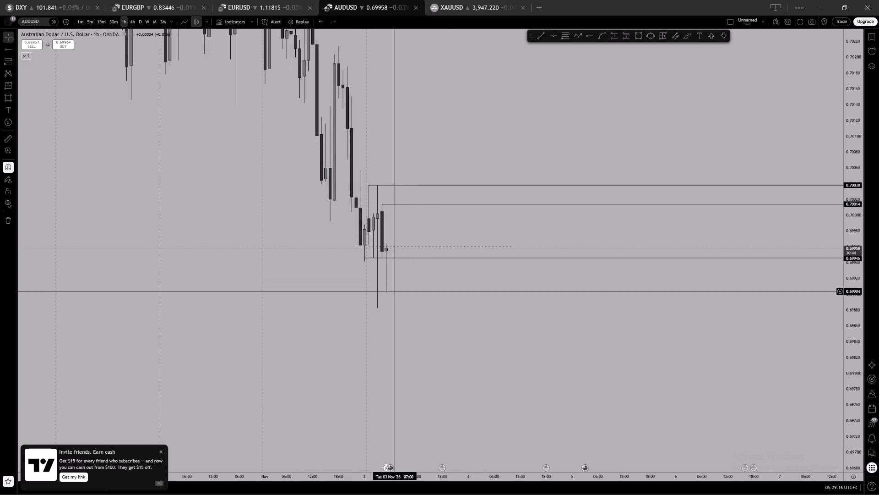
left_click(110, 25)
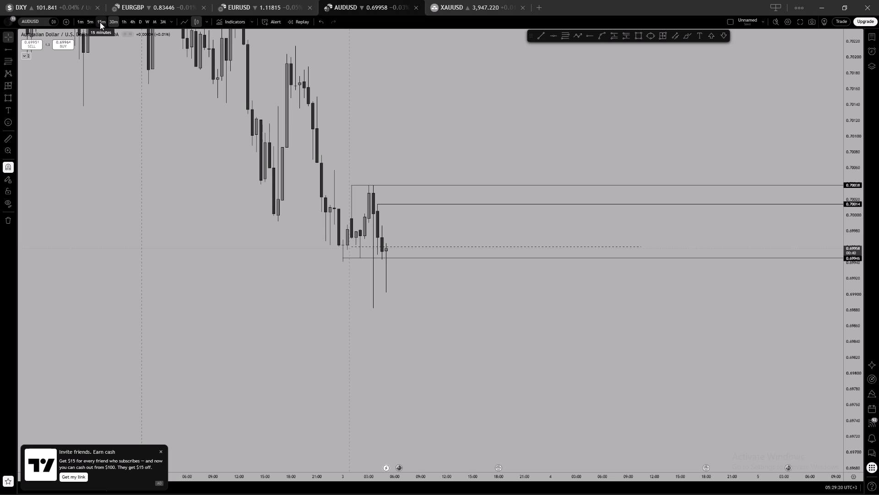
left_click(100, 22)
scroll(510, 86, "down", 4)
left_click_drag(577, 124, 504, 126)
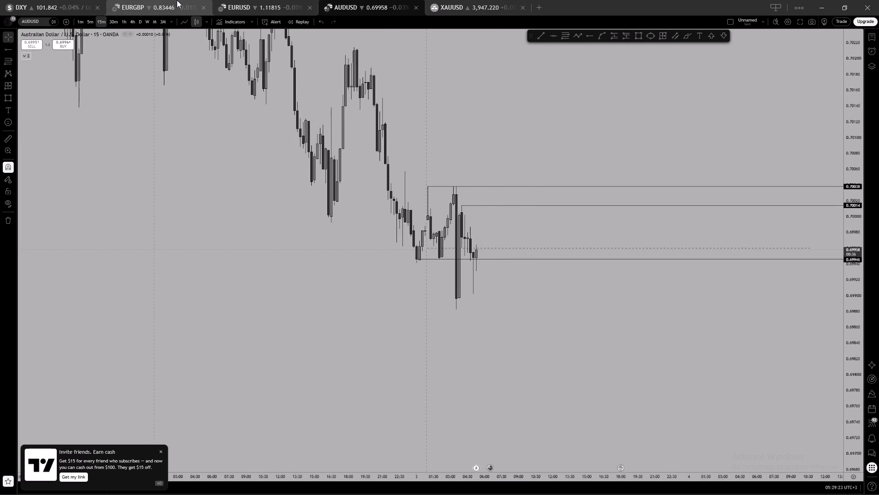
left_click(90, 20)
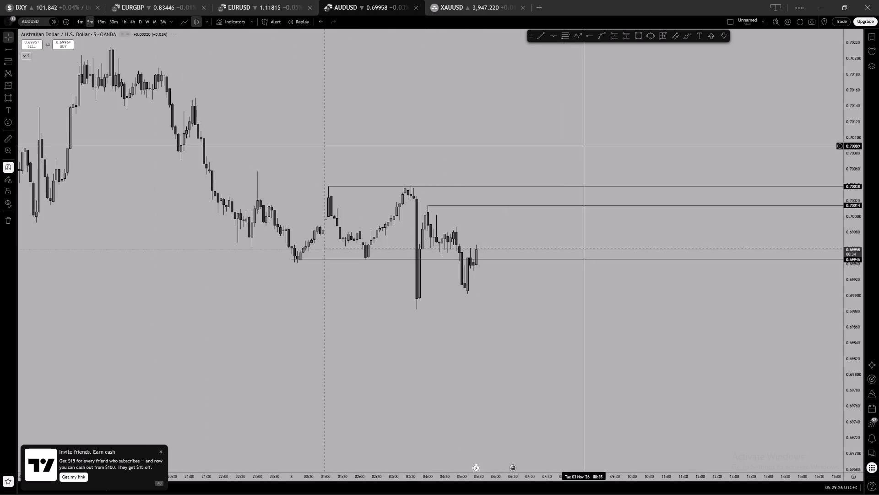
Examine the AUDUSD 5-minute structure between the 0.70038, 0.70014 and 0.69946 rays and the recent lows.
scroll(589, 142, "down", 5)
left_click_drag(658, 136, 515, 134)
scroll(560, 134, "up", 2)
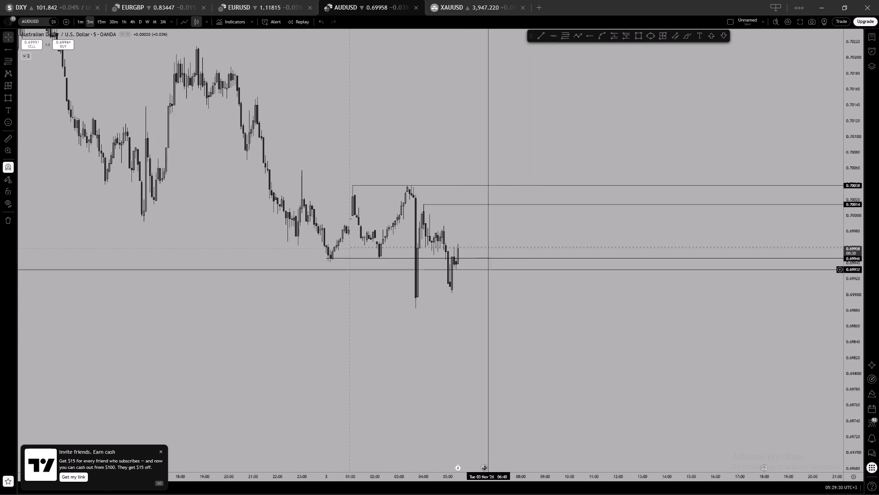
scroll(489, 270, "down", 2)
scroll(851, 321, "up", 12)
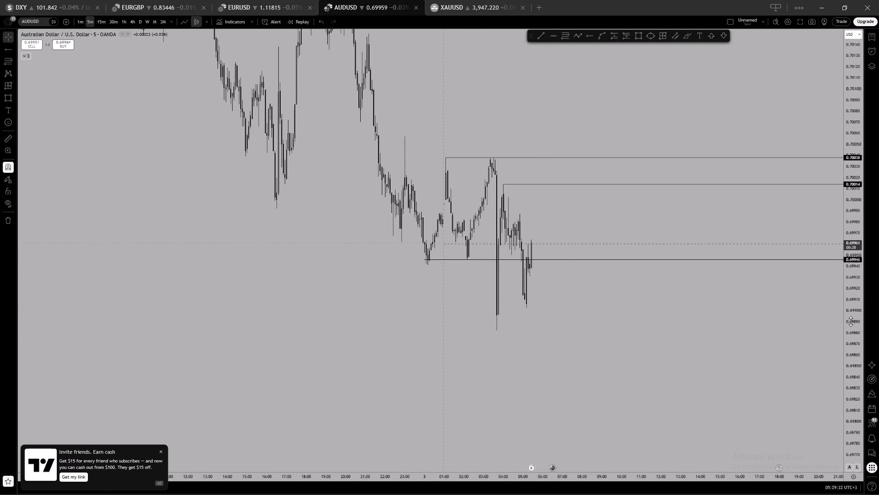
scroll(548, 265, "up", 3)
left_click_drag(546, 291, 496, 276)
left_click(457, 117)
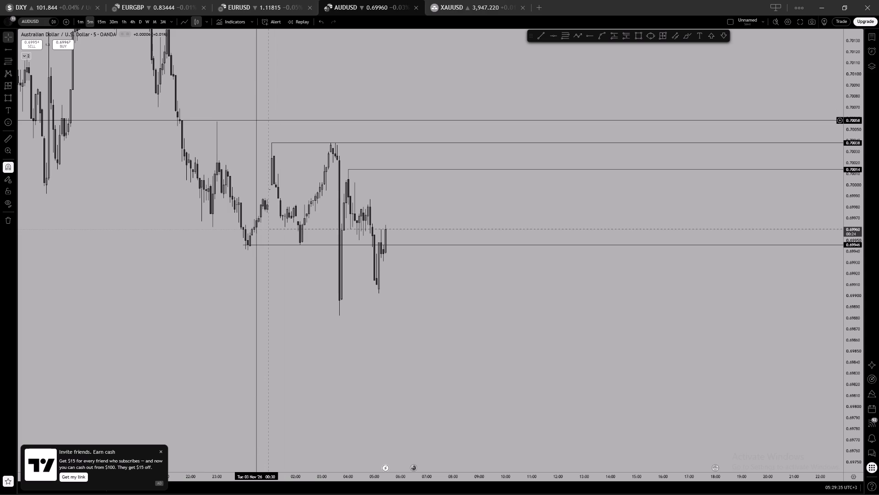
scroll(521, 83, "down", 1)
scroll(521, 93, "up", 2)
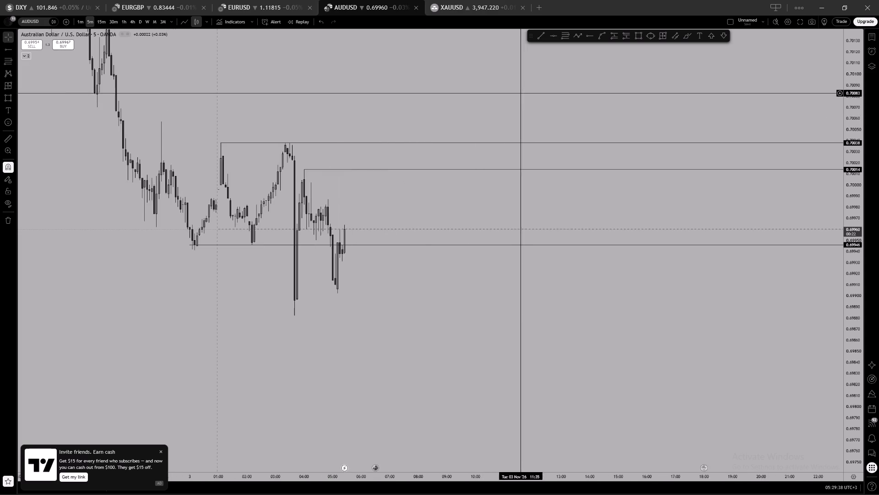
left_click_drag(509, 114, 613, 43)
scroll(848, 220, "down", 9)
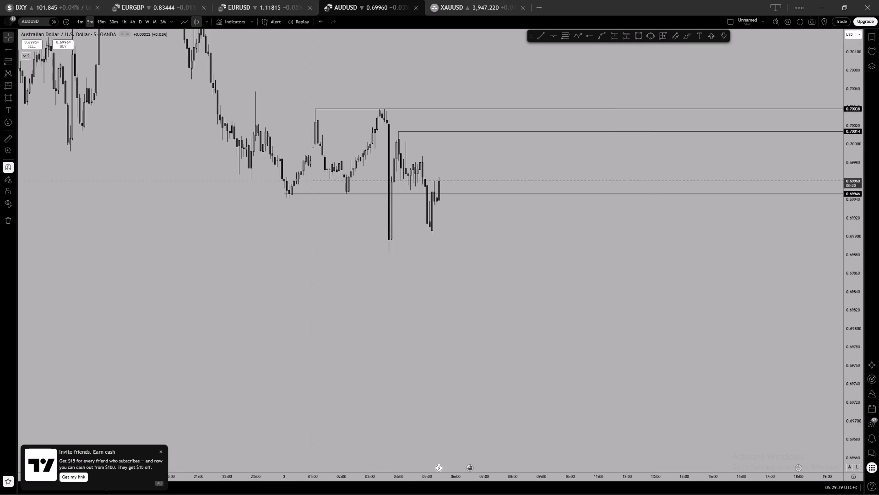
scroll(560, 224, "down", 4)
scroll(562, 224, "up", 3)
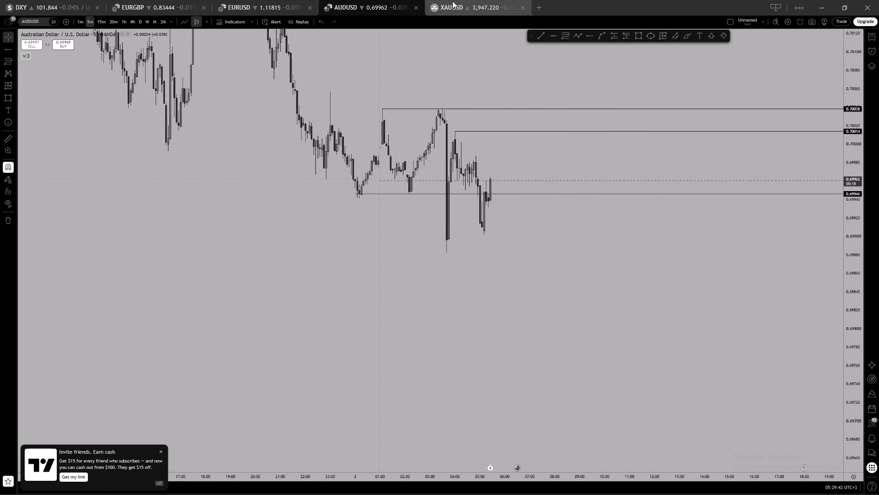
Switch to XAUUSD, restore its connection and examine price around the short position on the 1-minute timeframe.
left_click(458, 1)
left_click(412, 345)
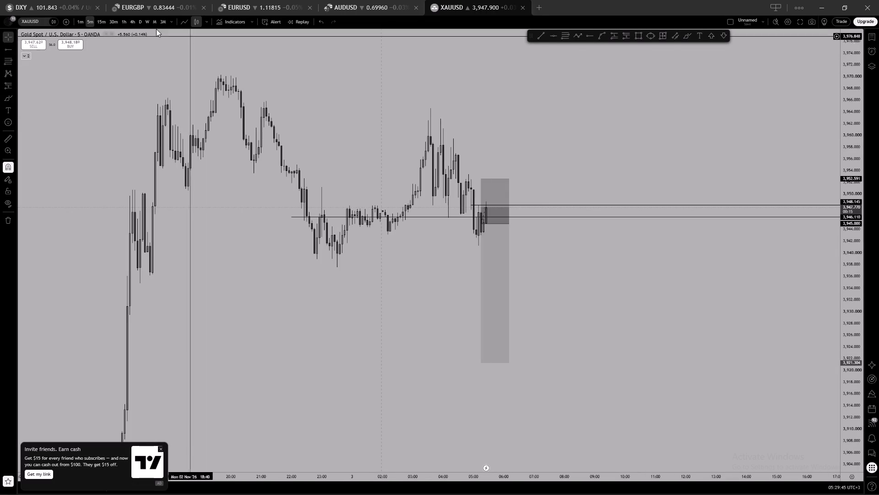
left_click(86, 22)
left_click(80, 21)
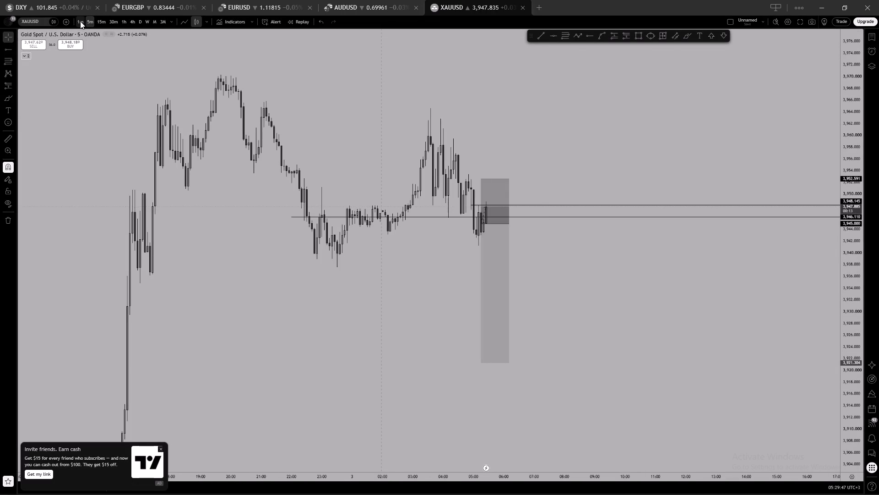
scroll(577, 117, "down", 8)
left_click_drag(673, 105, 628, 172)
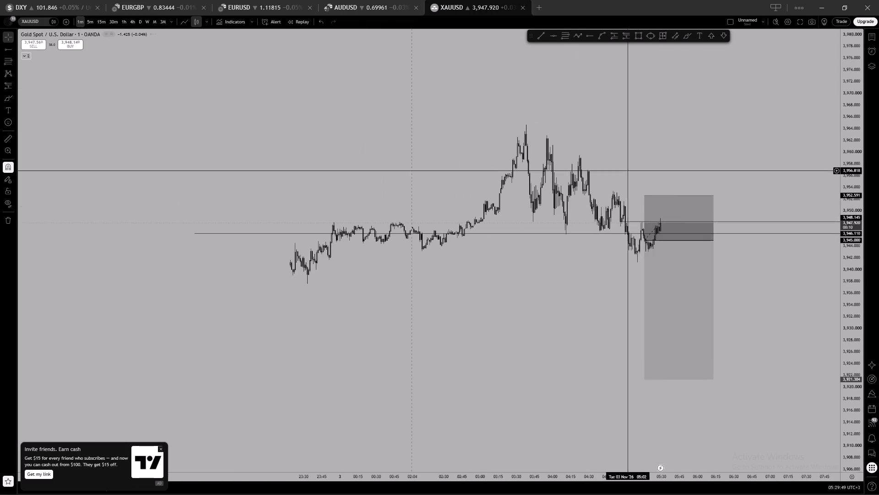
scroll(869, 300, "up", 13)
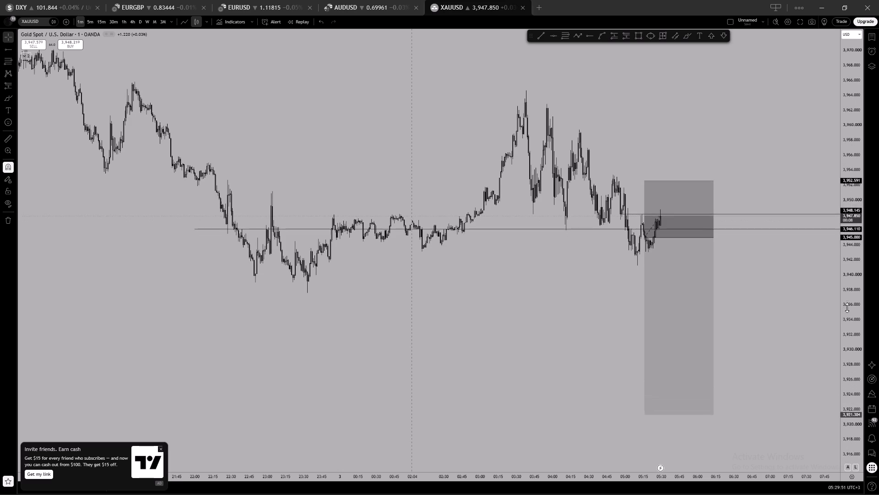
scroll(847, 308, "up", 5)
left_click_drag(695, 153, 657, 125)
scroll(649, 121, "up", 3)
left_click(613, 111)
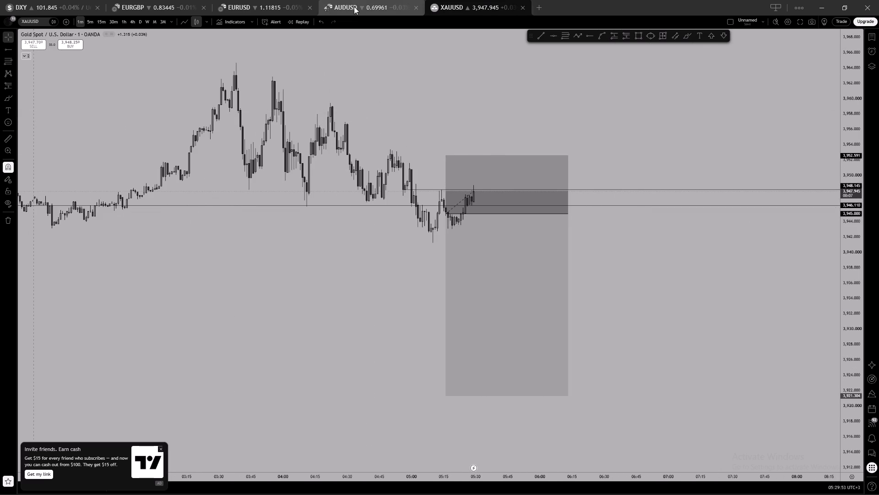
Return to AUDUSD and undo the recent changes until the deletion of both short positions, entries 0.69909 and 0.69916, is reversed.
left_click(354, 6)
key("ctrl+z")
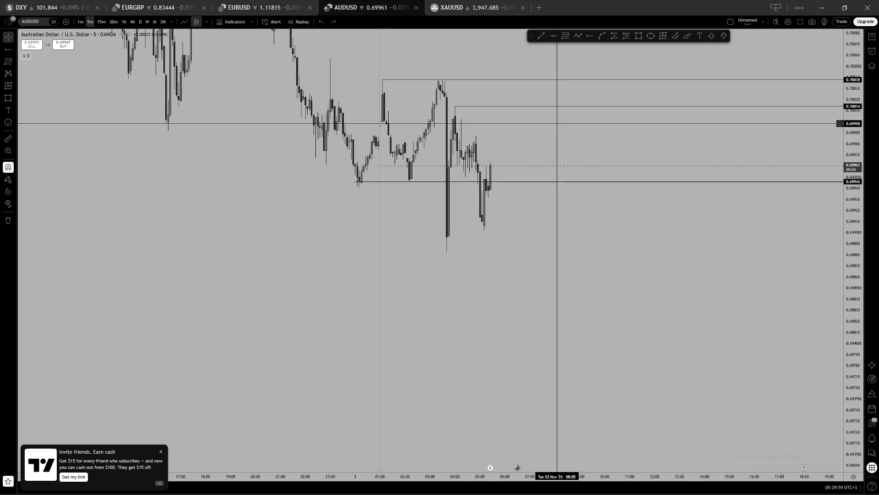
key("ctrl+z")
key("ctrl+z")
key("ctrl+z")
key("ctrl+z")
key("ctrl+z")
key("ctrl+z")
key("ctrl+z")
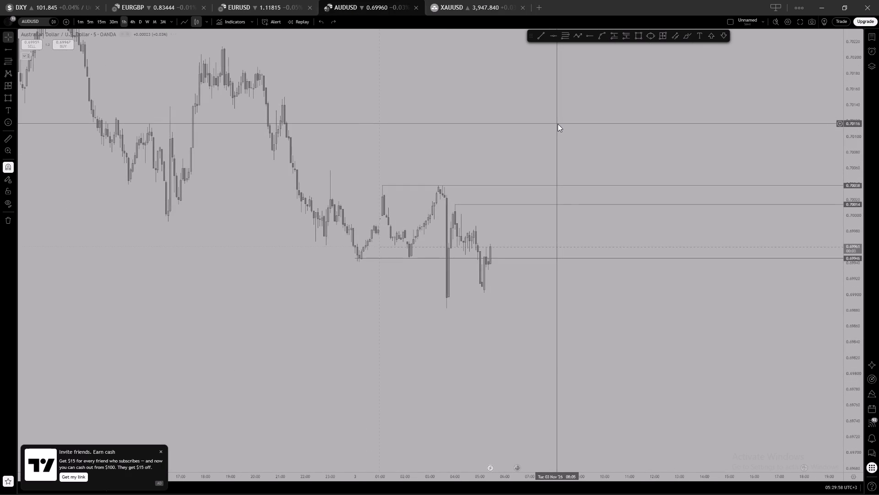
key("ctrl+z")
key("ctrl+z")
key("ctrl+z")
key("ctrl+z")
key("ctrl+z")
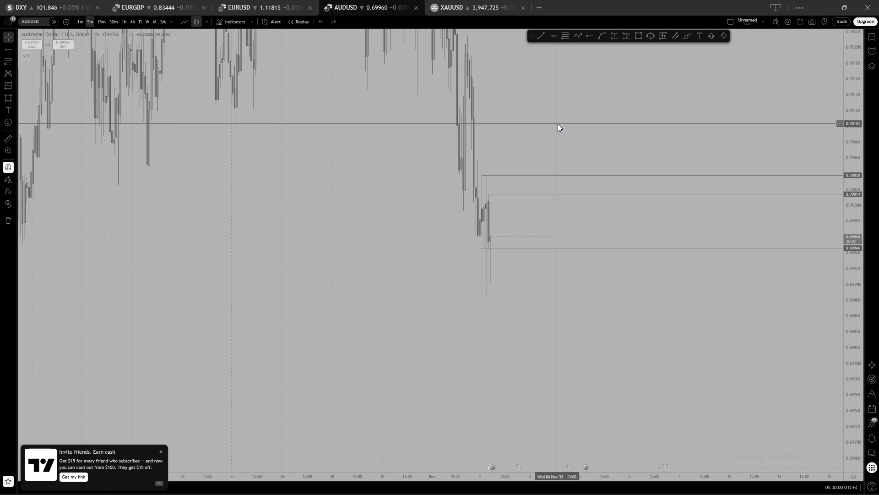
key("ctrl+z")
key("ctrl+z")
key("ctrl+z")
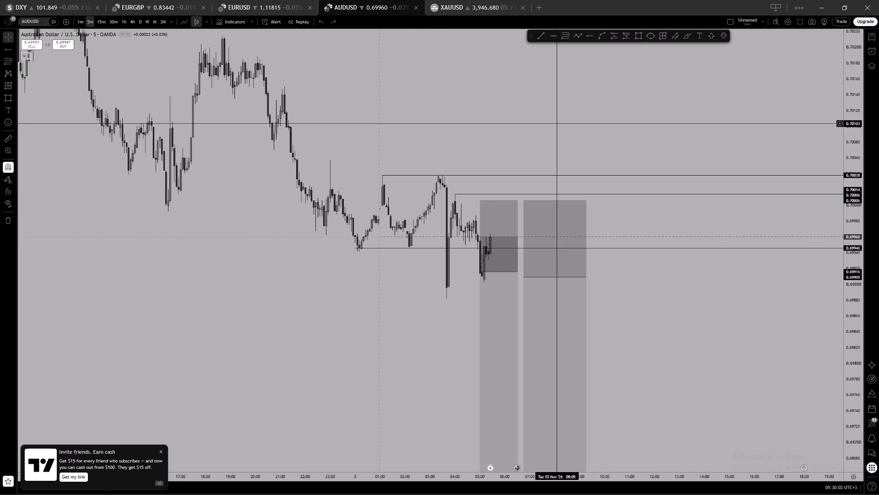
left_click_drag(535, 149, 531, 106)
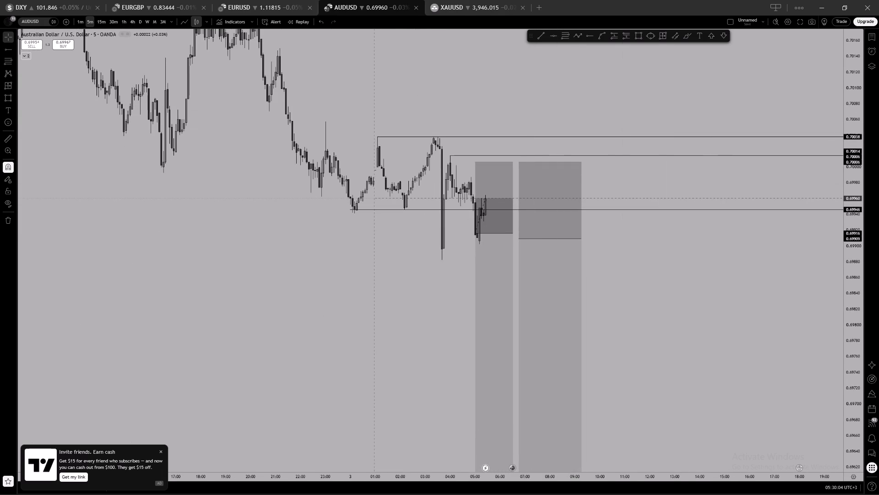
scroll(857, 309, "down", 5)
left_click_drag(674, 347, 676, 291)
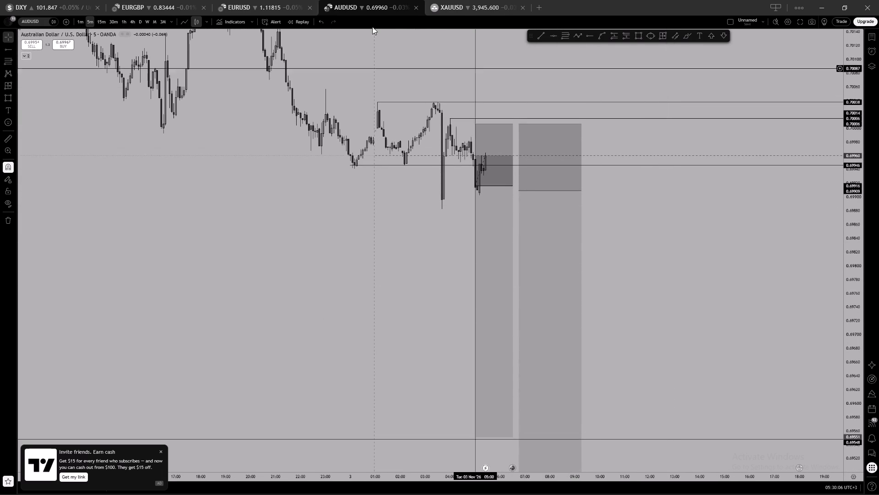
Switch to EURUSD, restore its connection and check price against the short position and the breakout and be lines.
left_click(253, 0)
left_click(407, 341)
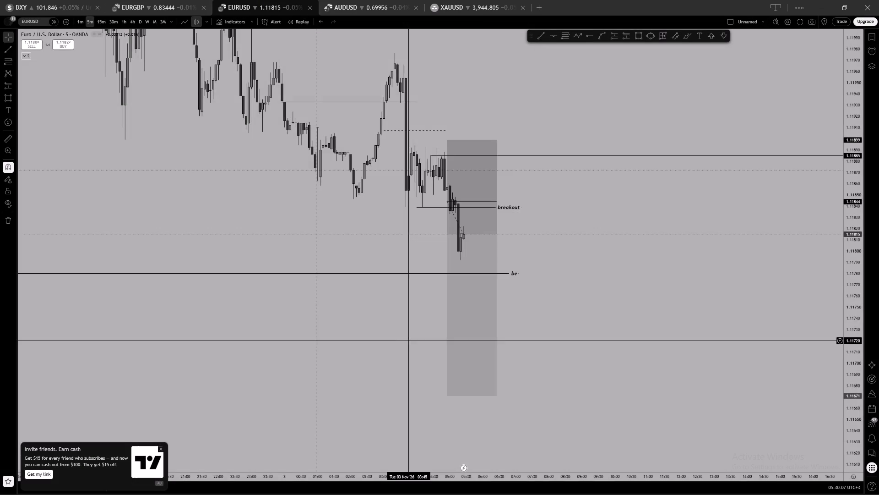
left_click(726, 316)
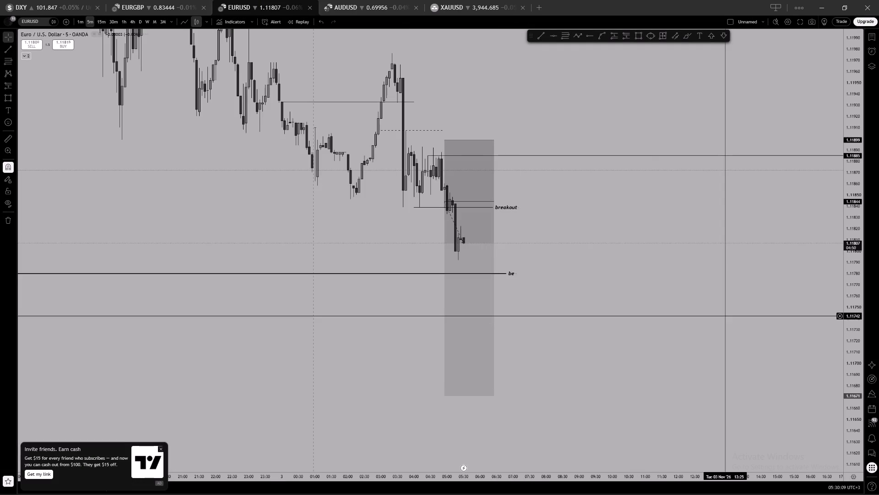
Switch to EURGBP, restore its connection and inspect the short position at the breakout line.
left_click(170, 3)
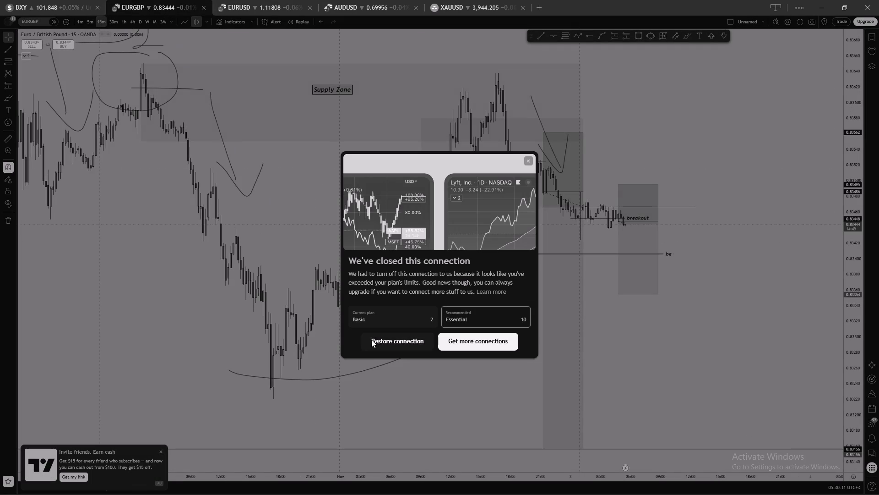
left_click(386, 341)
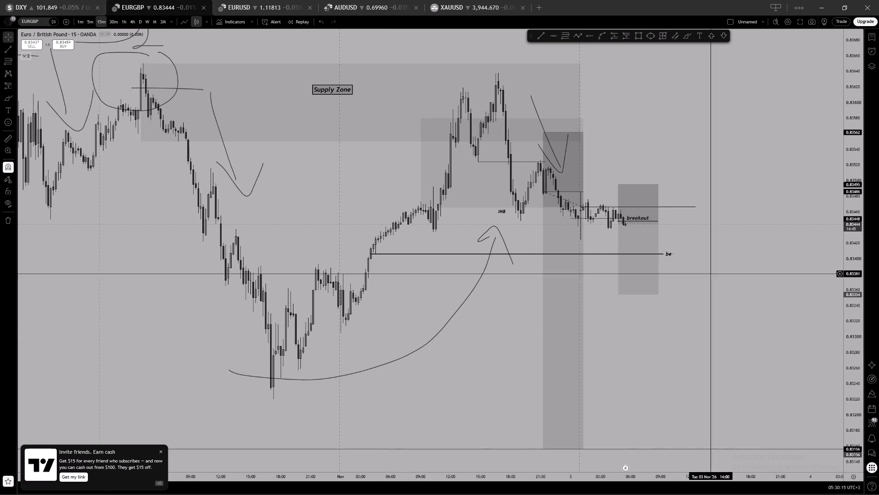
left_click(637, 191)
left_click(671, 157)
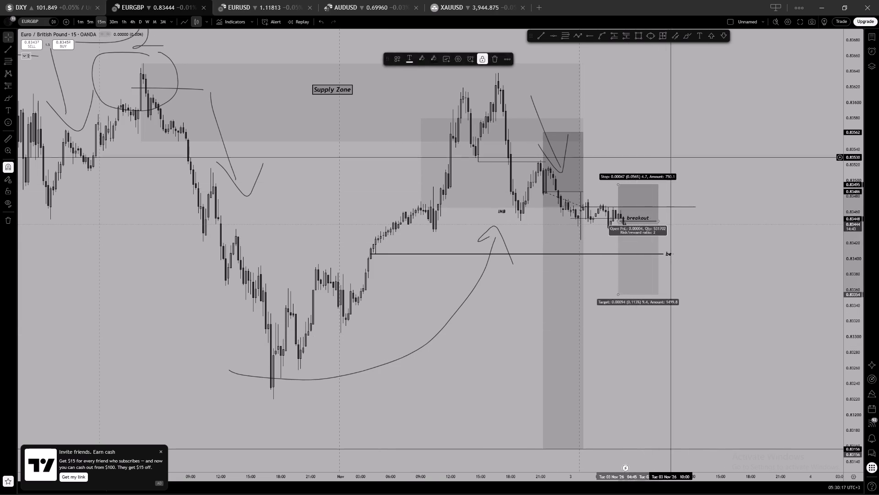
left_click(577, 304)
left_click(697, 168)
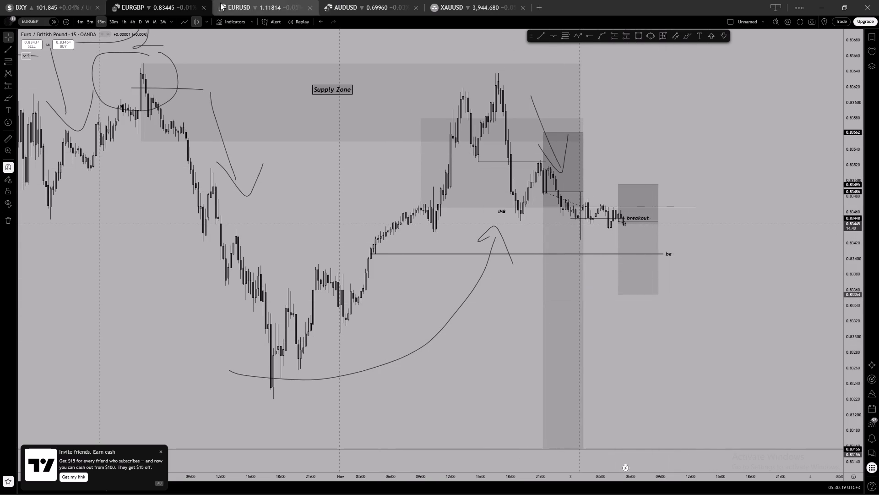
Check price against the position drawings on EURUSD and on AUDUSD, both on the 5-minute timeframe.
left_click(168, 7)
left_click(228, 3)
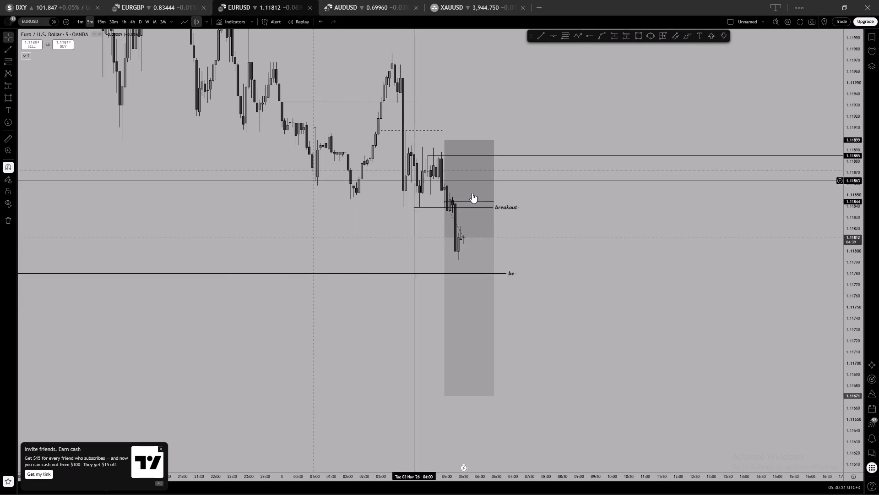
left_click(353, 4)
left_click(685, 201)
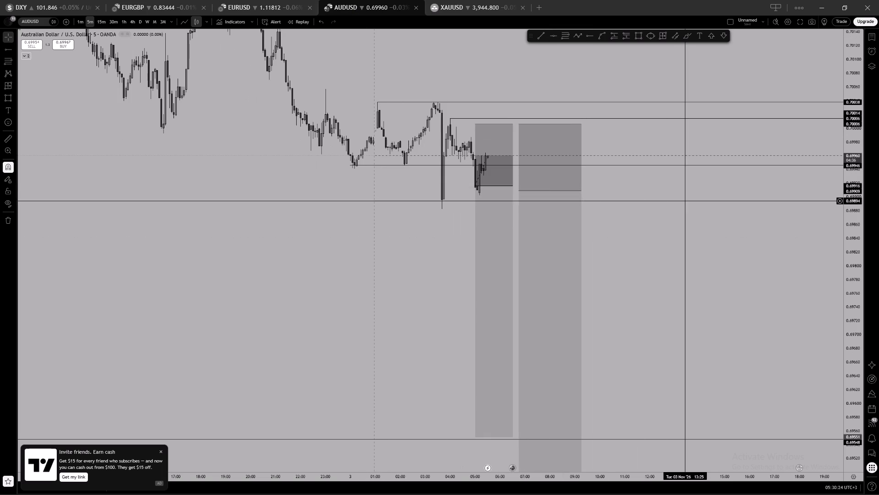
Switch to XAUUSD and examine 1-minute price around the short position's 3,945.000 entry and the nearby horizontal levels.
left_click(452, 3)
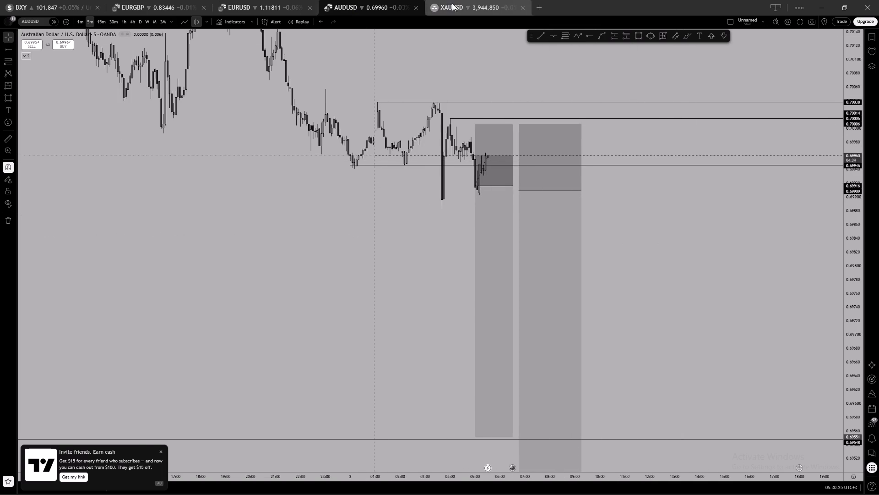
left_click(649, 257)
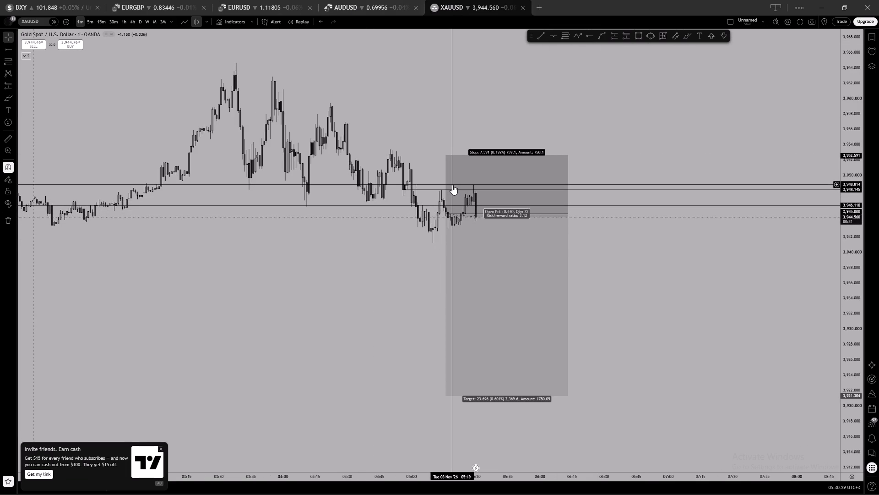
left_click(587, 132)
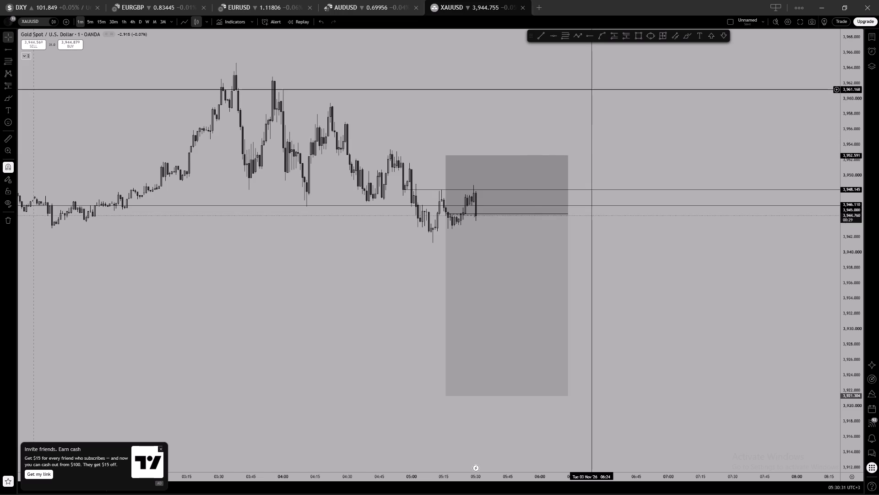
scroll(592, 90, "down", 2)
scroll(629, 88, "up", 2)
left_click(626, 95)
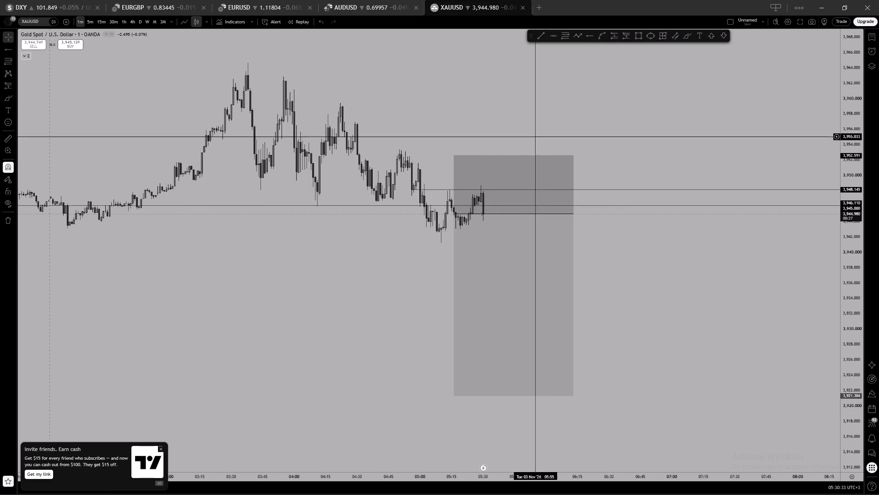
left_click(520, 166)
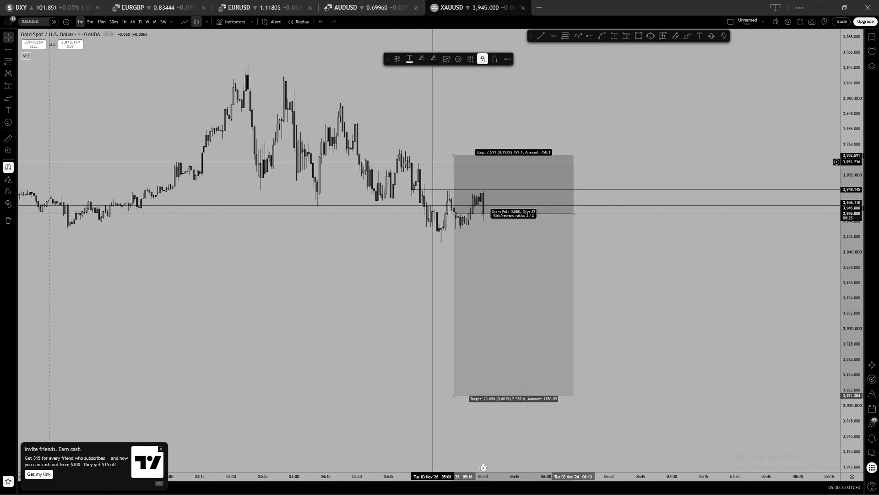
left_click(433, 162)
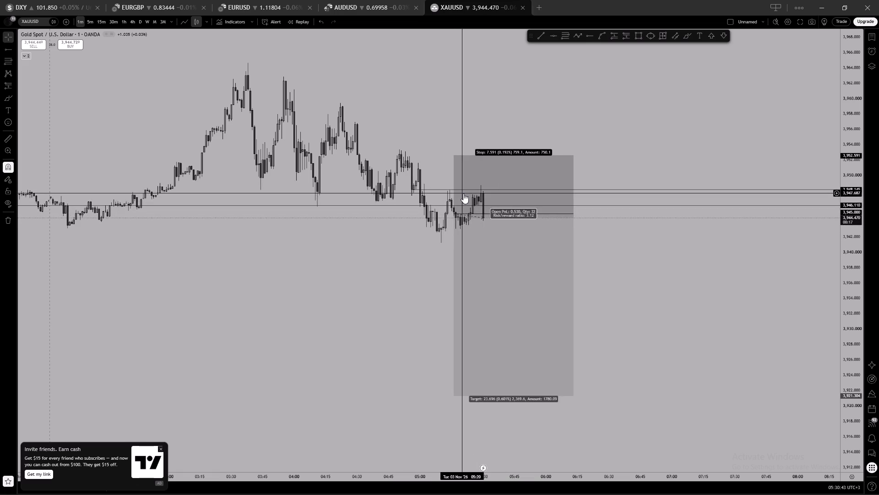
left_click(542, 171)
left_click(593, 148)
Switch to AUDUSD and examine price against the two short positions and the surrounding horizontal levels on the 5-minute timeframe.
left_click(349, 0)
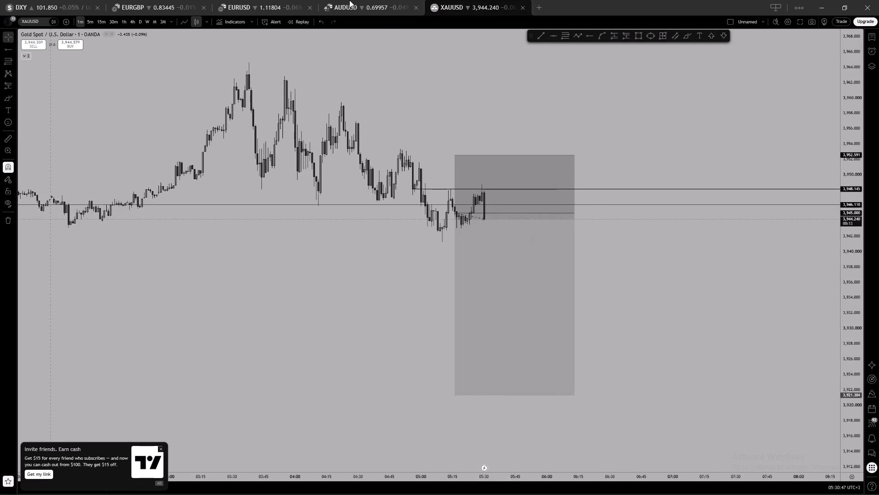
scroll(564, 214, "up", 2)
left_click_drag(592, 254, 619, 219)
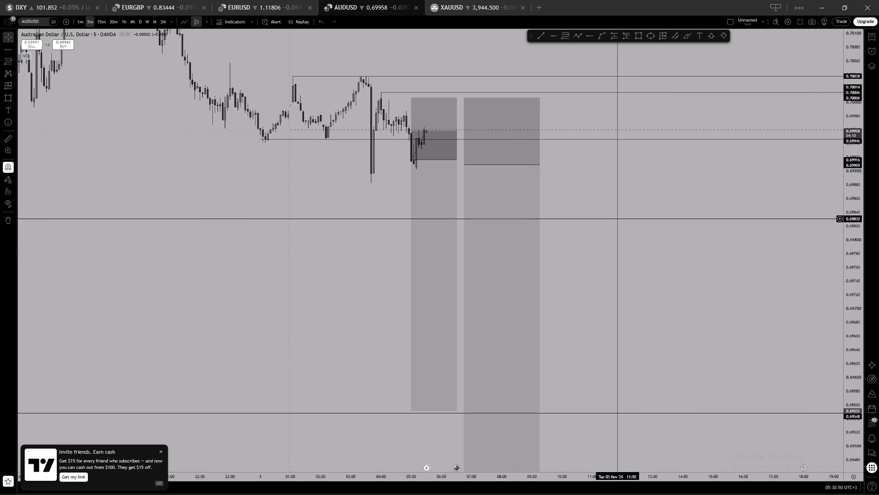
scroll(854, 282, "down", 2)
left_click_drag(728, 272, 735, 243)
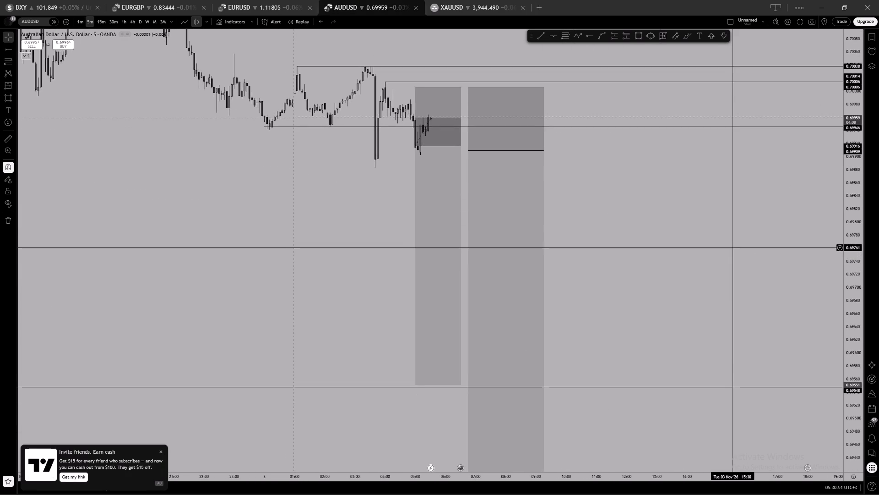
left_click_drag(735, 243, 732, 285)
scroll(723, 286, "up", 2)
left_click_drag(580, 232, 685, 281)
scroll(855, 297, "up", 2)
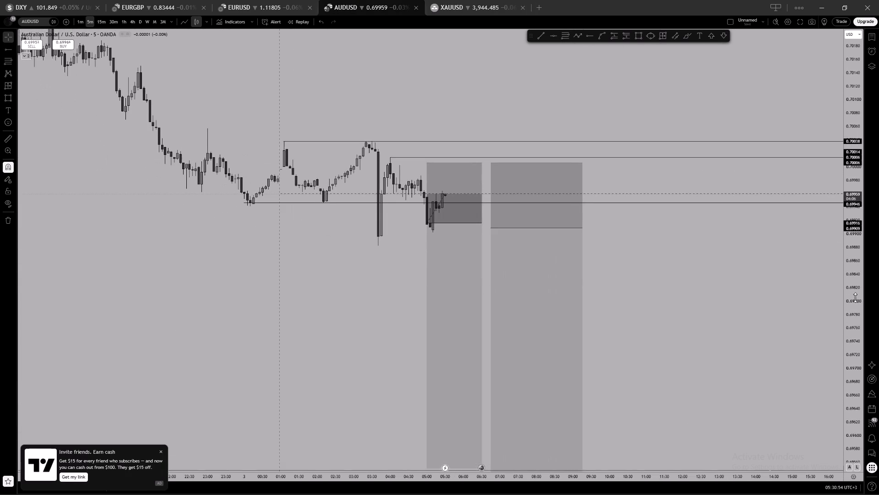
scroll(855, 297, "up", 2)
left_click_drag(729, 287, 714, 272)
Return to XAUUSD and recheck 1-minute price at the short position's entry.
left_click(471, 0)
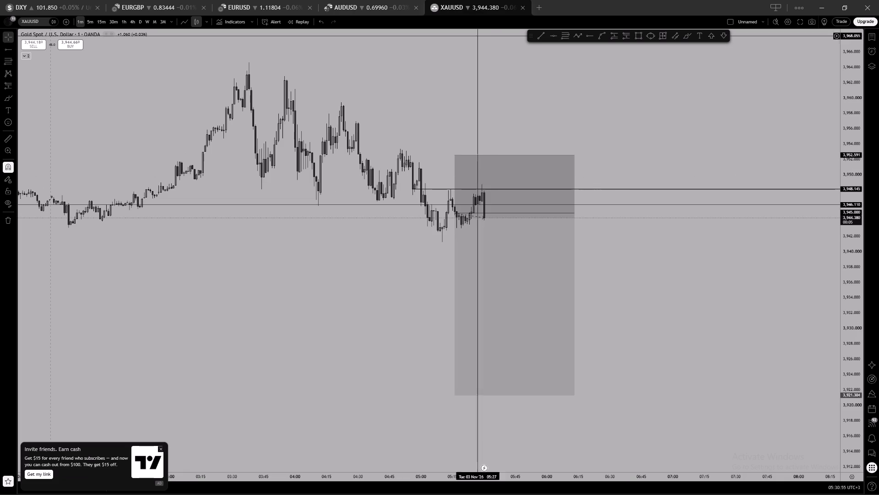